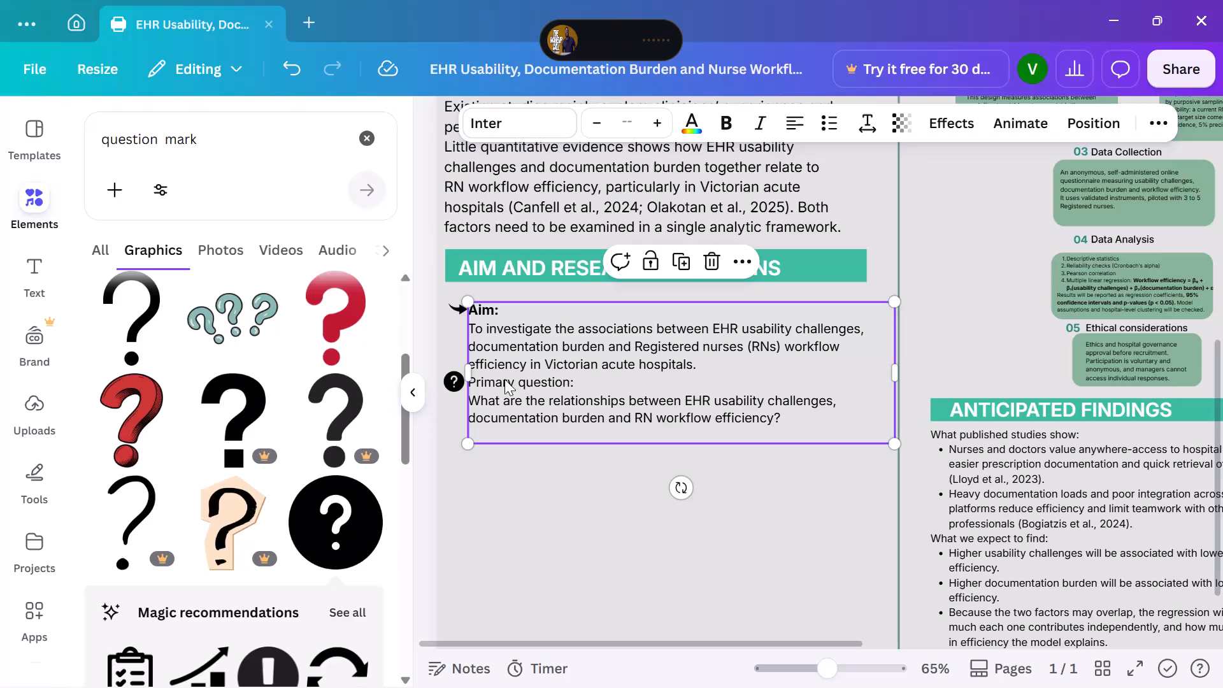
Make the "Primary question:" heading in the aim and research questions text bold at font size 15.8.
left_click(502, 385)
triple_click(503, 381)
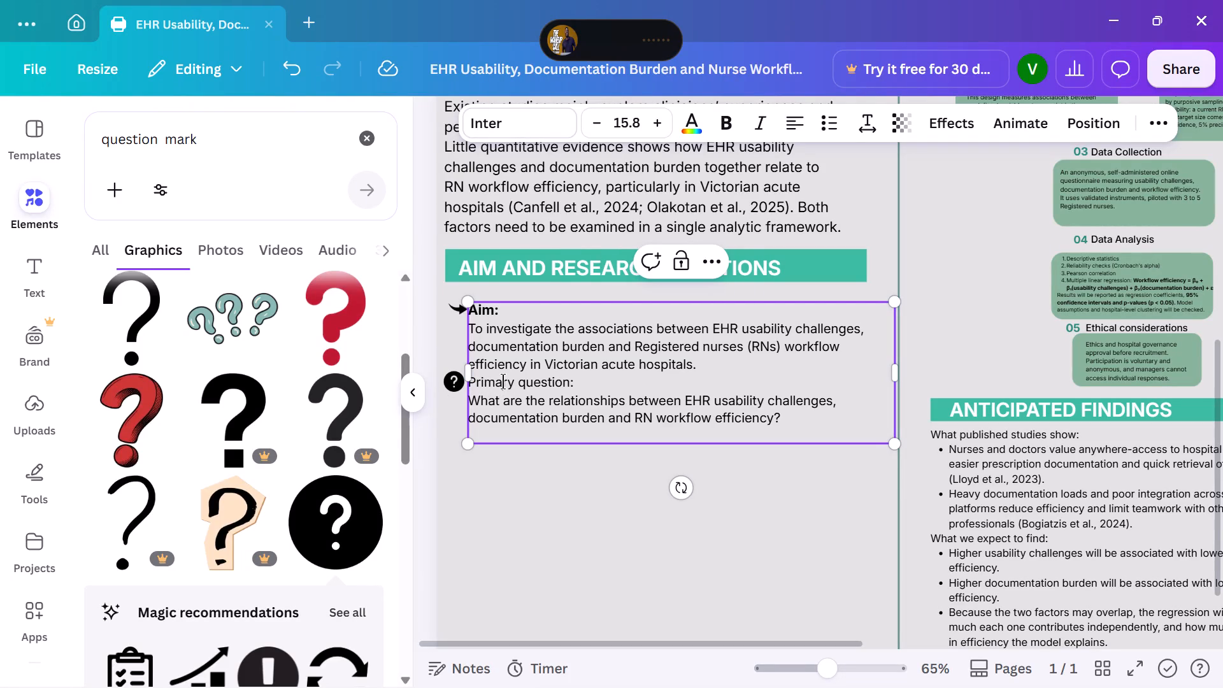
left_click(722, 122)
left_click(656, 127)
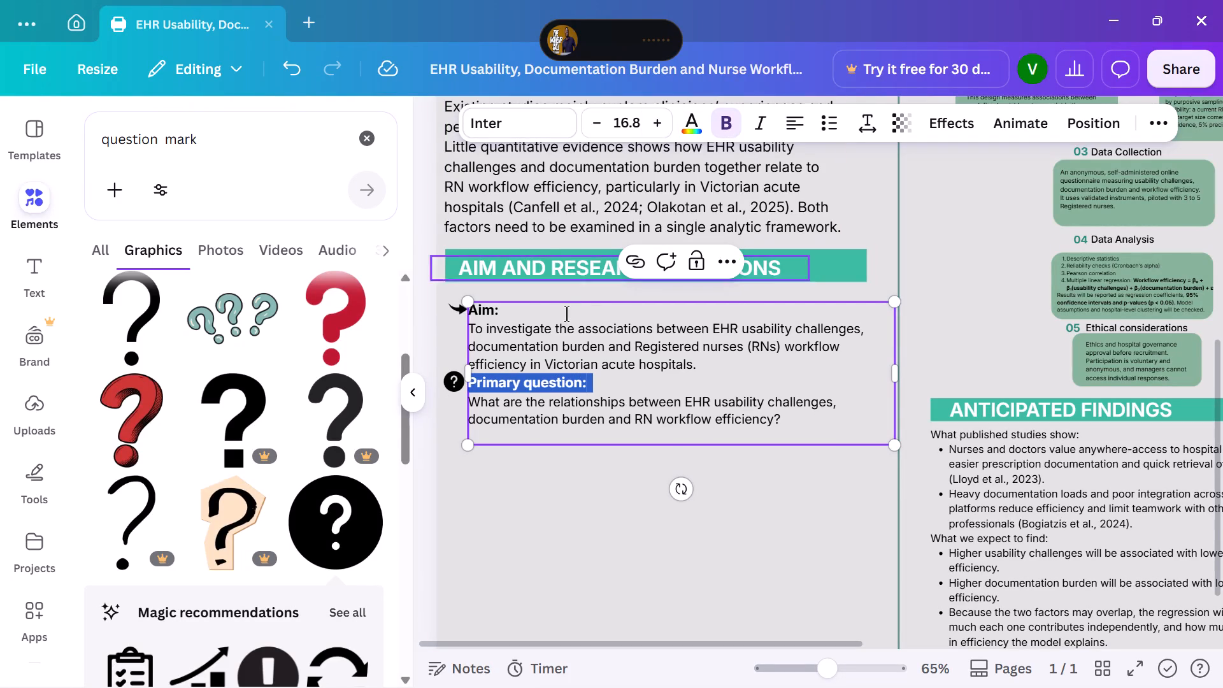
left_click(599, 121)
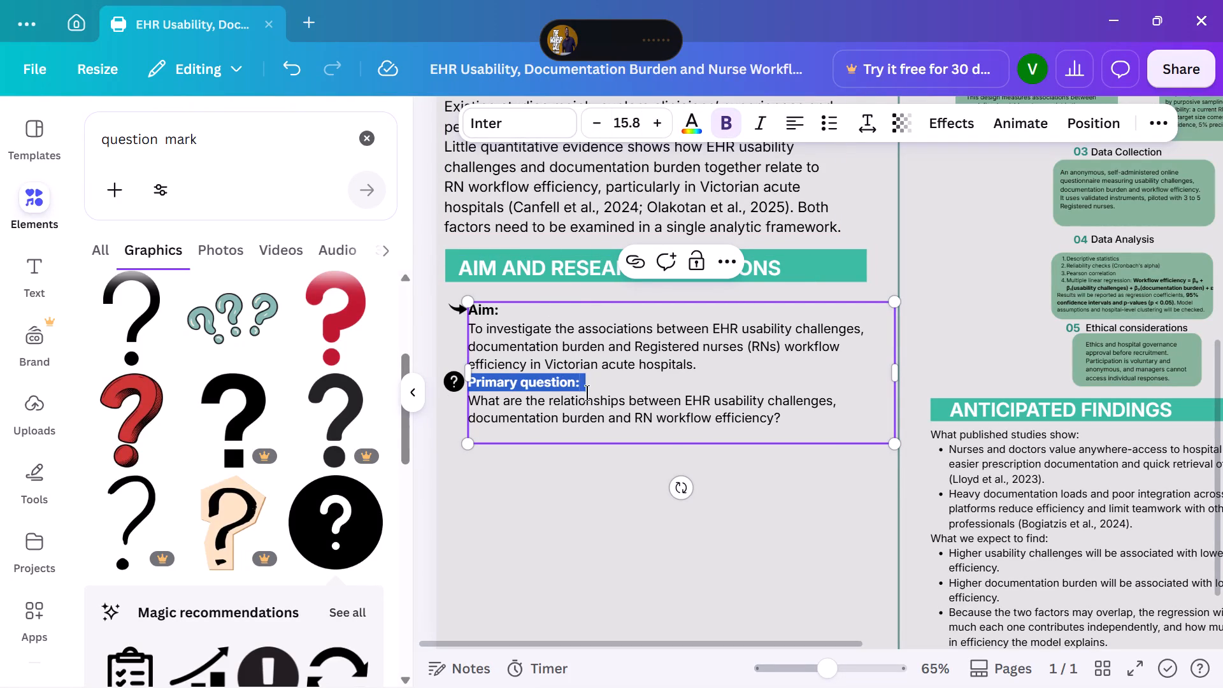
left_click(587, 392)
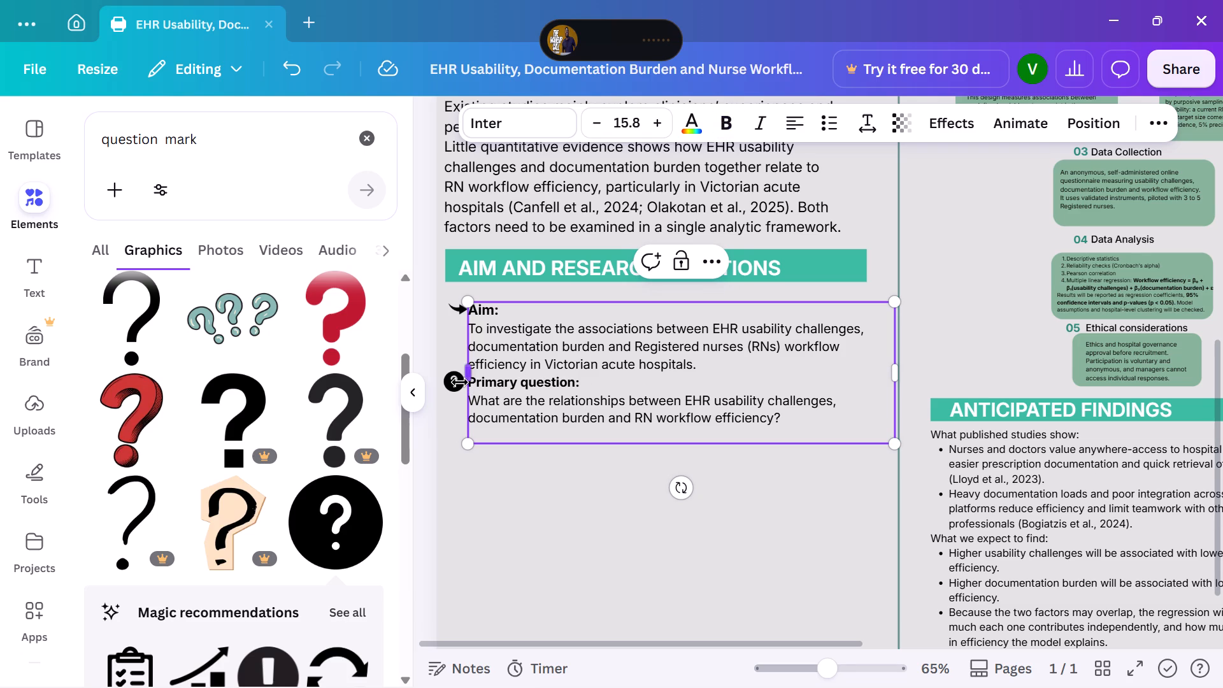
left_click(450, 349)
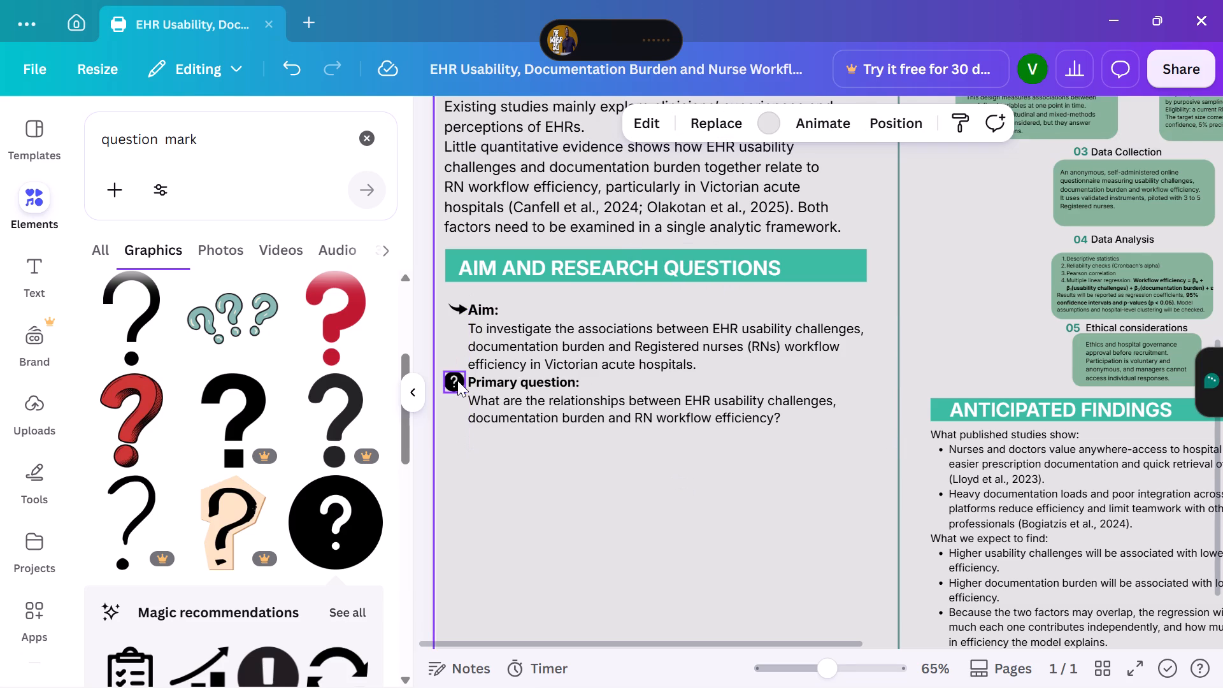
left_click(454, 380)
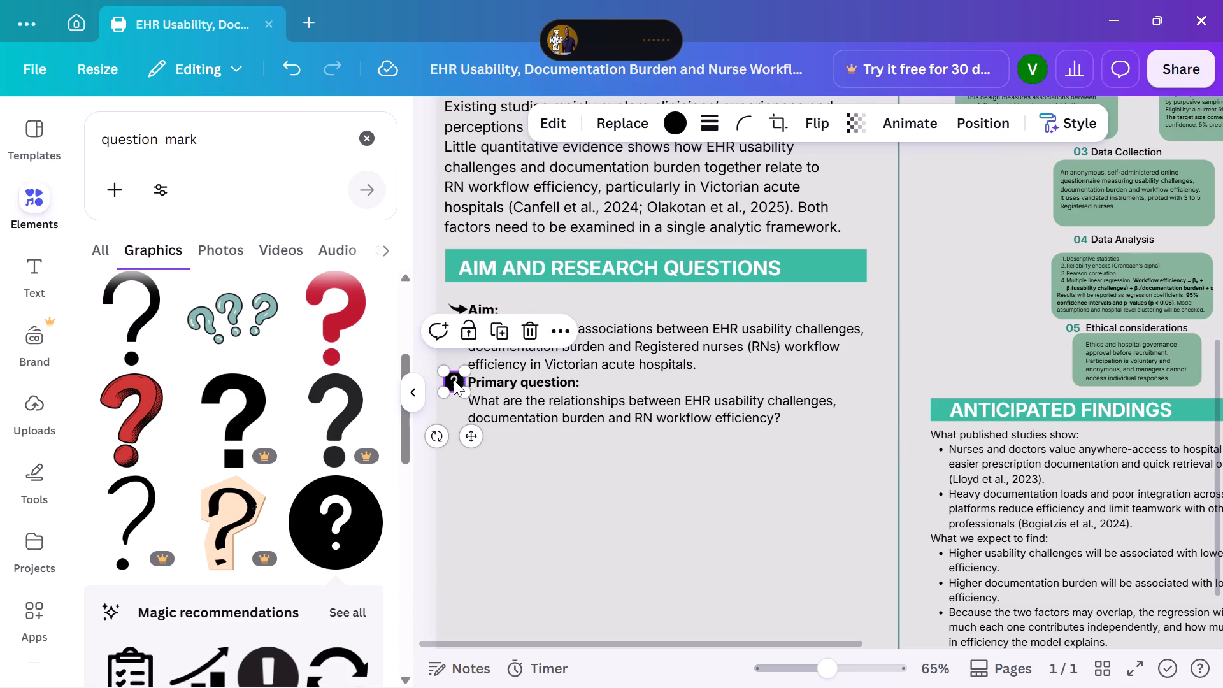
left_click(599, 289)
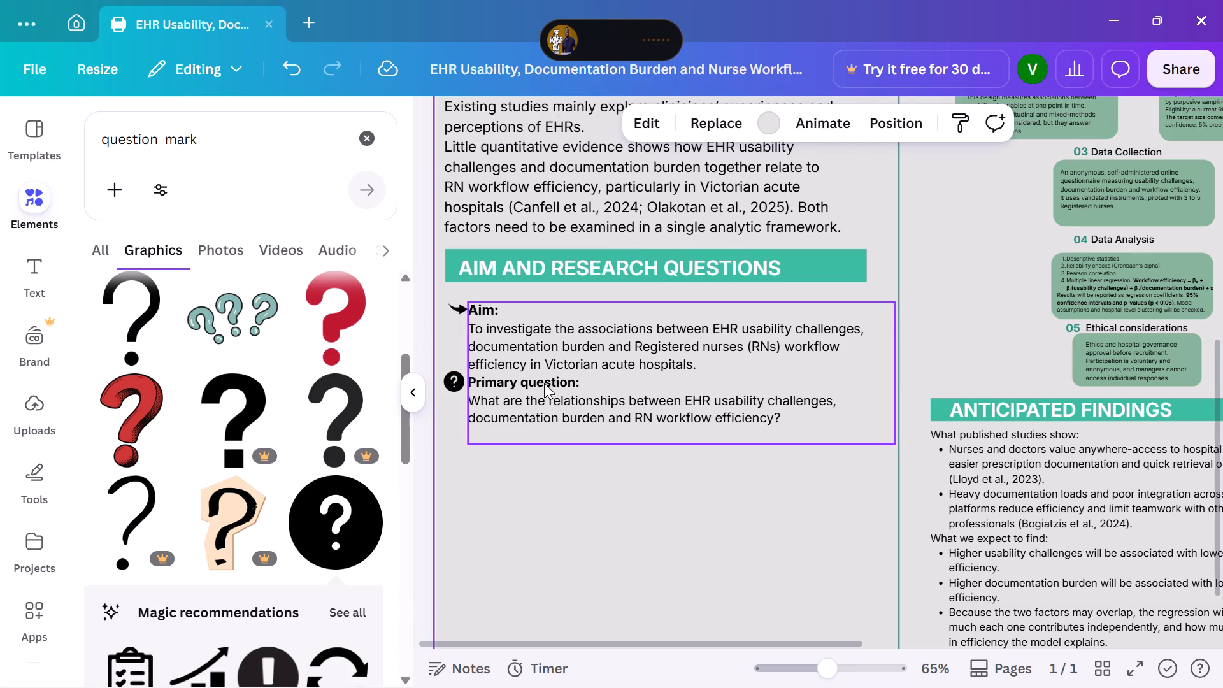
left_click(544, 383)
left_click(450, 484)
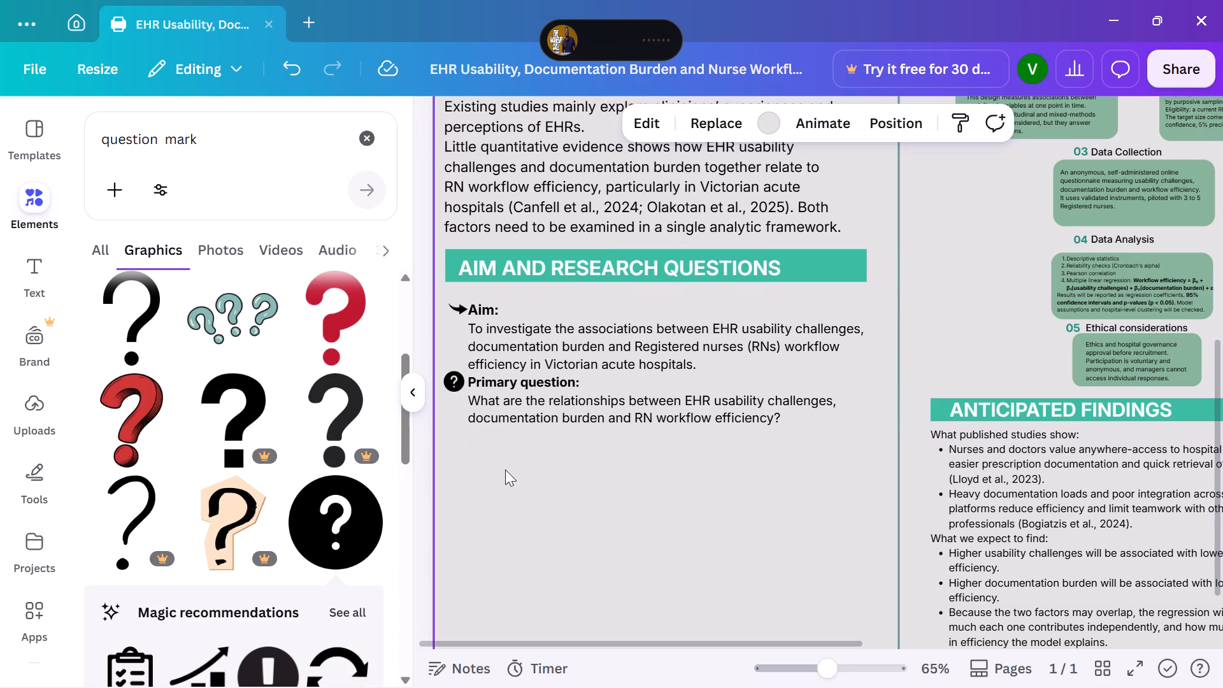
Reposition the small arrow graphic that sits beside the "Aim:" heading.
left_click(458, 306)
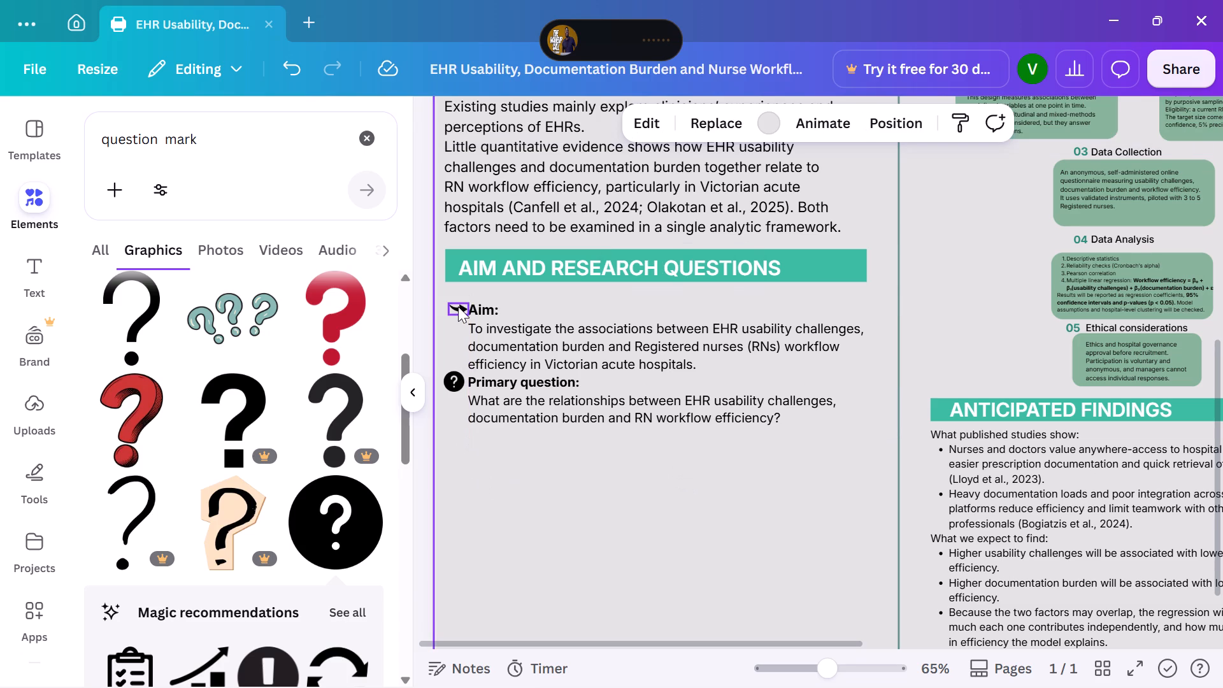
left_click(471, 362)
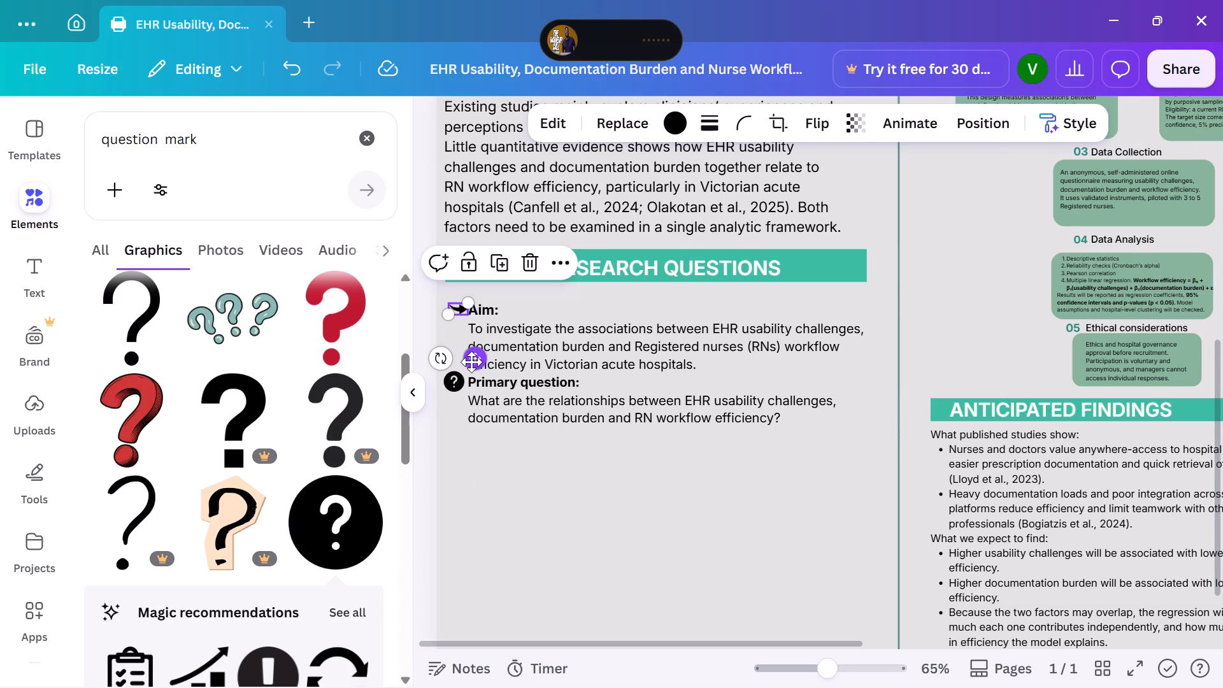
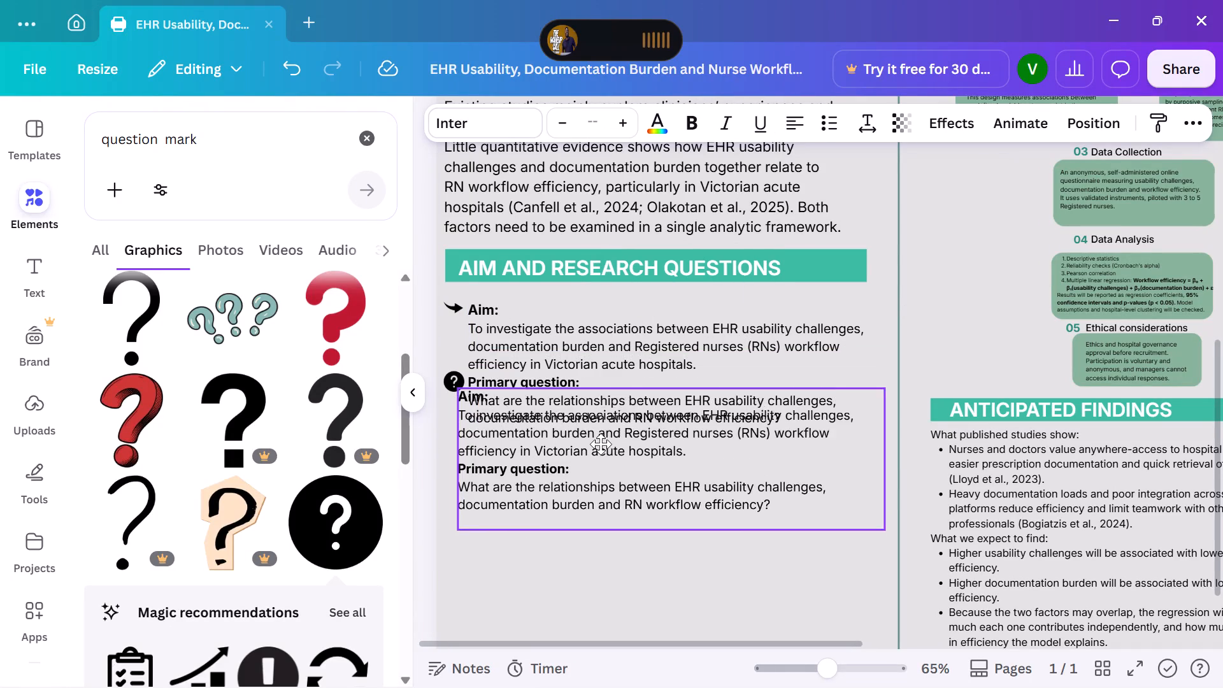
Move the duplicated Aim and Primary question text box into the empty space below the original text.
left_click_drag(601, 444, 606, 485)
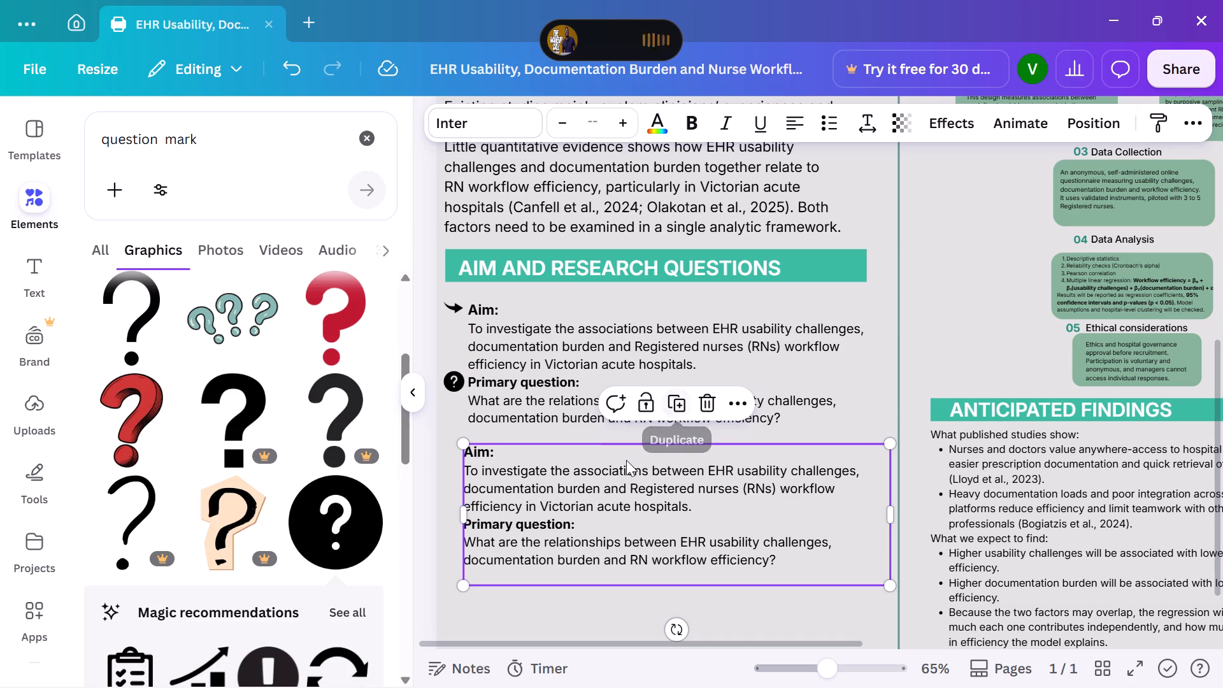
Delete all the text inside the duplicated Aim and Primary question text box, keeping the box.
triple_click(626, 460)
triple_click(627, 466)
left_click(626, 466)
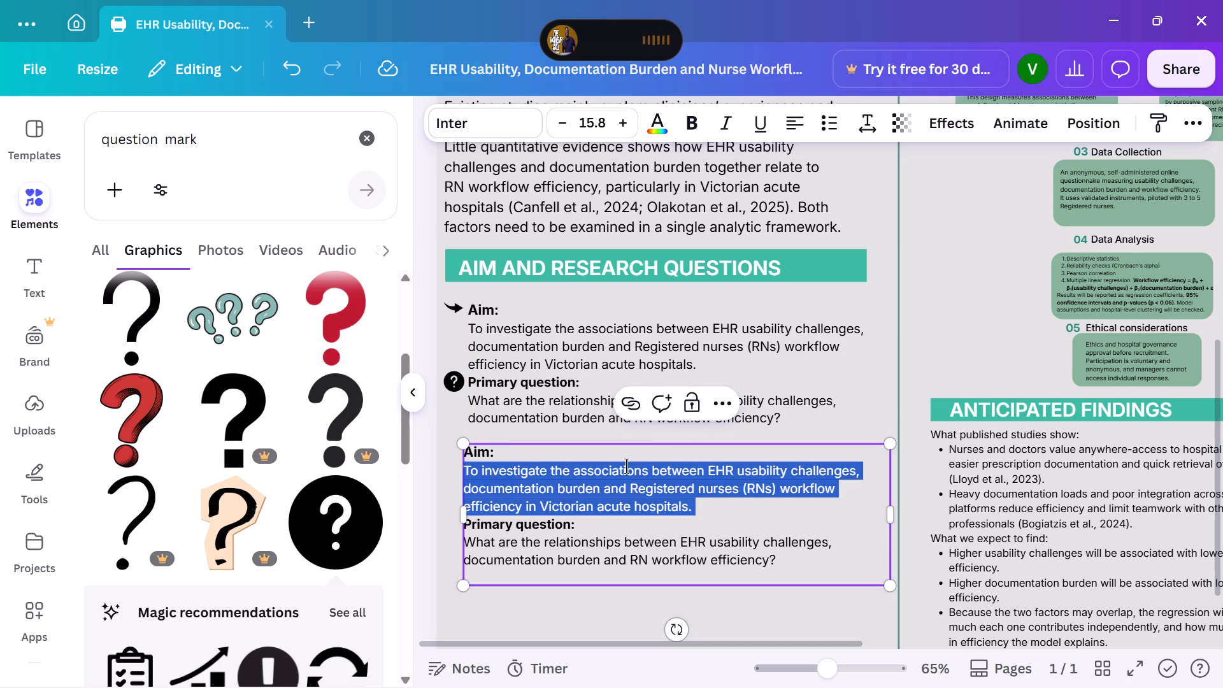
triple_click(626, 466)
left_click(626, 466)
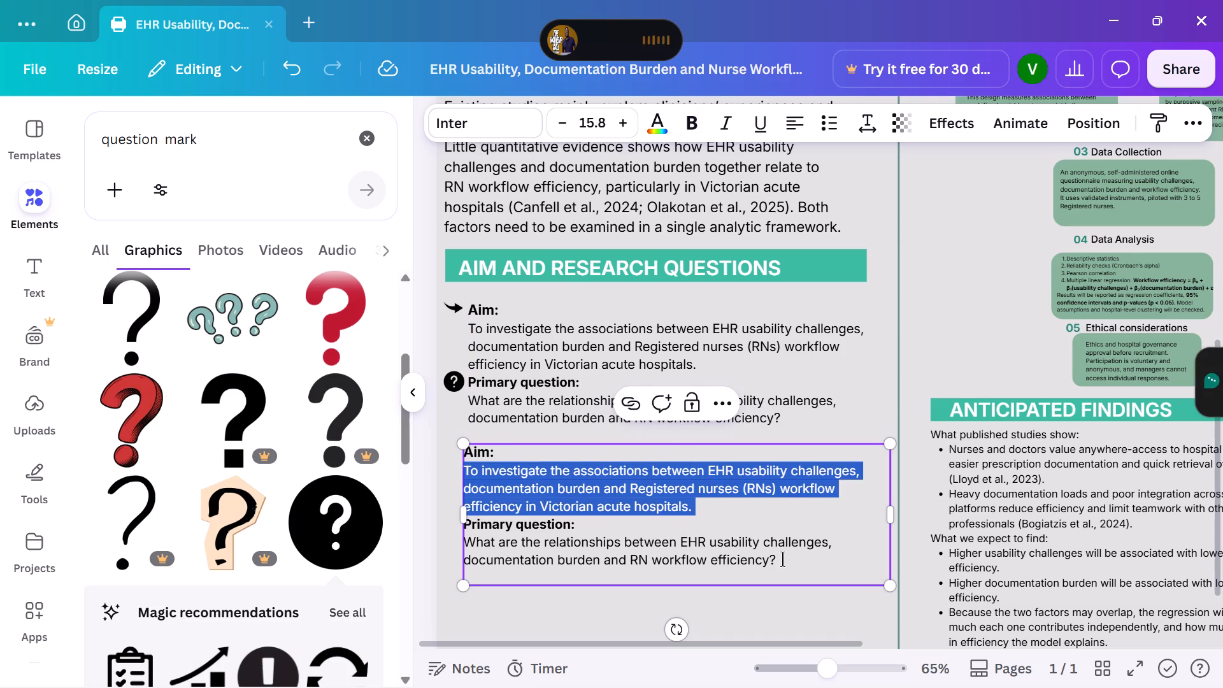
triple_click(782, 559)
double_click(783, 557)
left_click_drag(783, 557, 738, 508)
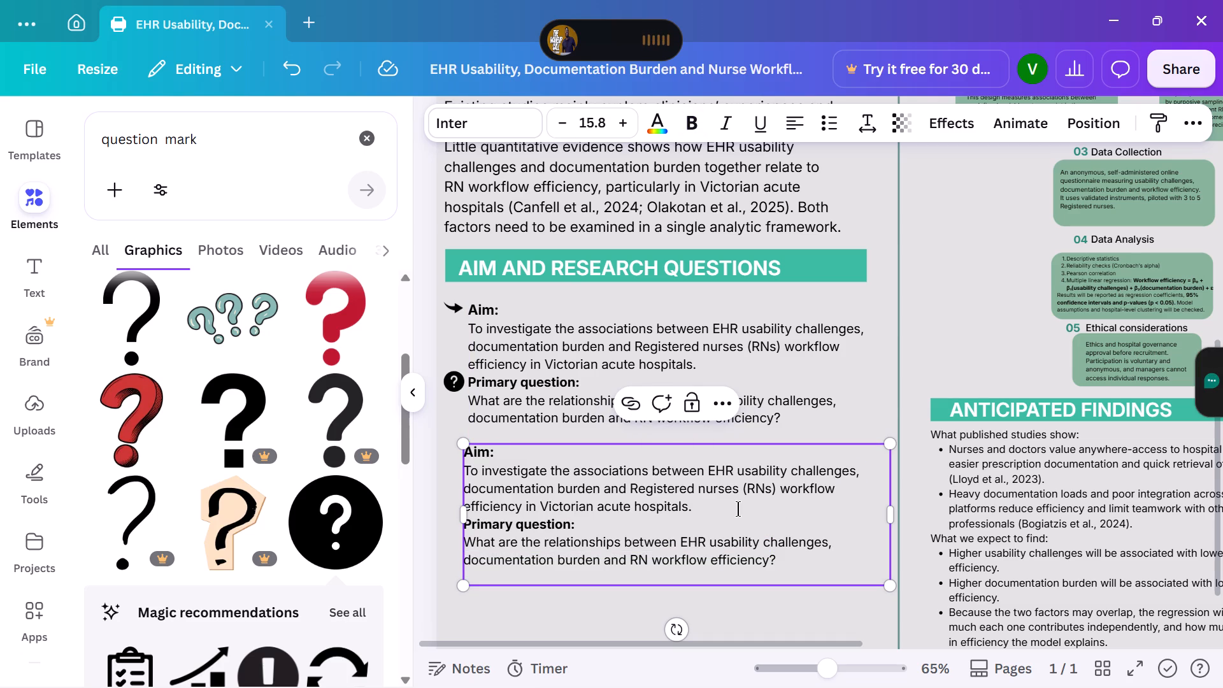
left_click_drag(738, 508, 687, 486)
left_click(792, 571)
left_click_drag(786, 563, 641, 482)
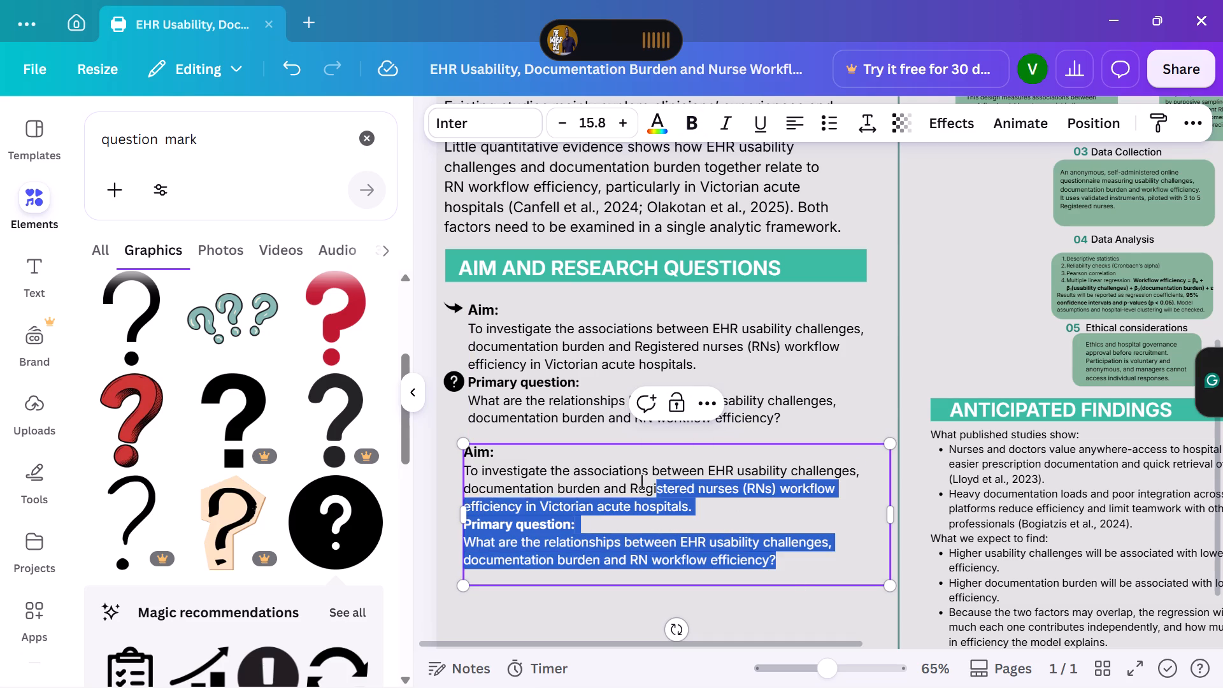
left_click_drag(641, 482, 465, 455)
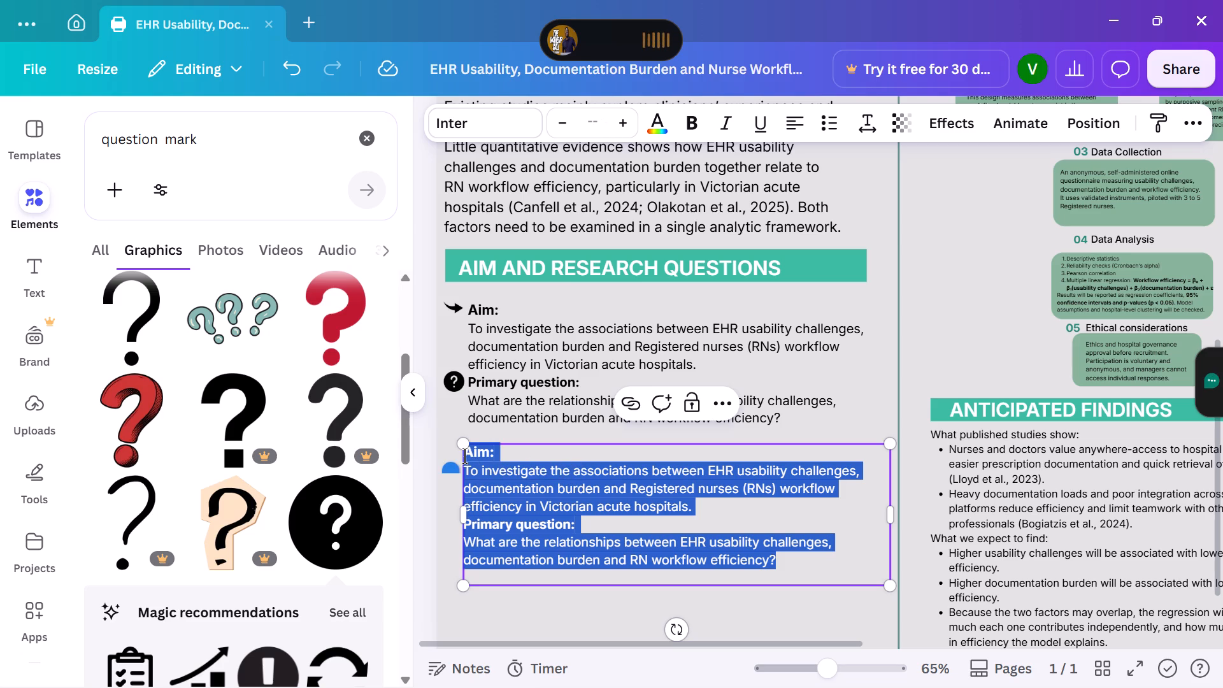
key("BackSpace")
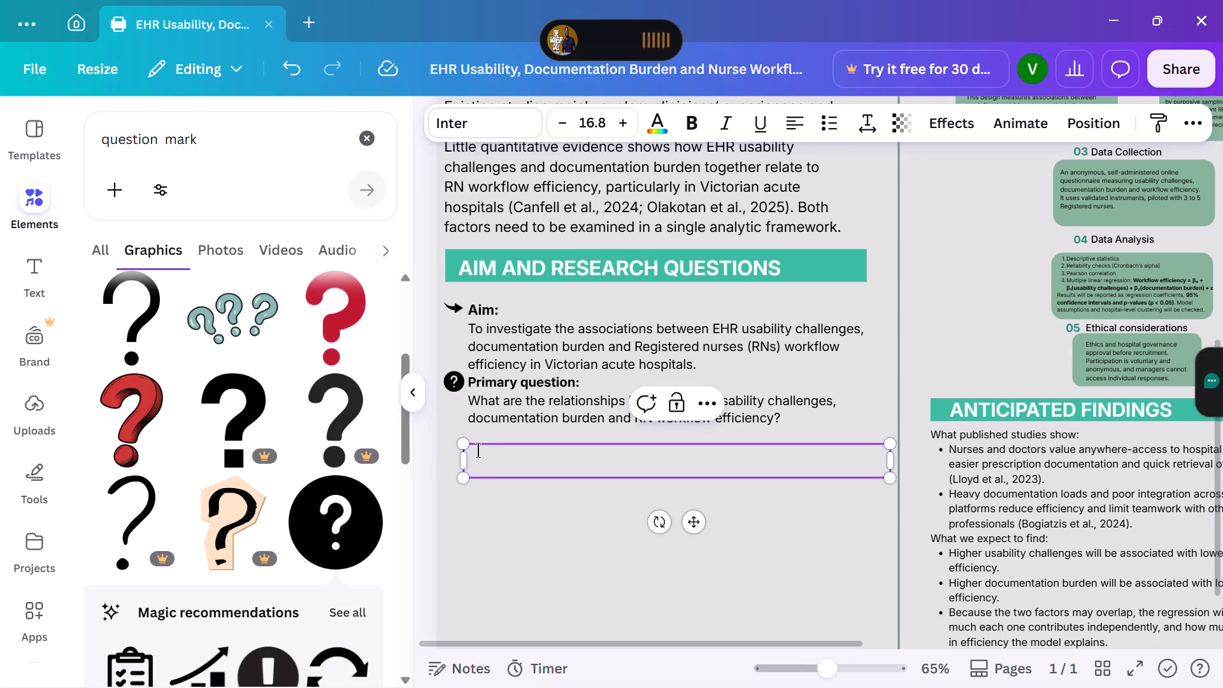
left_click(478, 450)
left_click(482, 454)
key("ctrl+v")
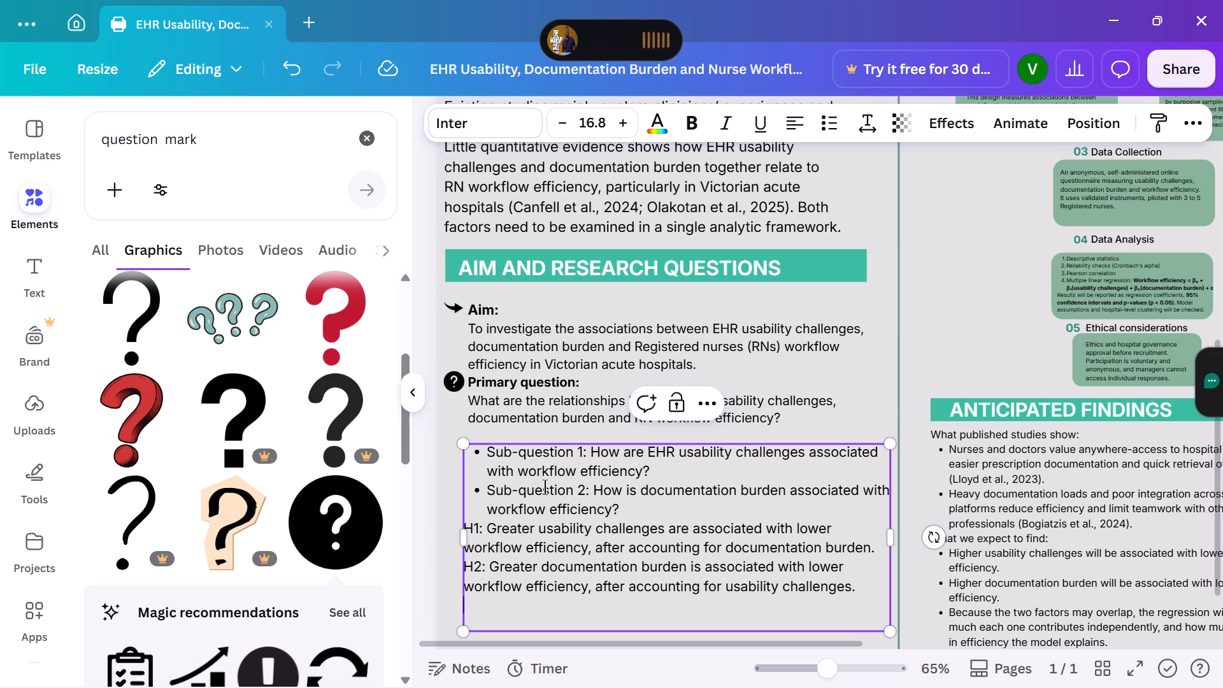
Reduce the font size of the two bulleted sub-questions to 14.8.
left_click(625, 510)
left_click_drag(626, 510, 478, 454)
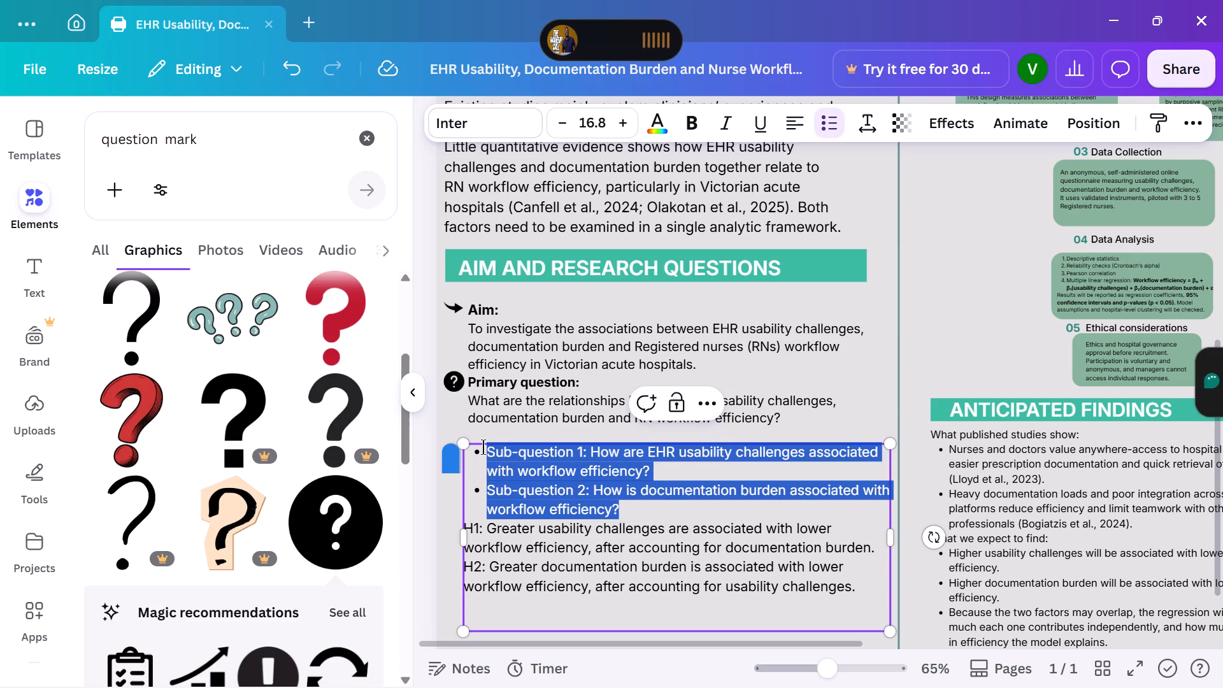
left_click(557, 120)
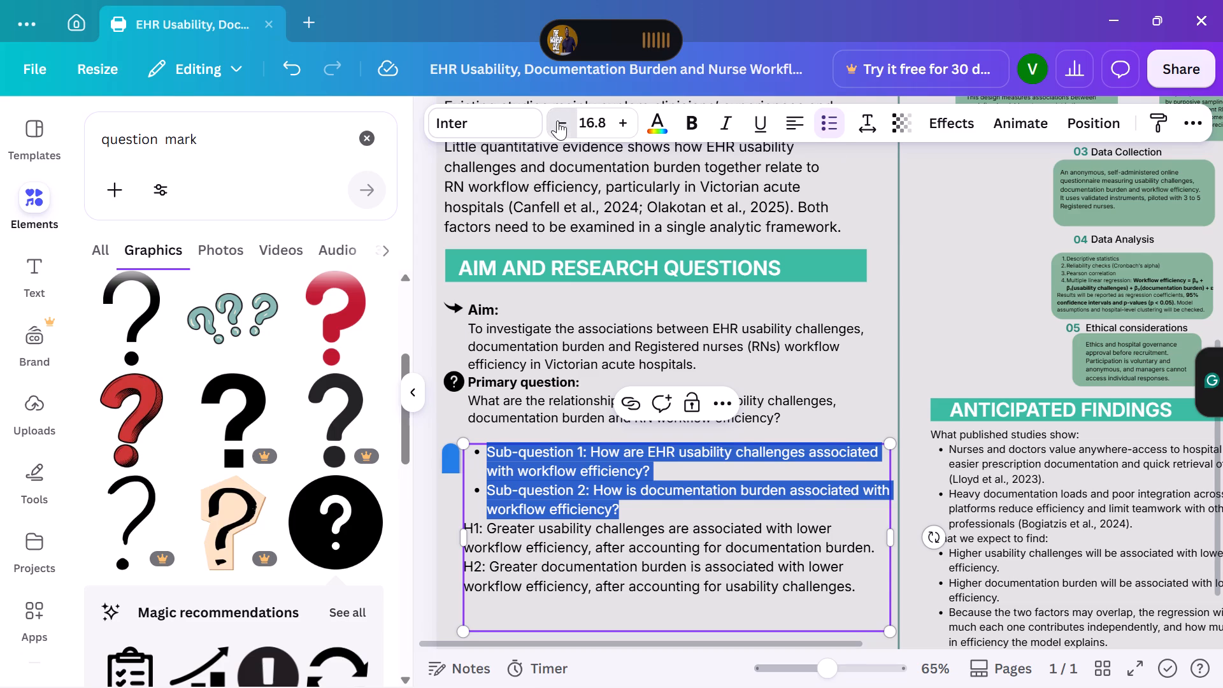
left_click(557, 120)
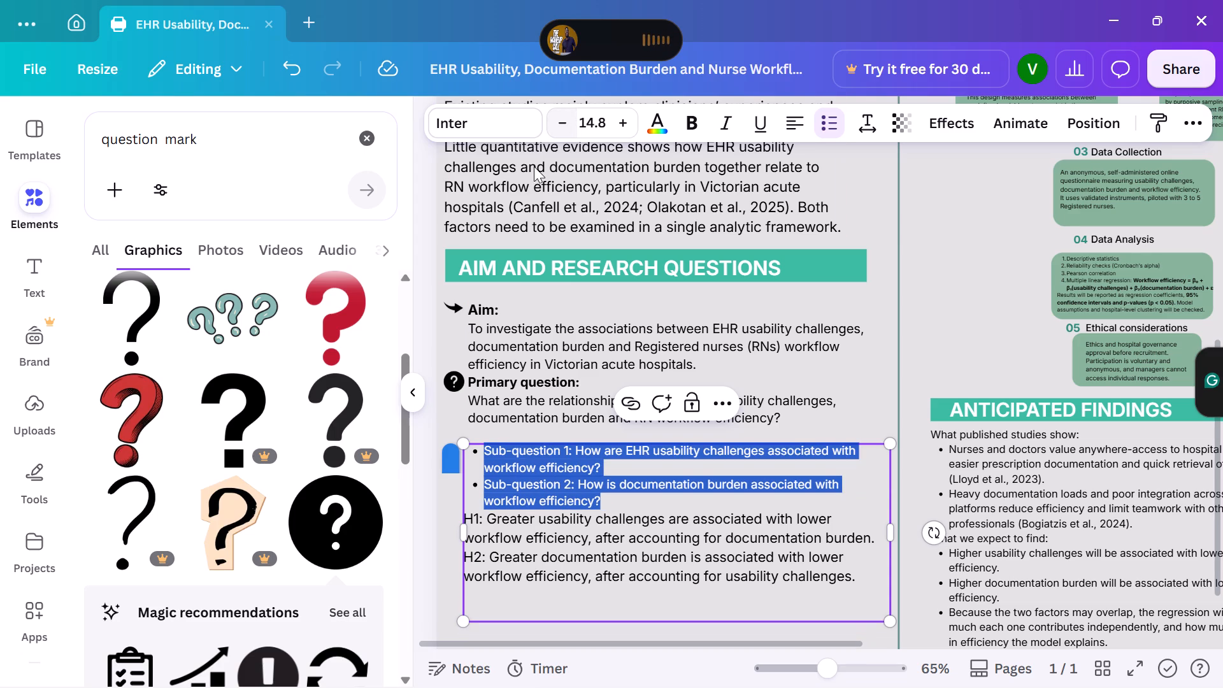
left_click(506, 468)
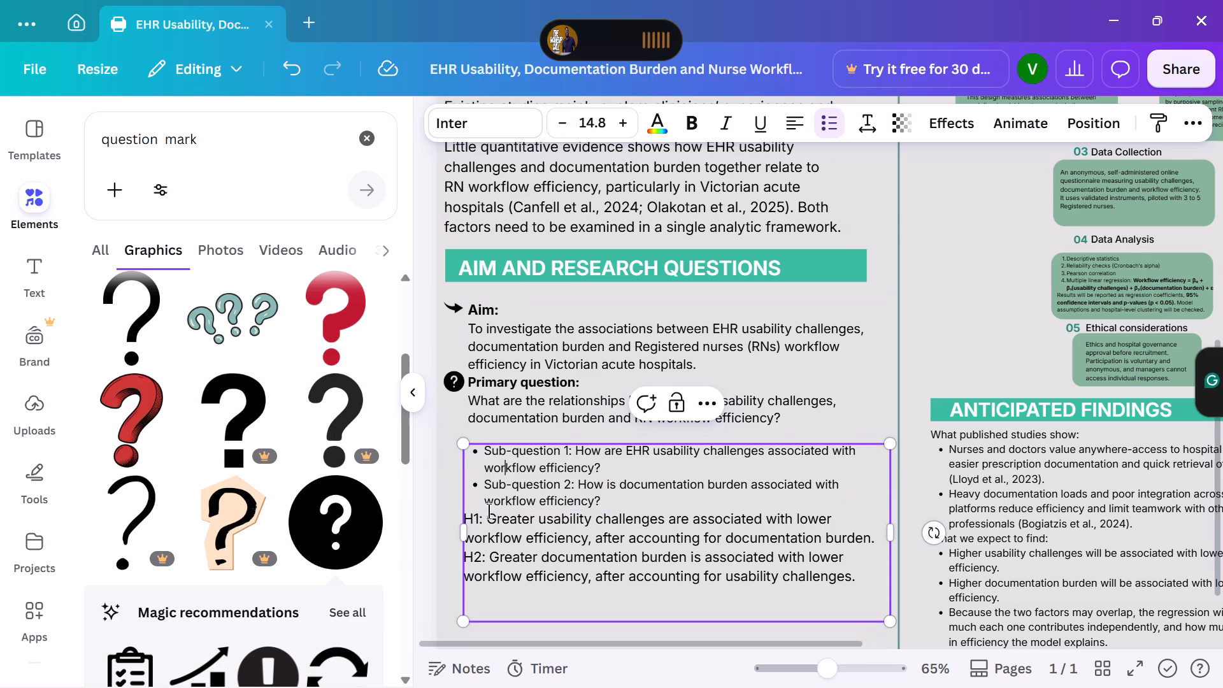
left_click(489, 512)
left_click(471, 519)
left_click(445, 492)
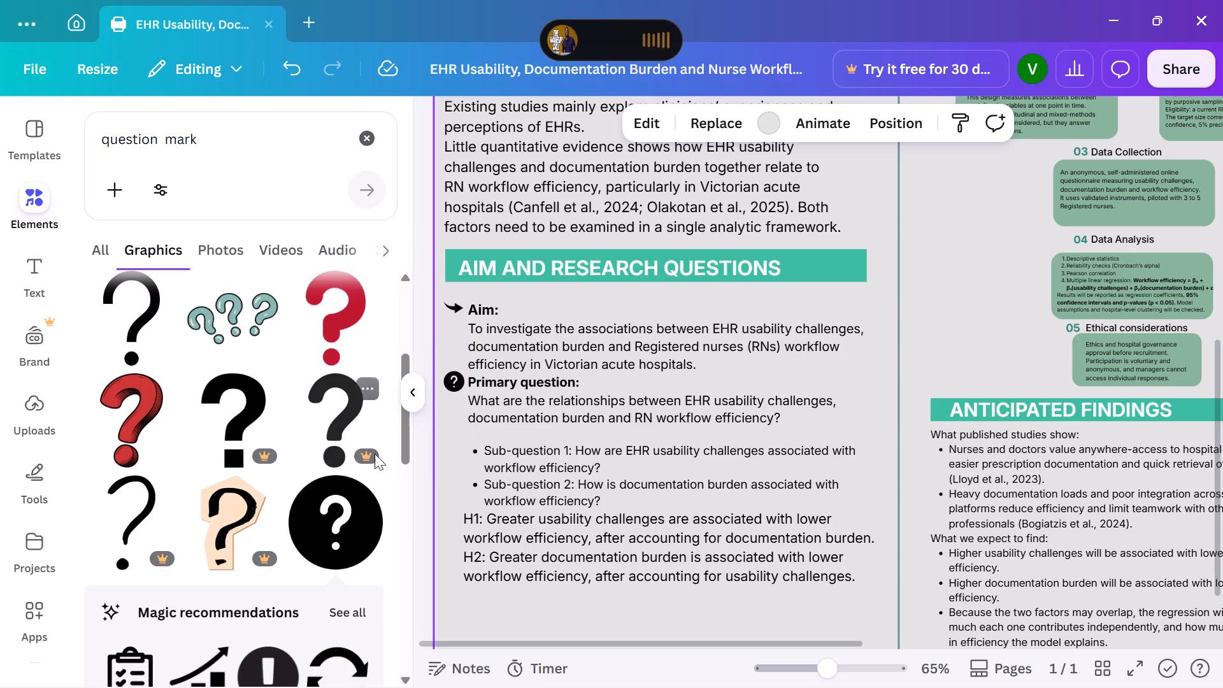
Move the sub-questions and hypotheses text box up slightly, closer beneath the primary question text.
left_click(496, 472)
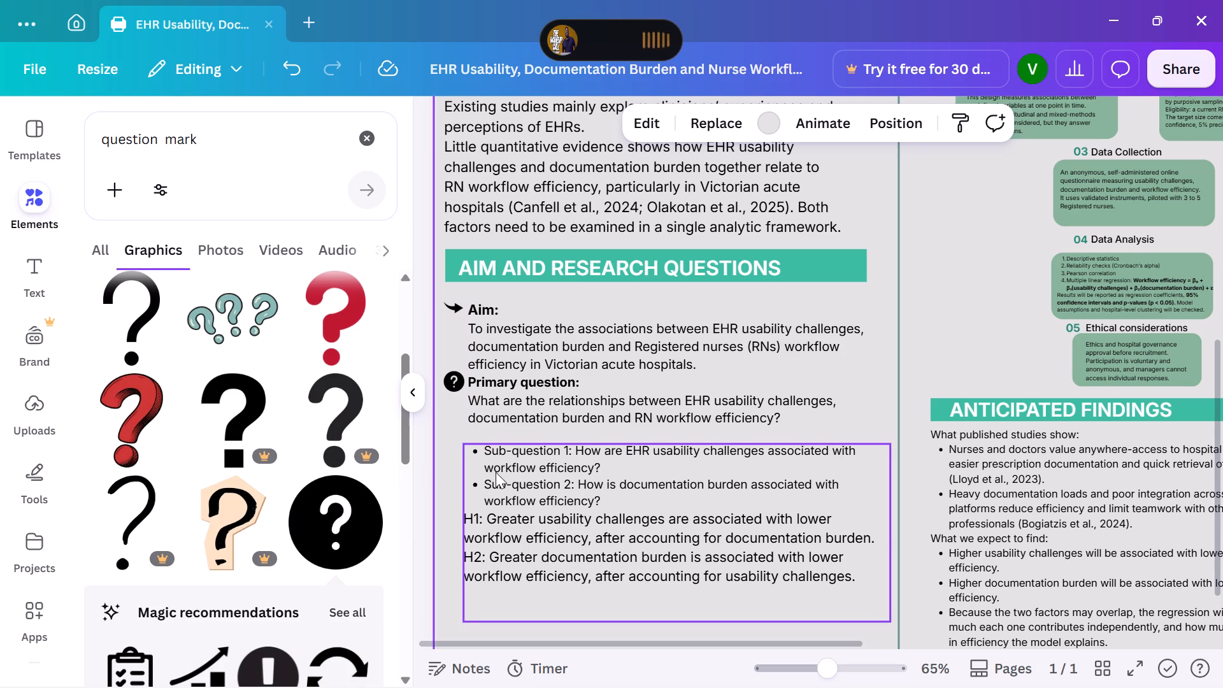
left_click_drag(618, 524, 616, 512)
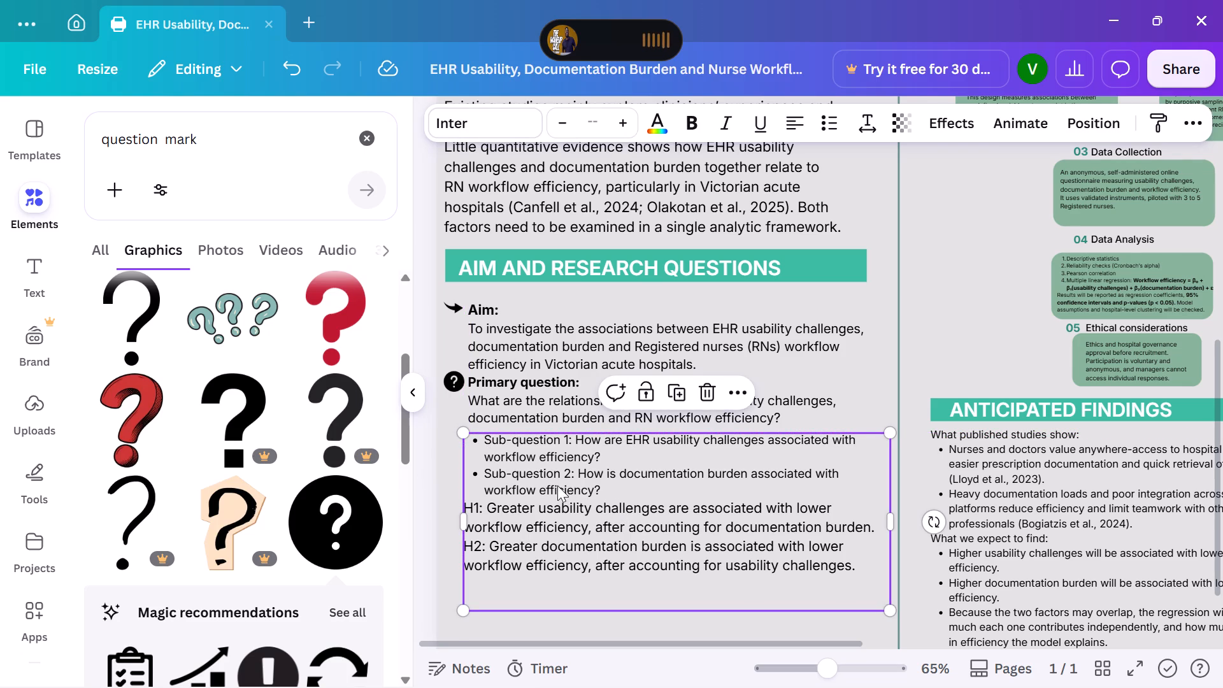
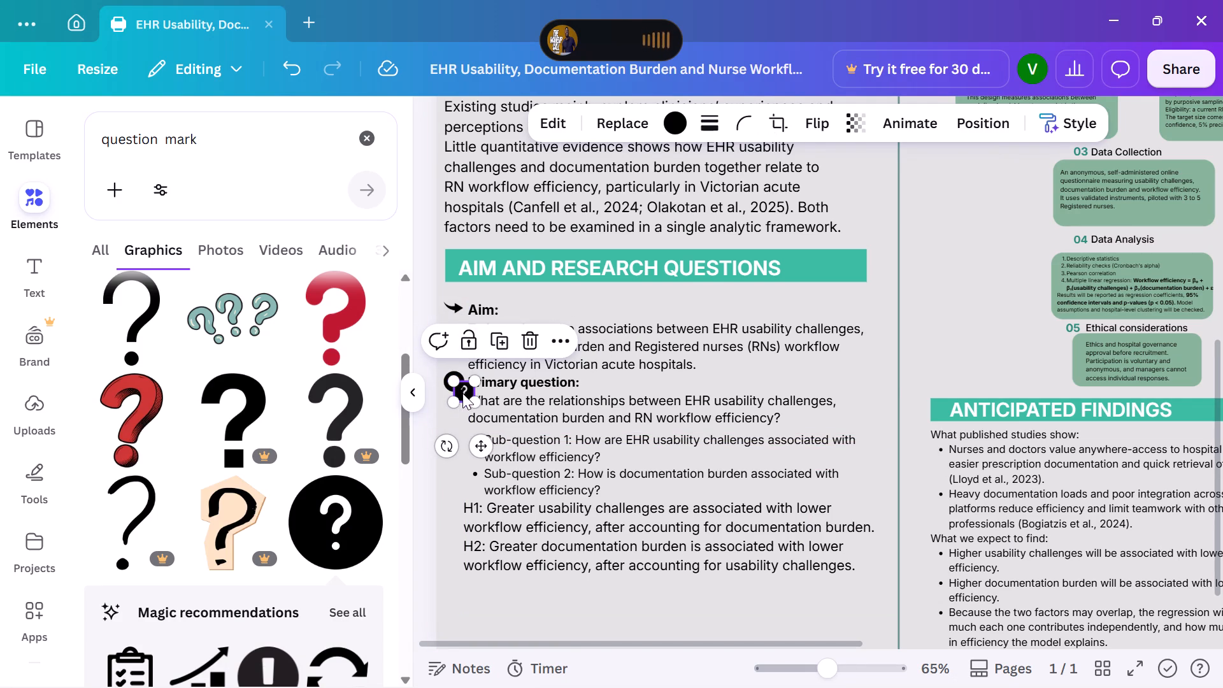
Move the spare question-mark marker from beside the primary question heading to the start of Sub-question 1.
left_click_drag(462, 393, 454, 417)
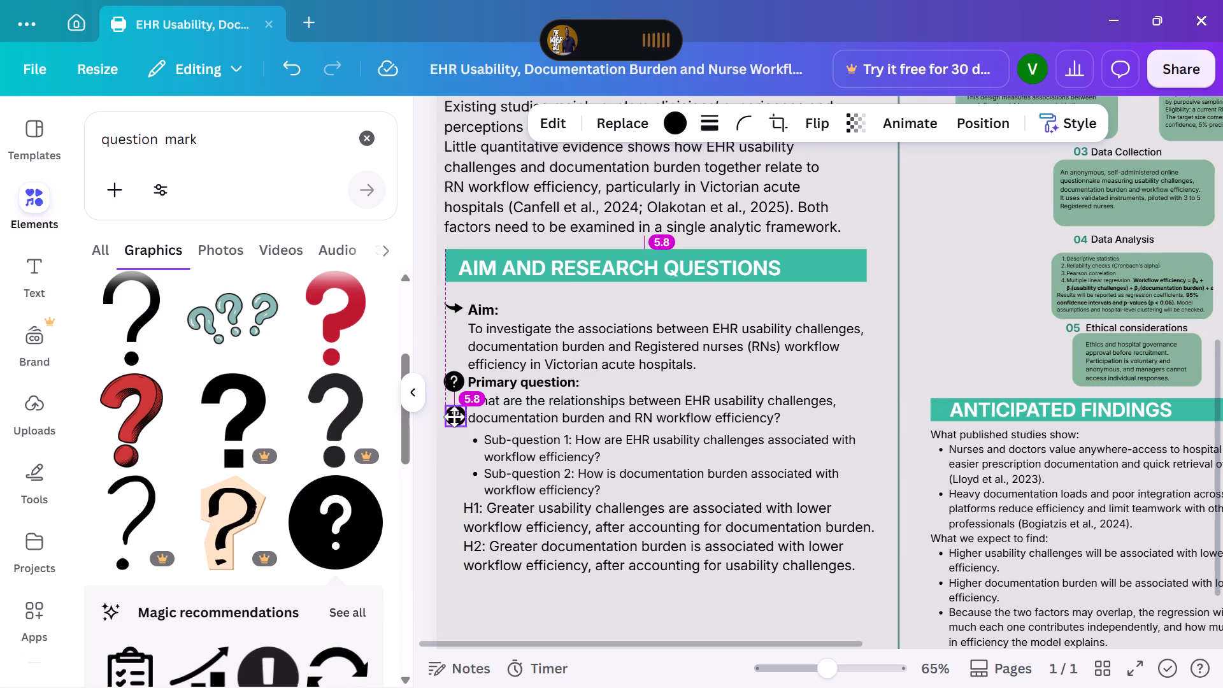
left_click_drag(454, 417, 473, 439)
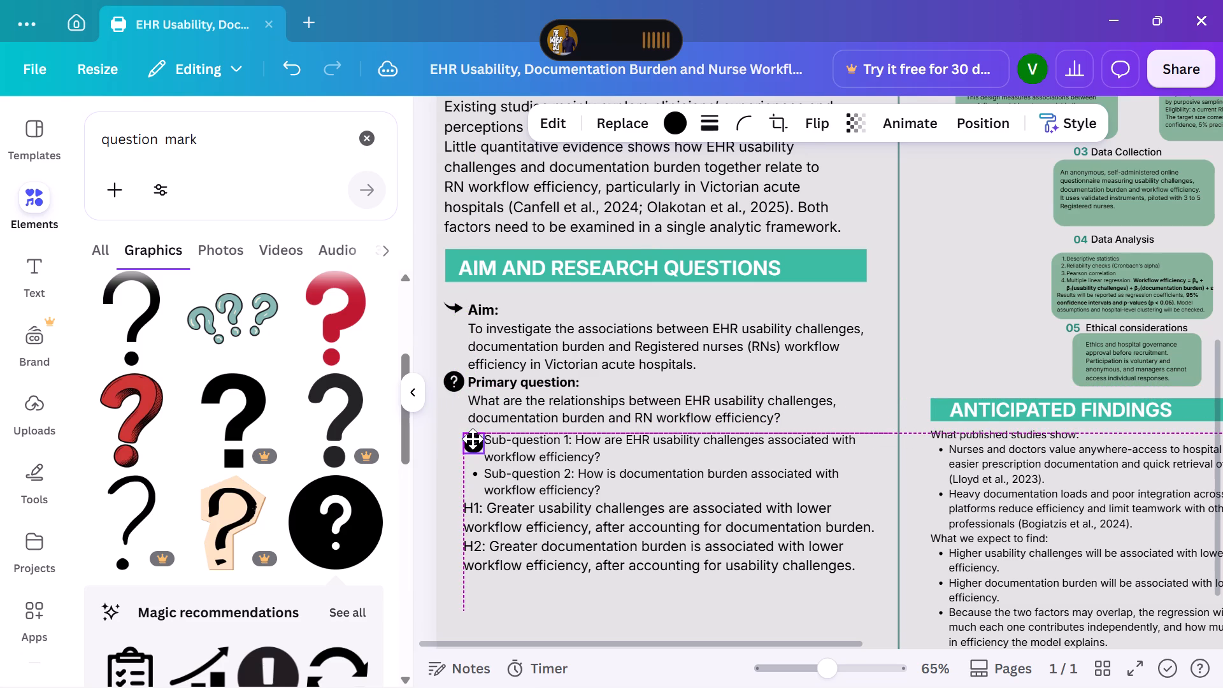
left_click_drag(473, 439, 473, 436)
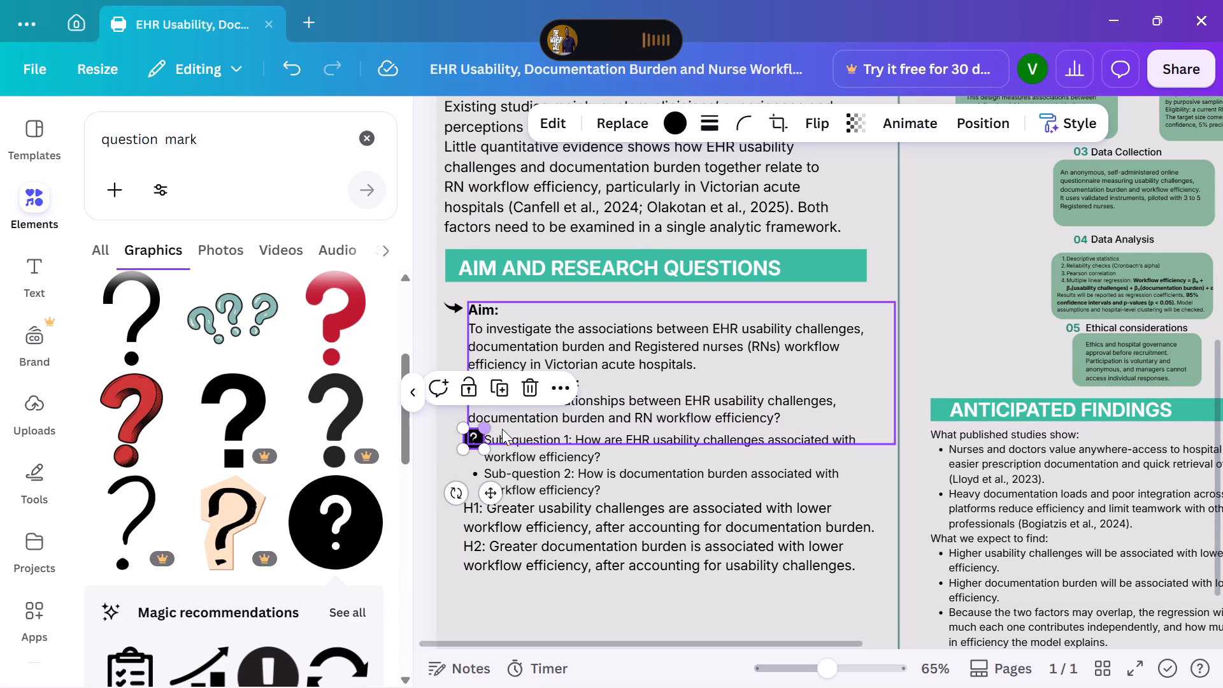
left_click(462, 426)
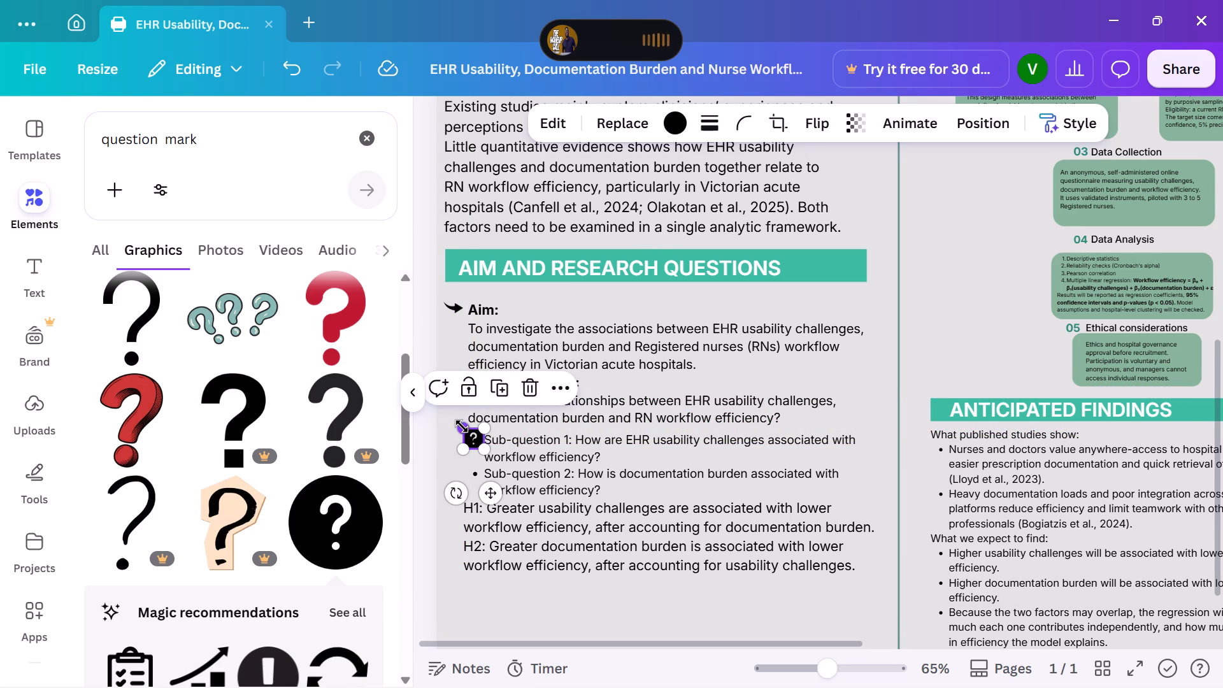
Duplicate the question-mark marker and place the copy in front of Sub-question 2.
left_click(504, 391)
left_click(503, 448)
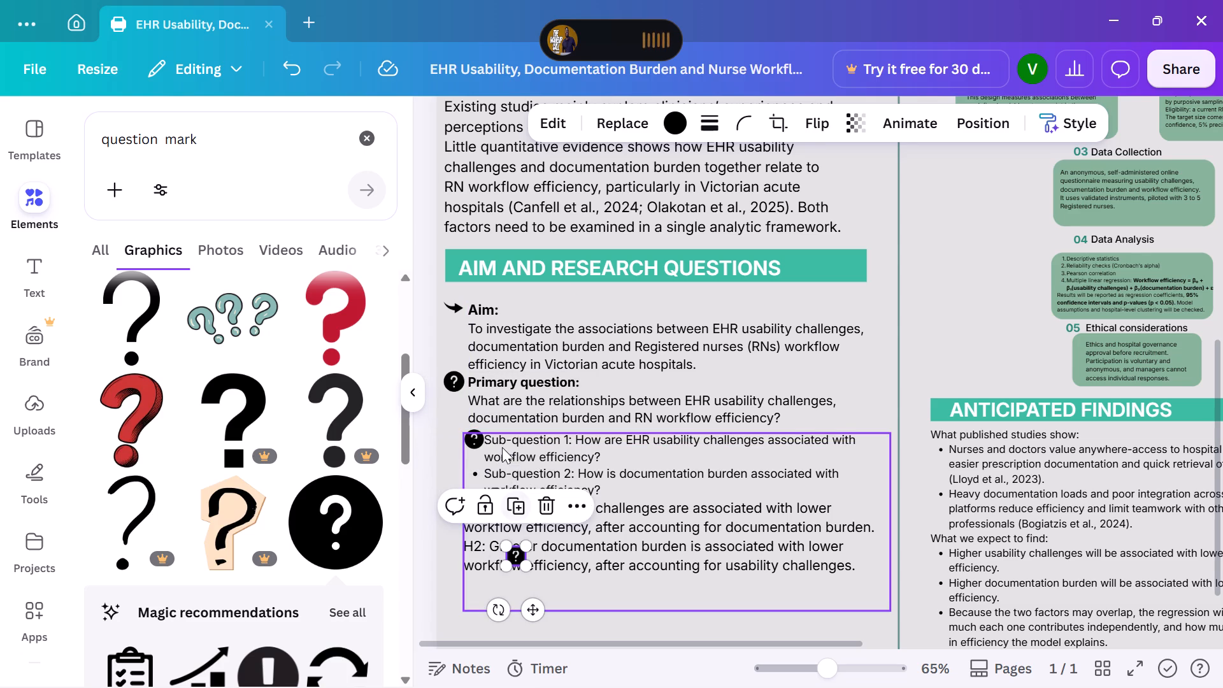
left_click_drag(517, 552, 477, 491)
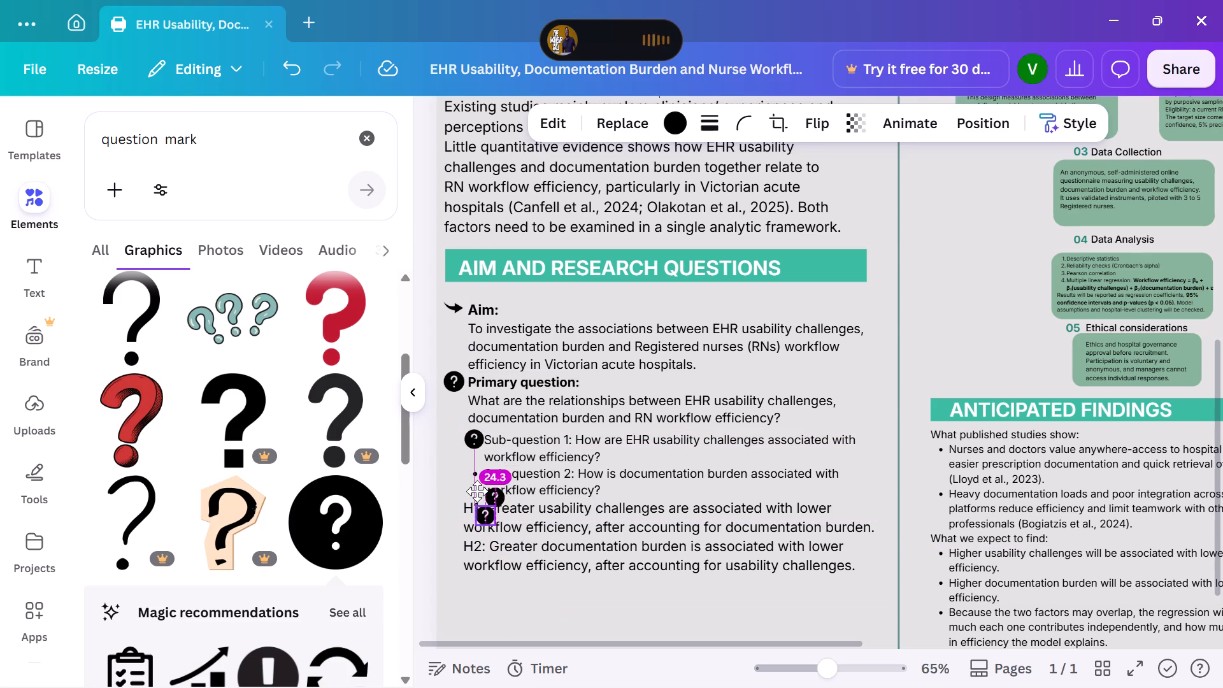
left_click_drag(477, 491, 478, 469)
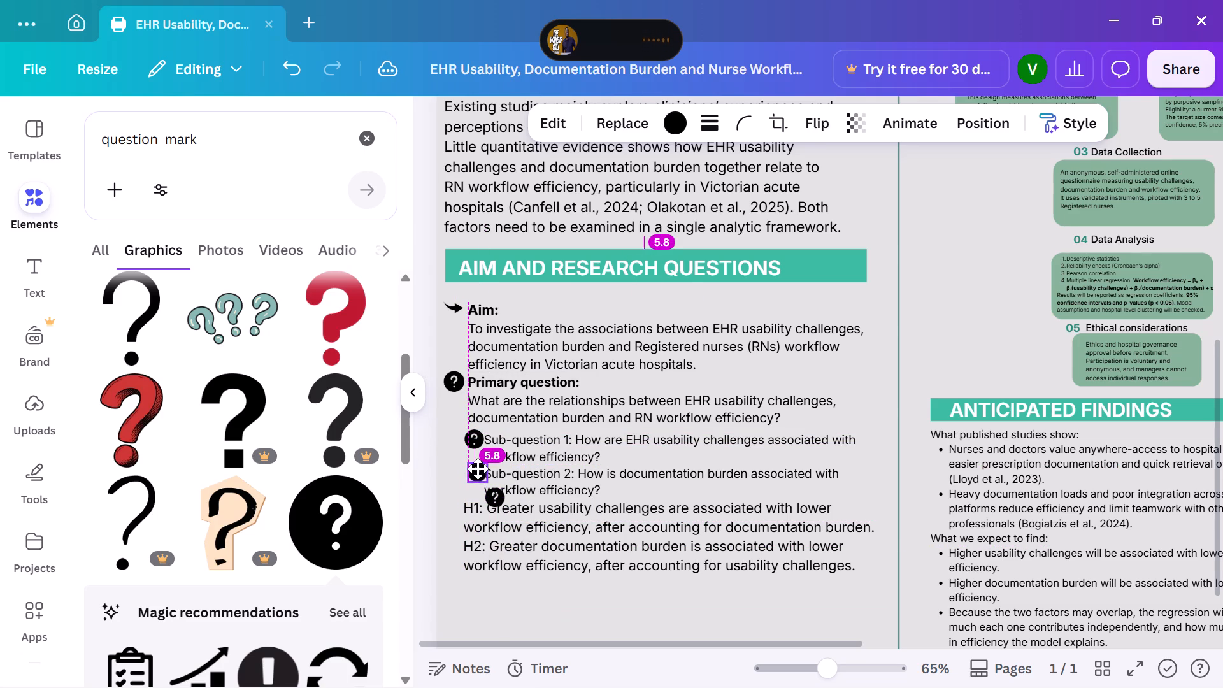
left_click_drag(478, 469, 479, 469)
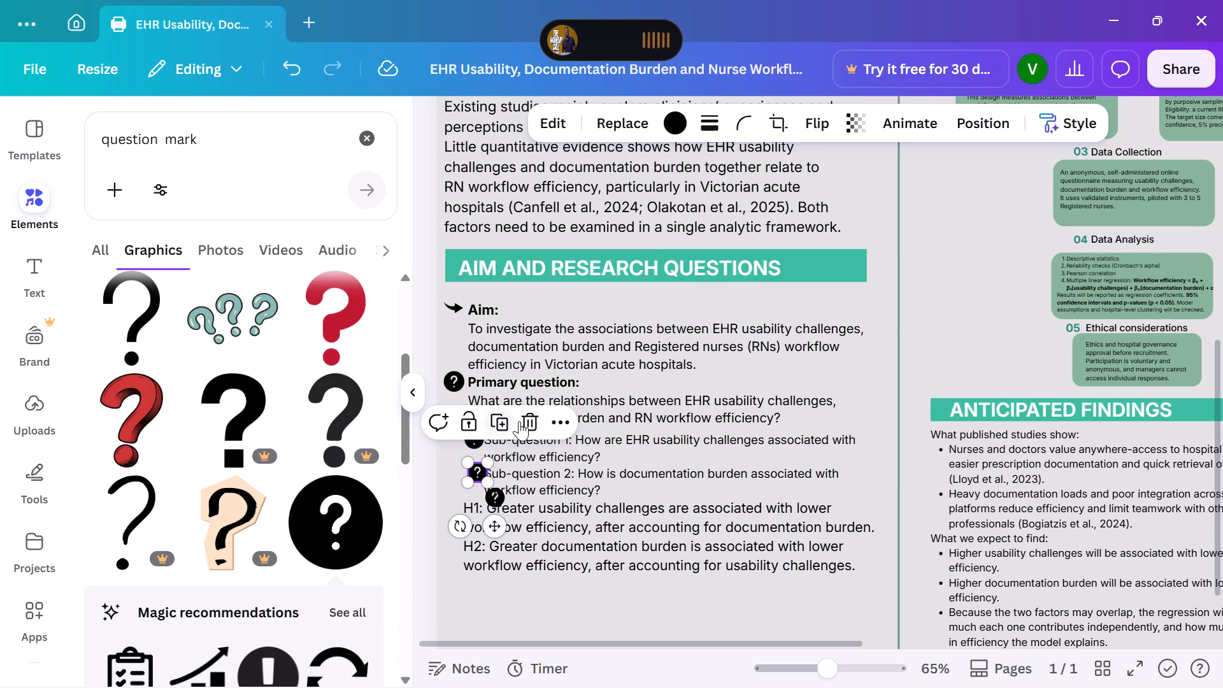
Delete all the question-mark markers around the sub-questions, keeping only the one beside the primary question.
left_click(526, 421)
left_click(479, 436)
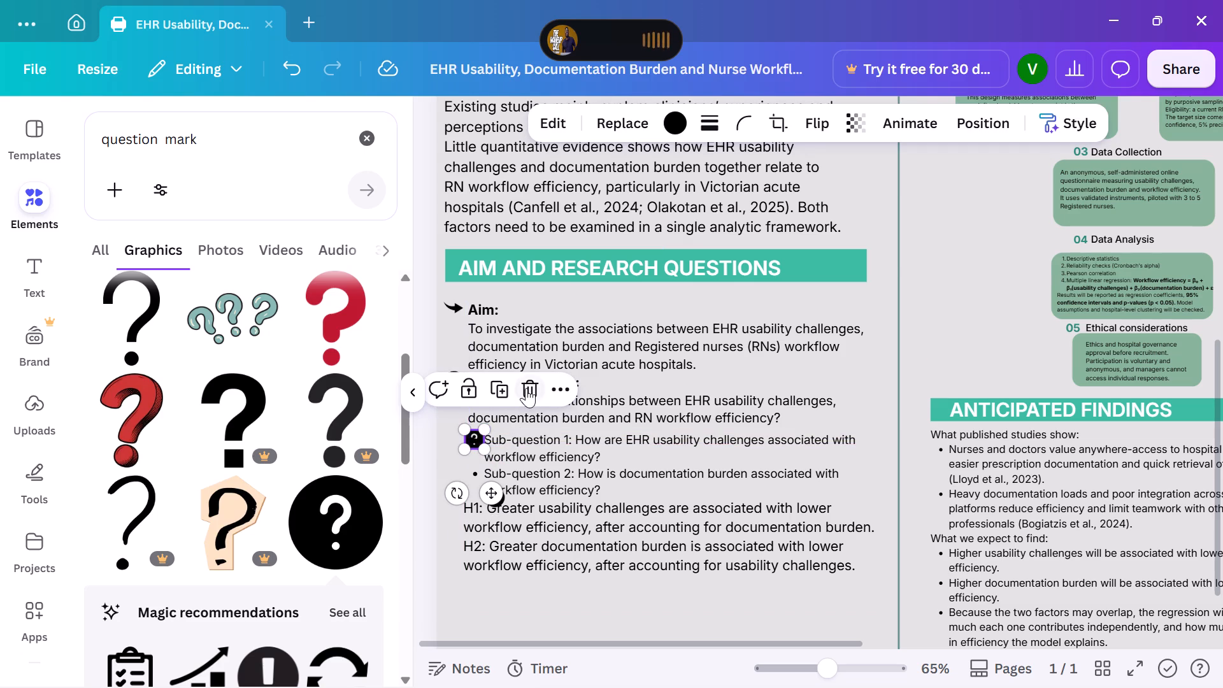
left_click(526, 388)
left_click(485, 492)
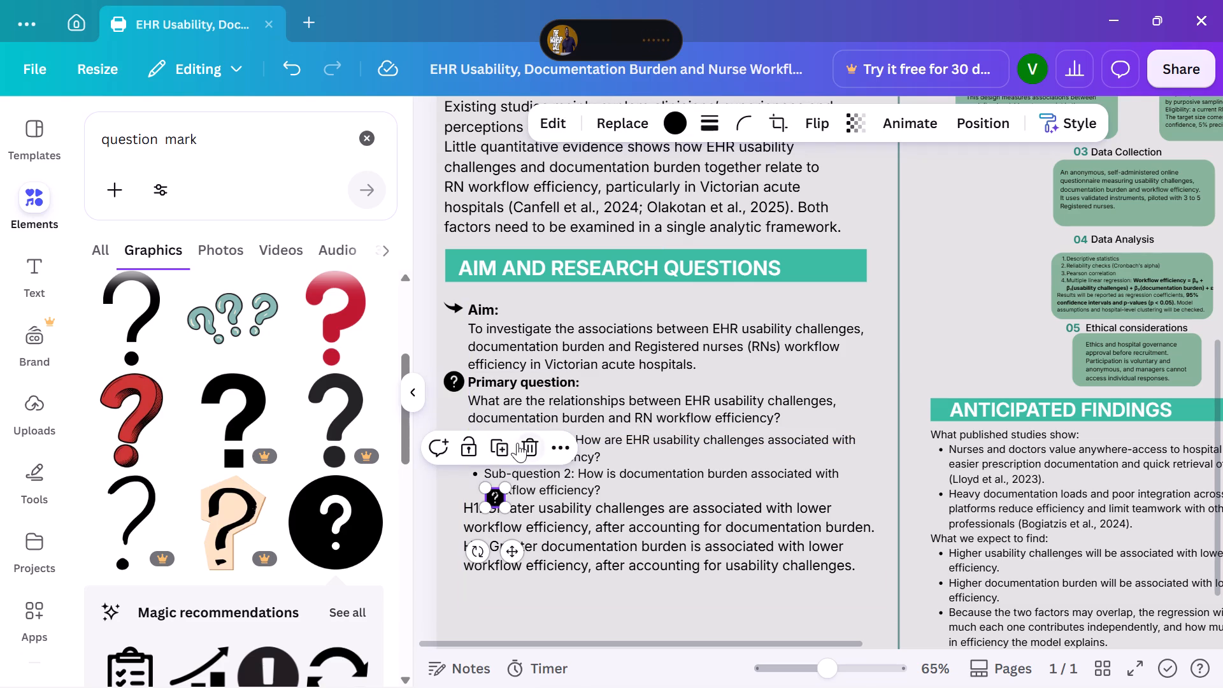
left_click(520, 443)
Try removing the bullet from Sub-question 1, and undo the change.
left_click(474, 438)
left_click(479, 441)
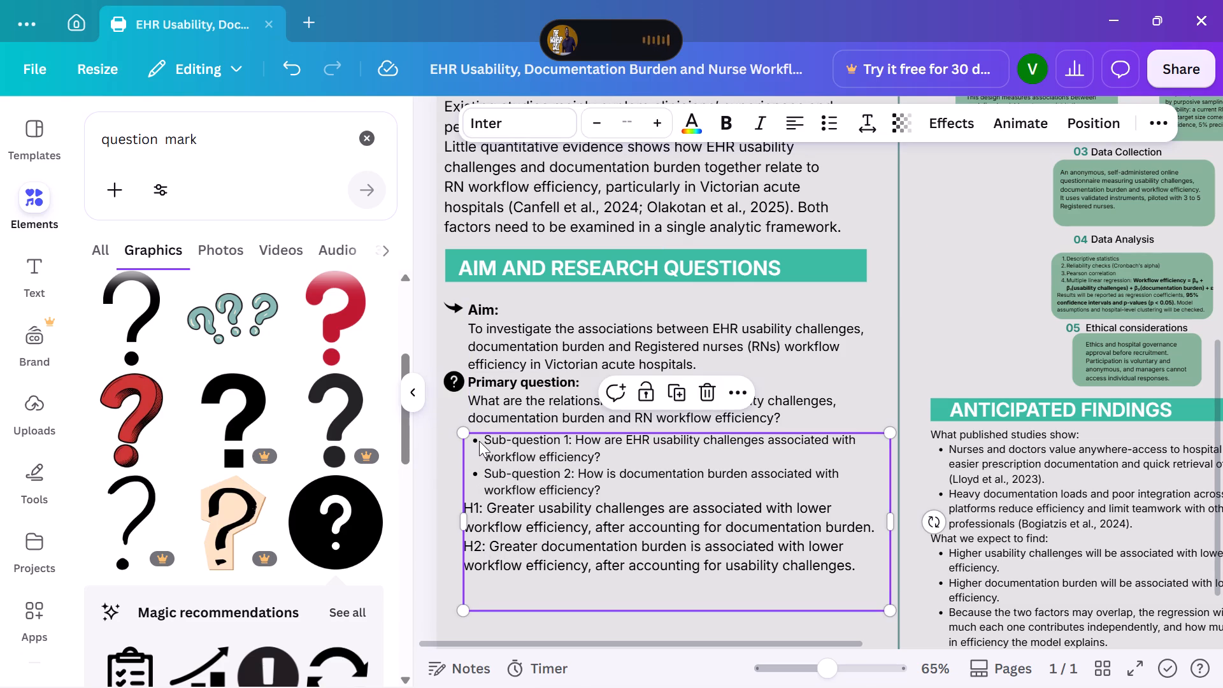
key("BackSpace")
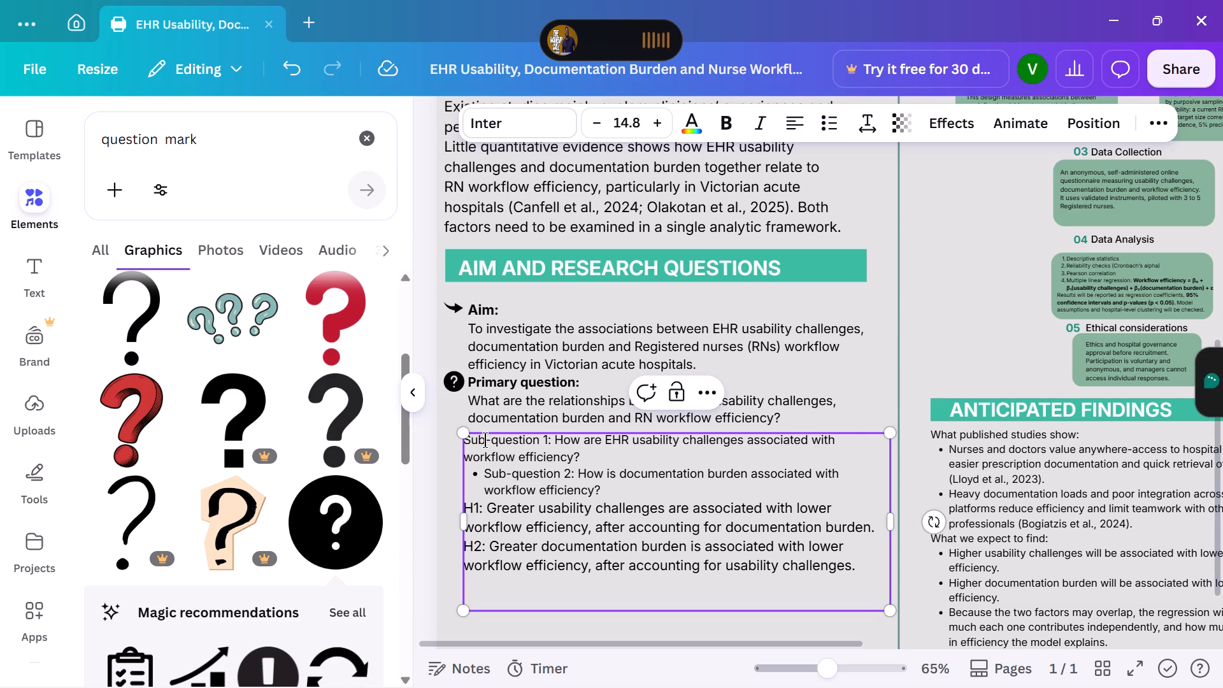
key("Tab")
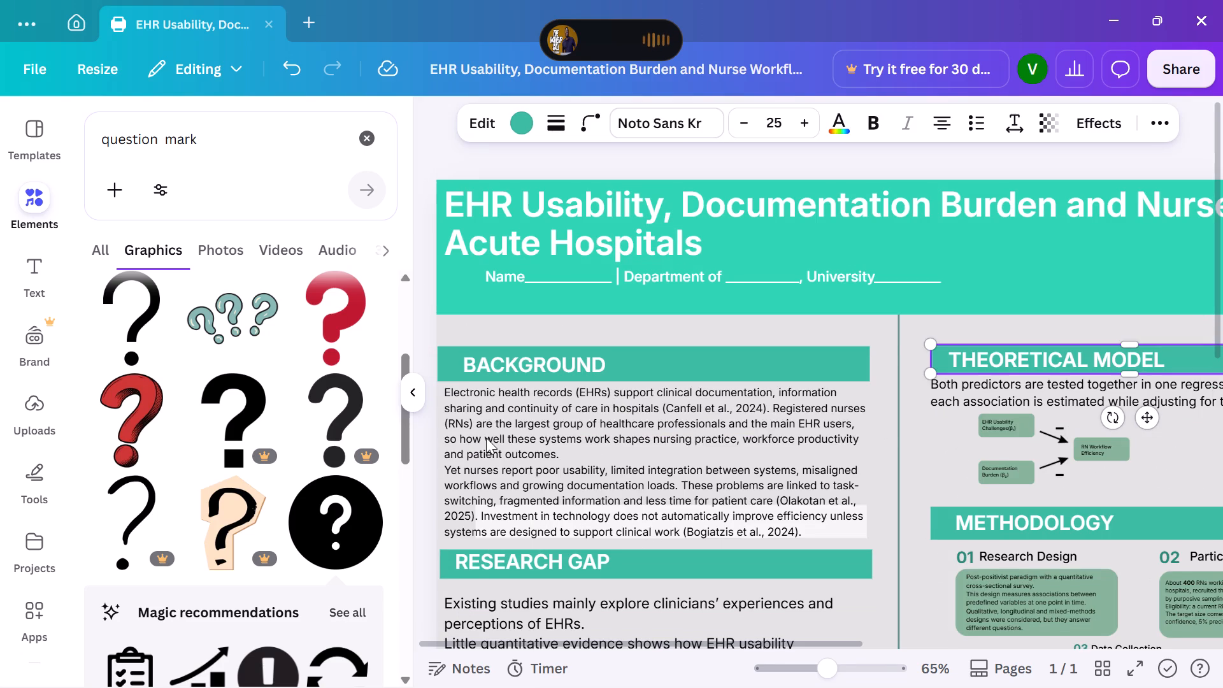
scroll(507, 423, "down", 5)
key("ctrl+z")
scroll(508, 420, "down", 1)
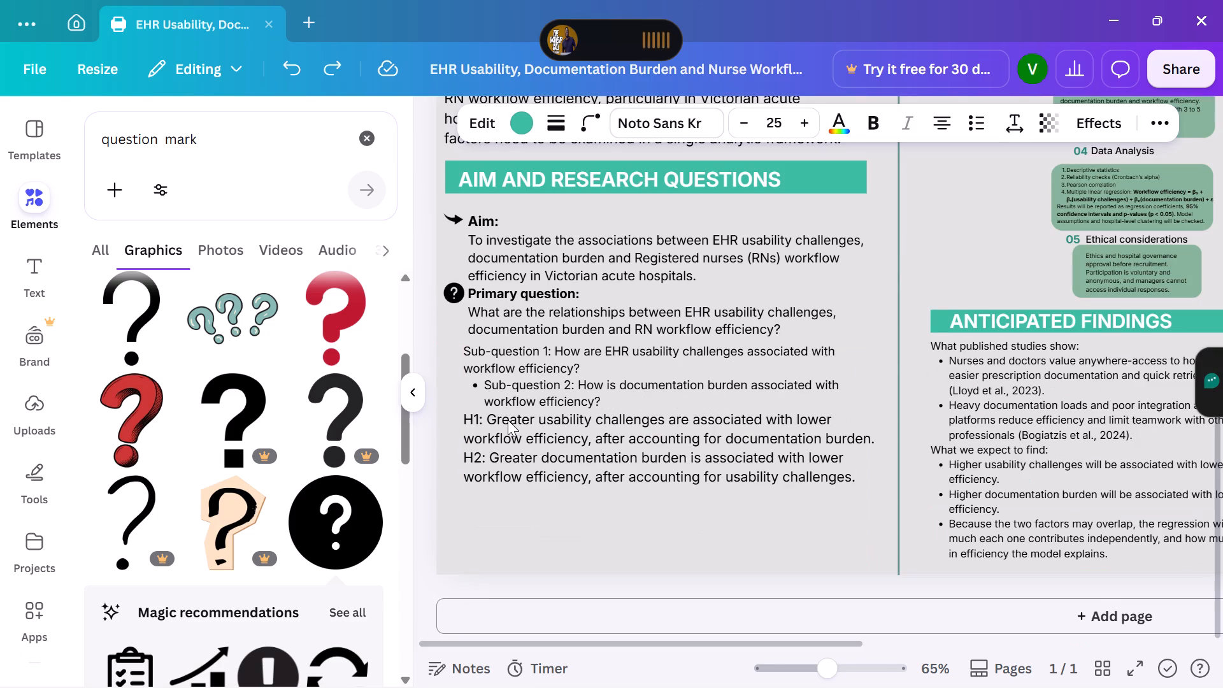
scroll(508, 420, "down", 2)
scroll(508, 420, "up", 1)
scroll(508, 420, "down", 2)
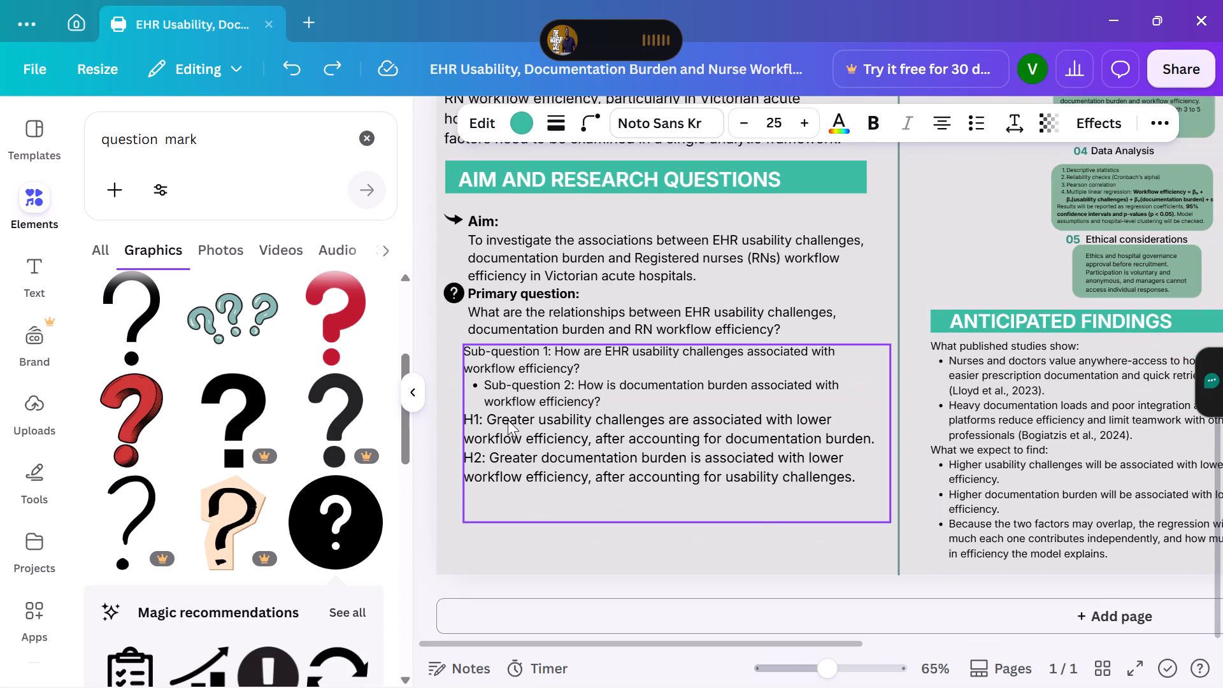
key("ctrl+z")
Look through more of the question mark graphics for an alternative marker.
scroll(293, 340, "down", 3)
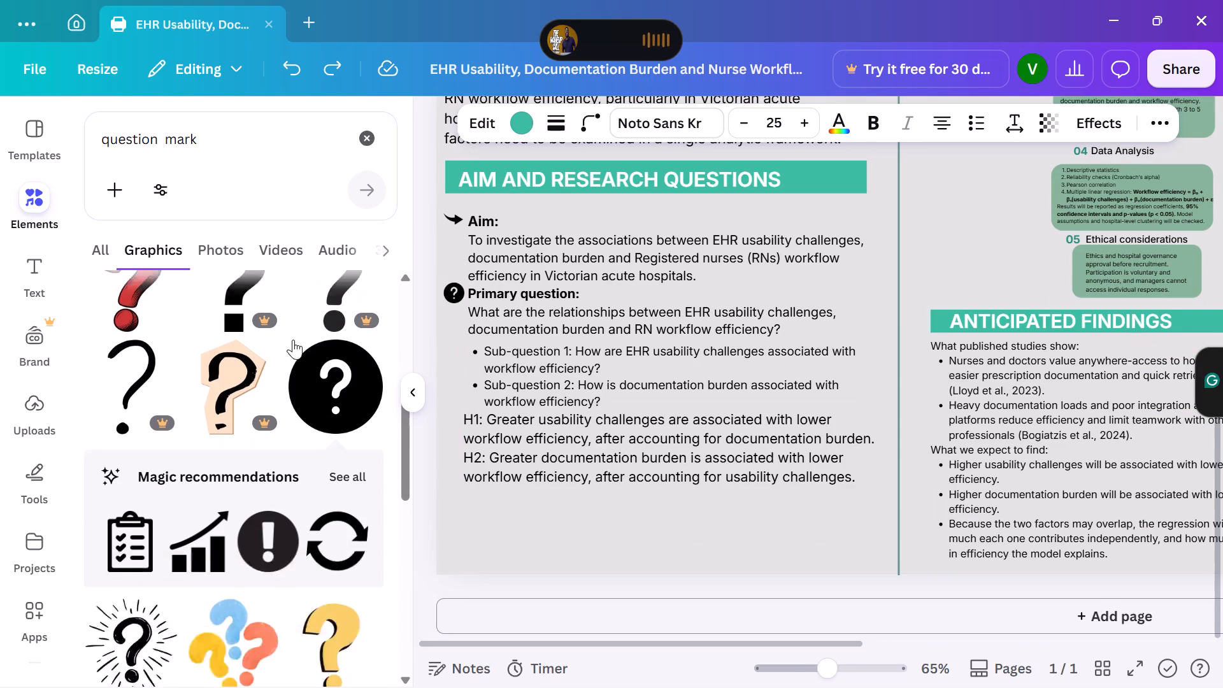
scroll(293, 340, "down", 1)
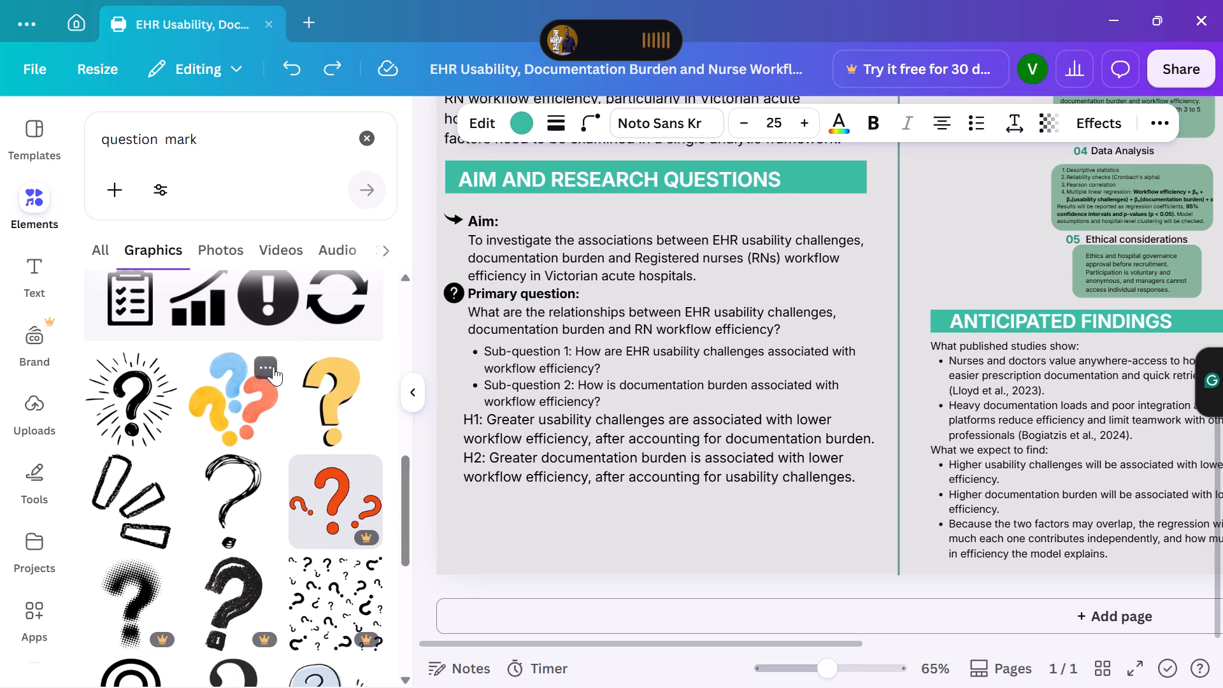
scroll(246, 380, "down", 3)
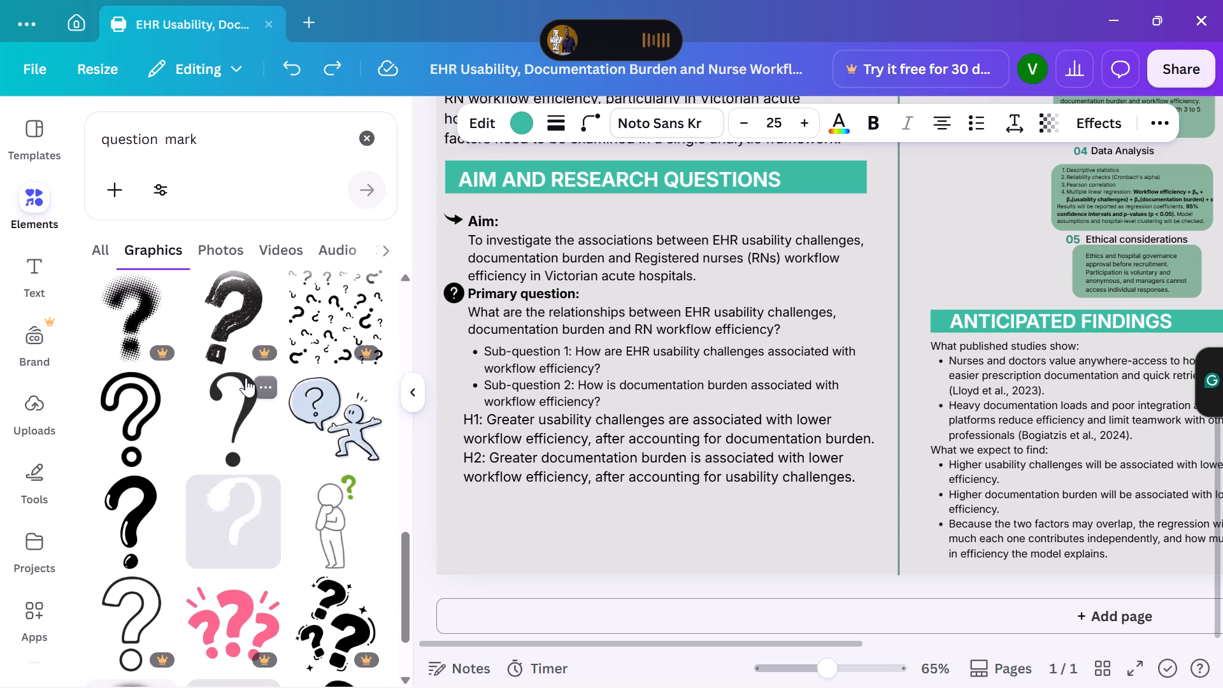
scroll(246, 378, "down", 2)
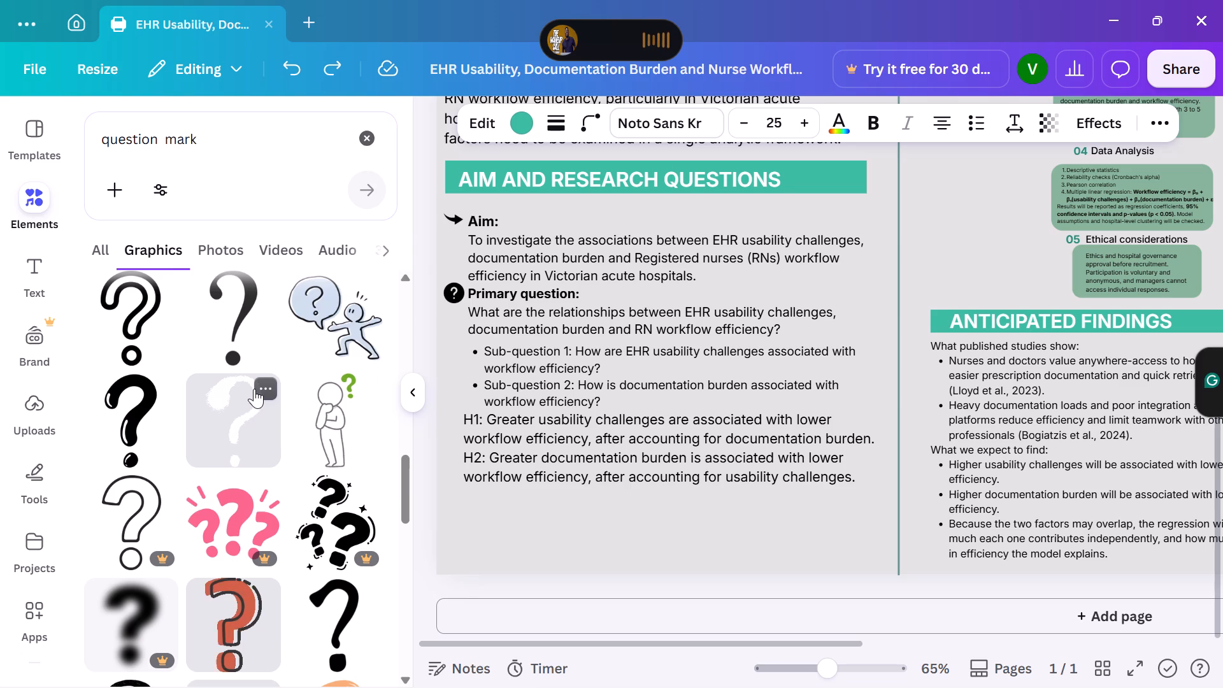
scroll(257, 384, "up", 2)
scroll(257, 384, "down", 3)
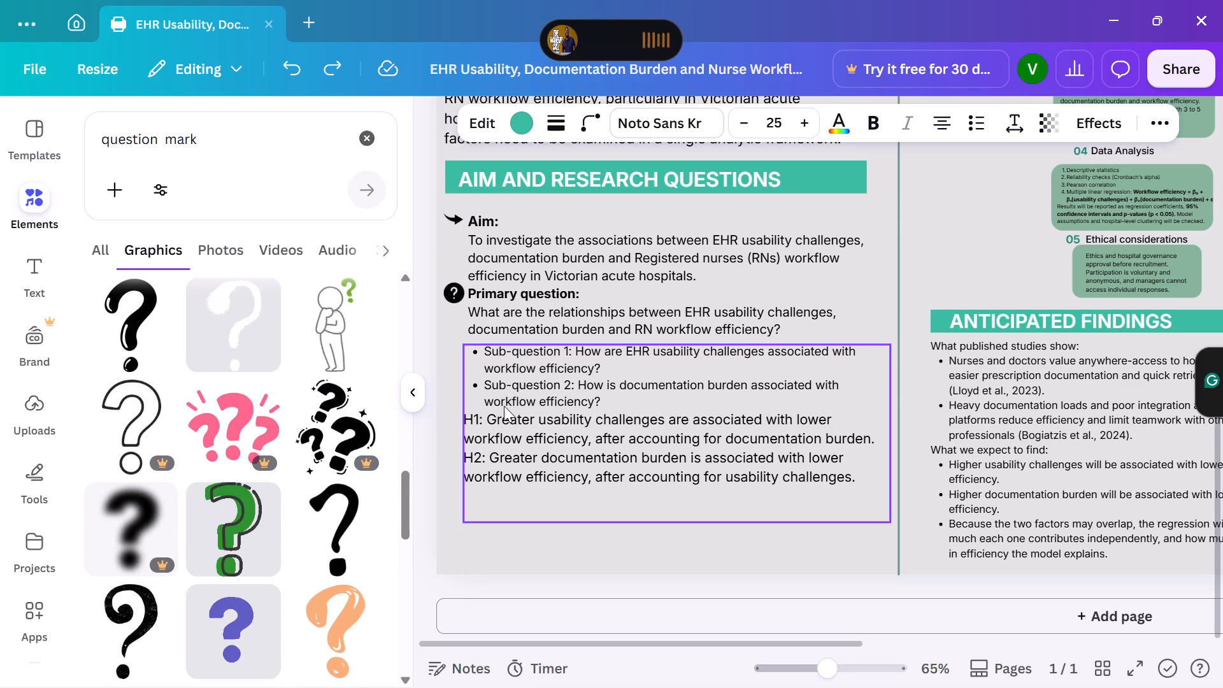
Narrow the sub-questions and hypotheses text box and align it directly beneath the primary question text.
left_click(474, 417)
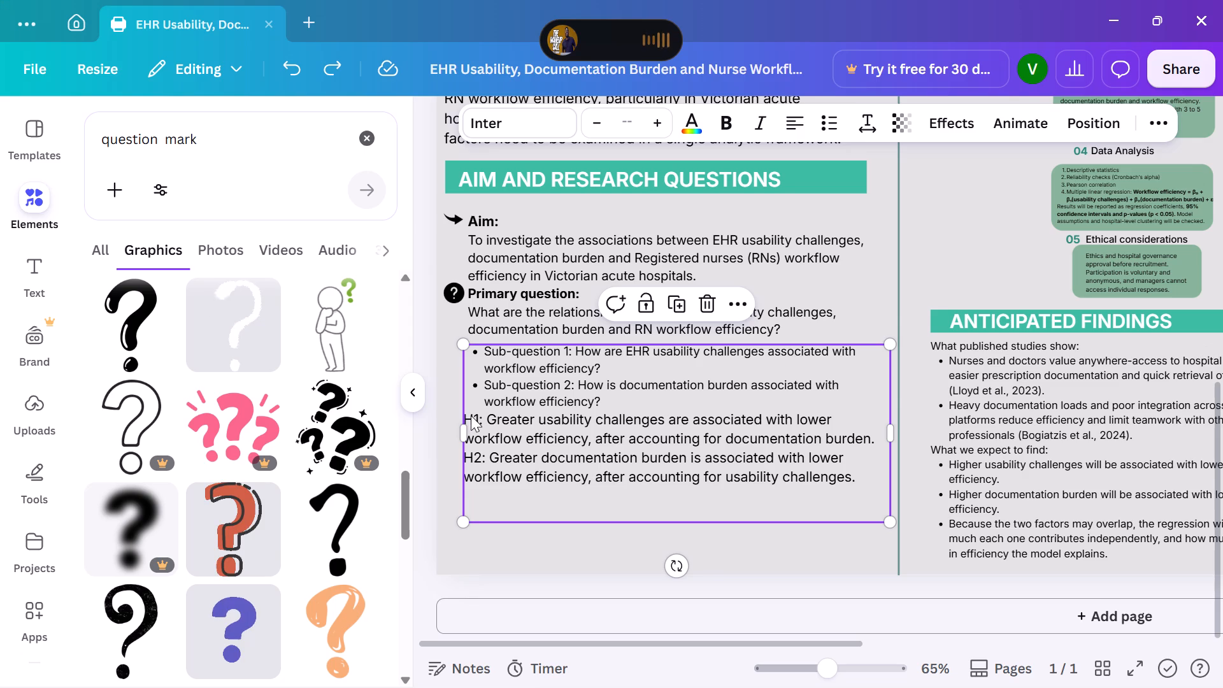
left_click(471, 414)
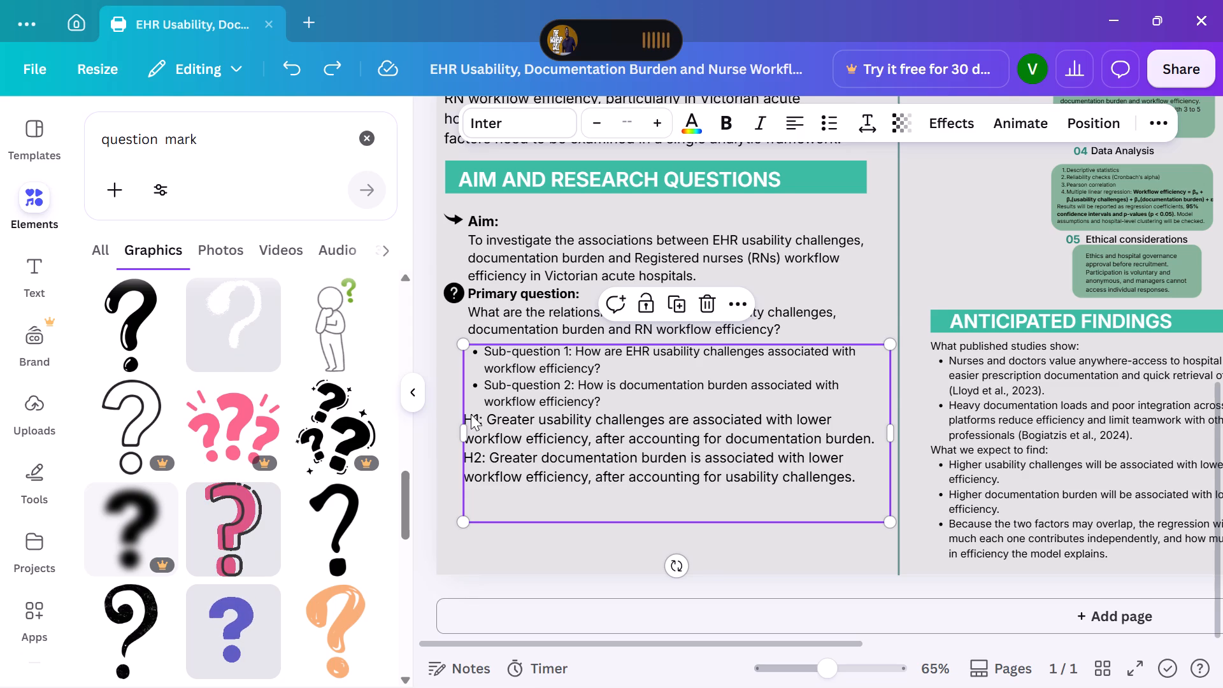
left_click_drag(463, 417, 562, 443)
left_click_drag(615, 417, 575, 415)
left_click(702, 529)
left_click(527, 503)
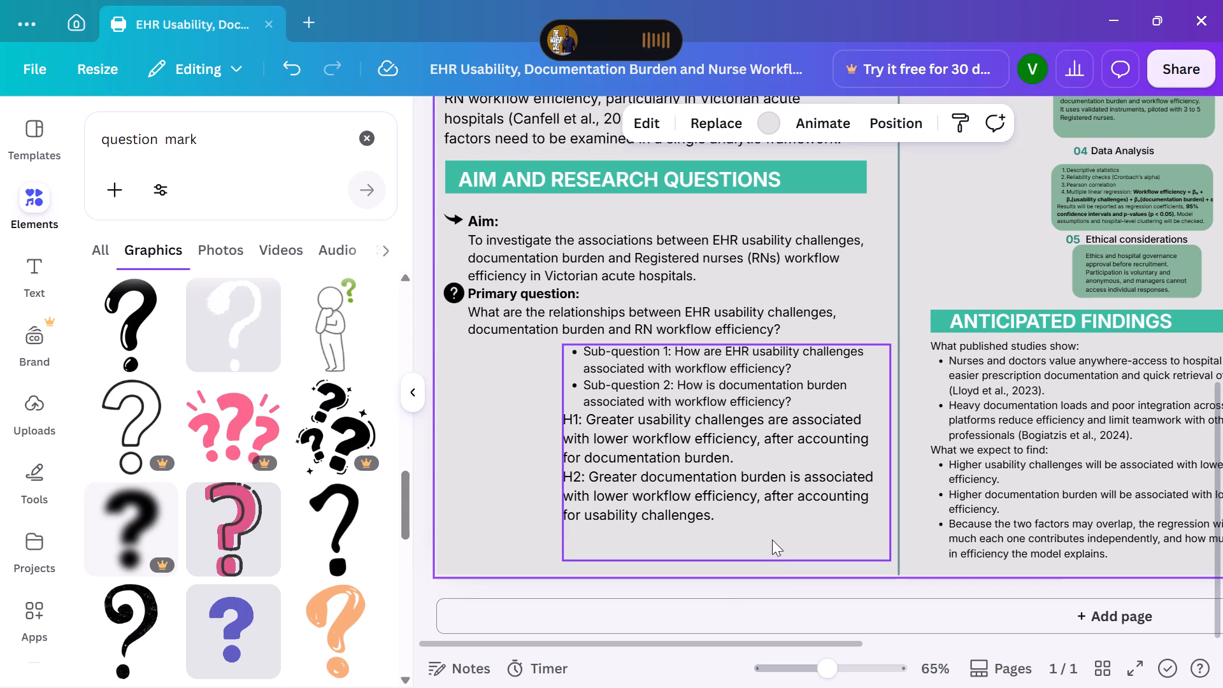
left_click_drag(772, 540, 689, 529)
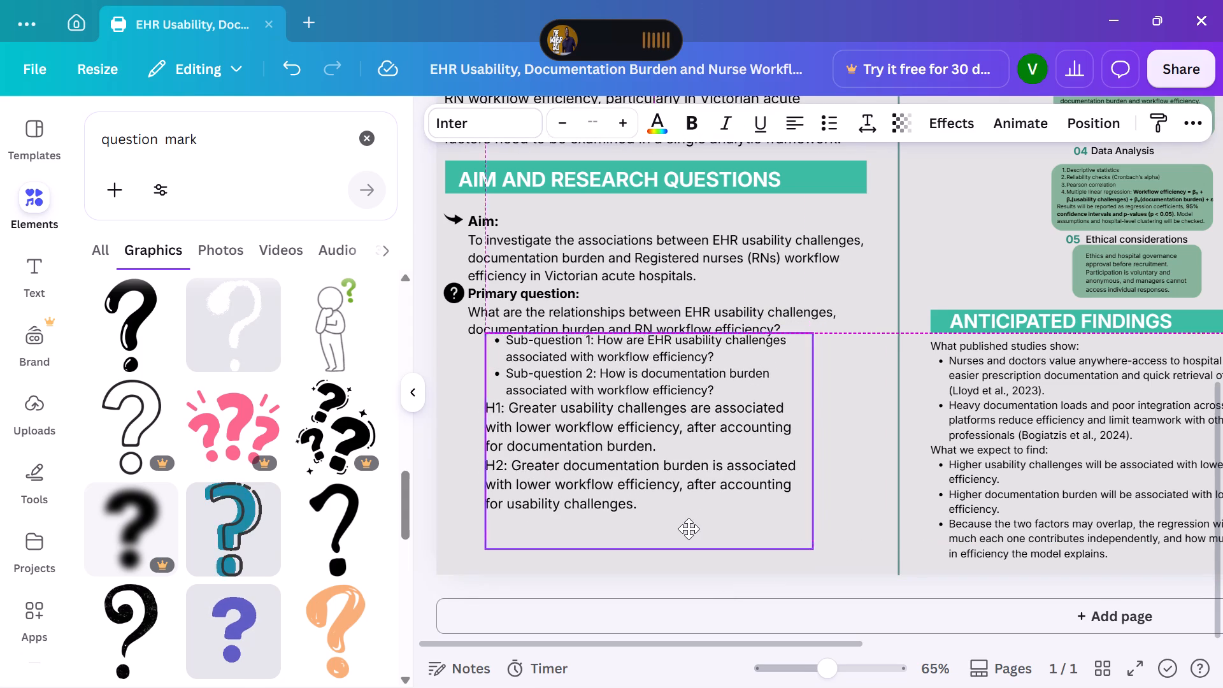
left_click_drag(689, 529, 678, 533)
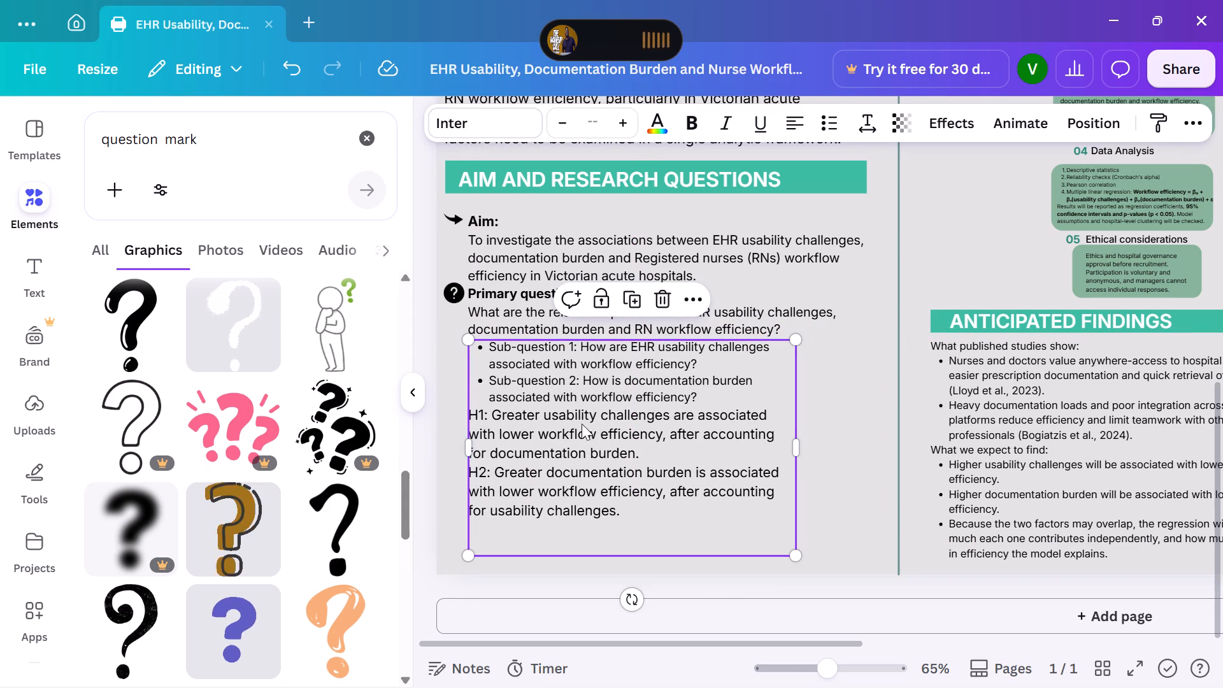
Delete hypotheses H1 and H2 and the trailing blank lines from the sub-questions text box.
left_click(562, 412)
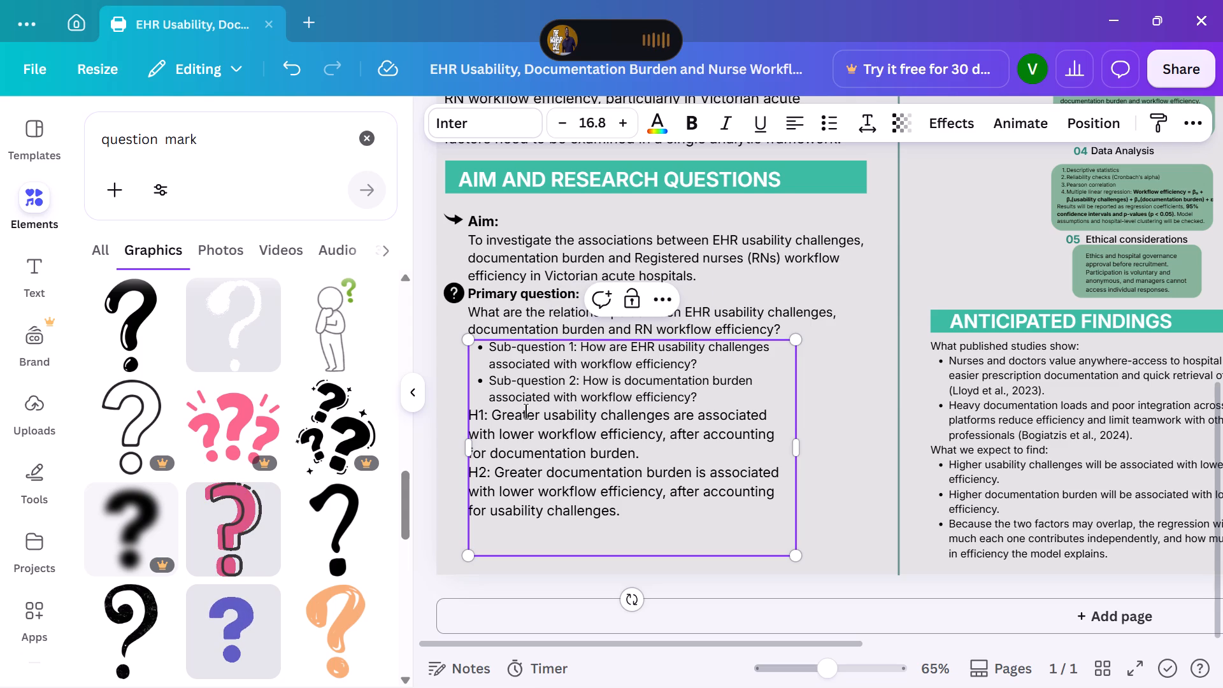
left_click_drag(469, 415, 575, 478)
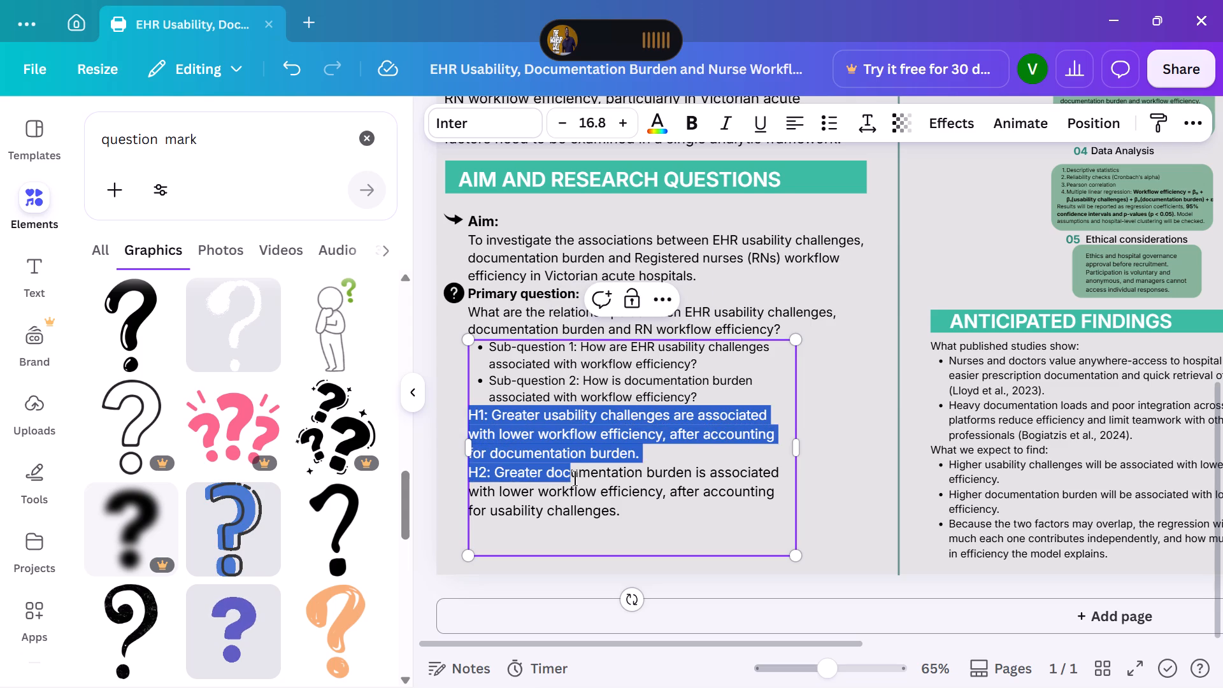
left_click_drag(575, 478, 626, 508)
key("BackSpace")
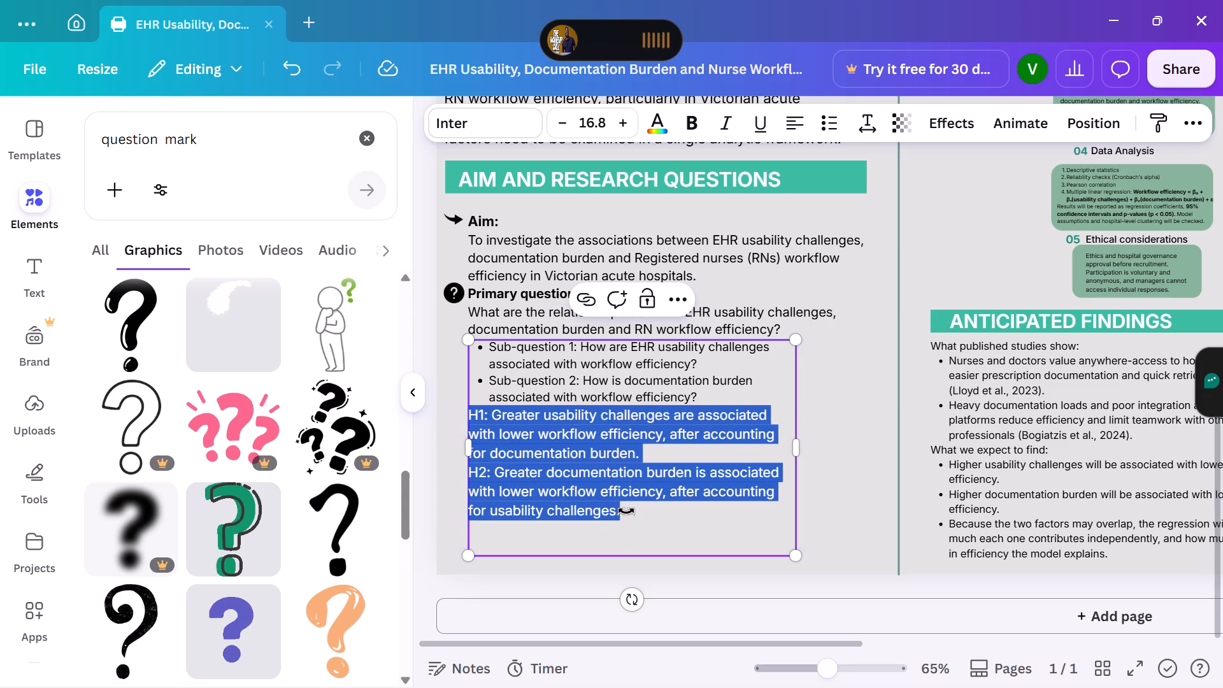
left_click(492, 449)
key("BackSpace")
key("BackSpace")
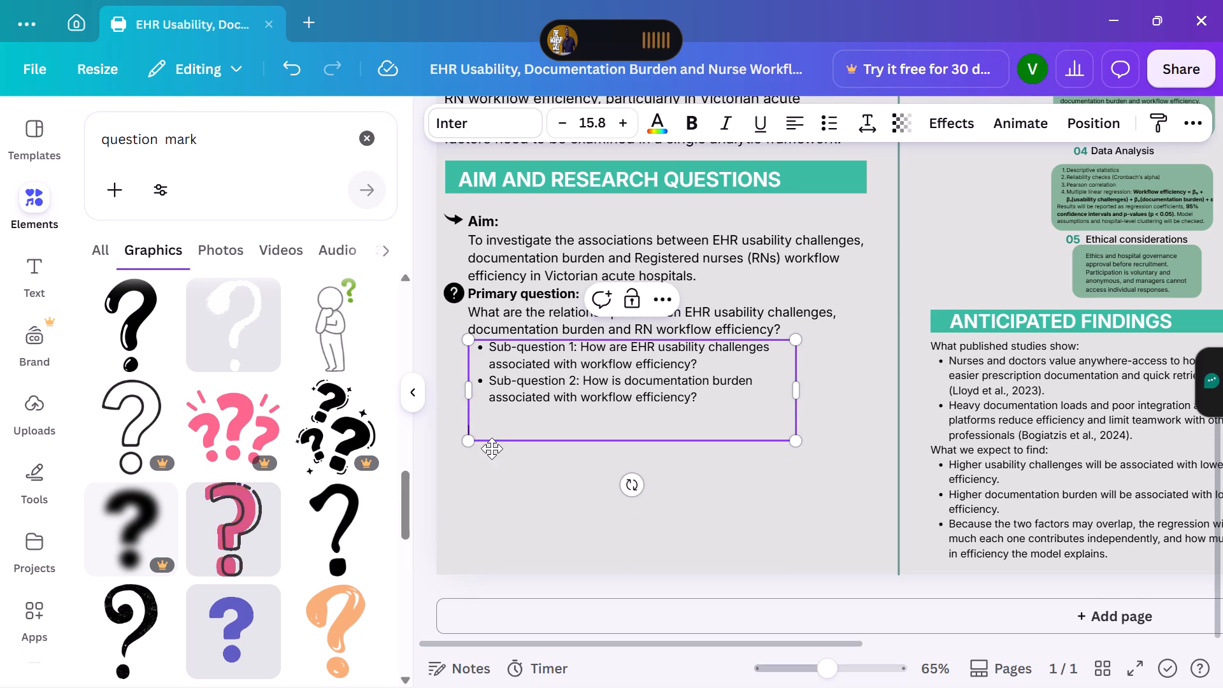
key("BackSpace")
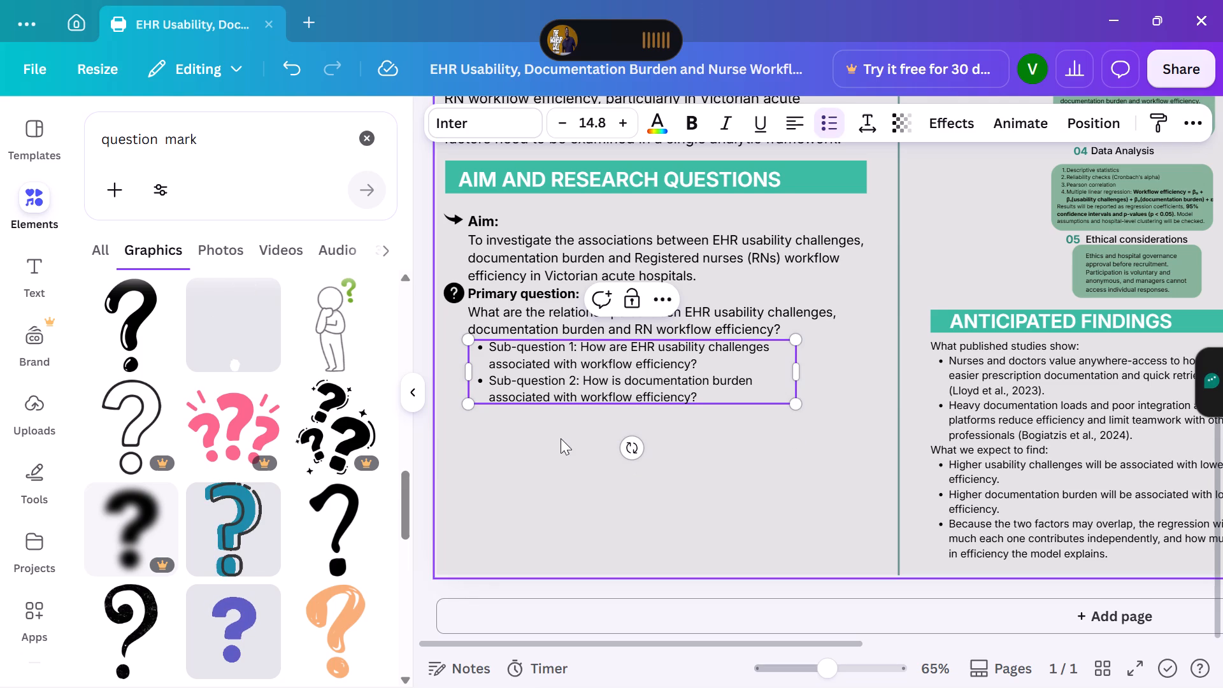
left_click(683, 389)
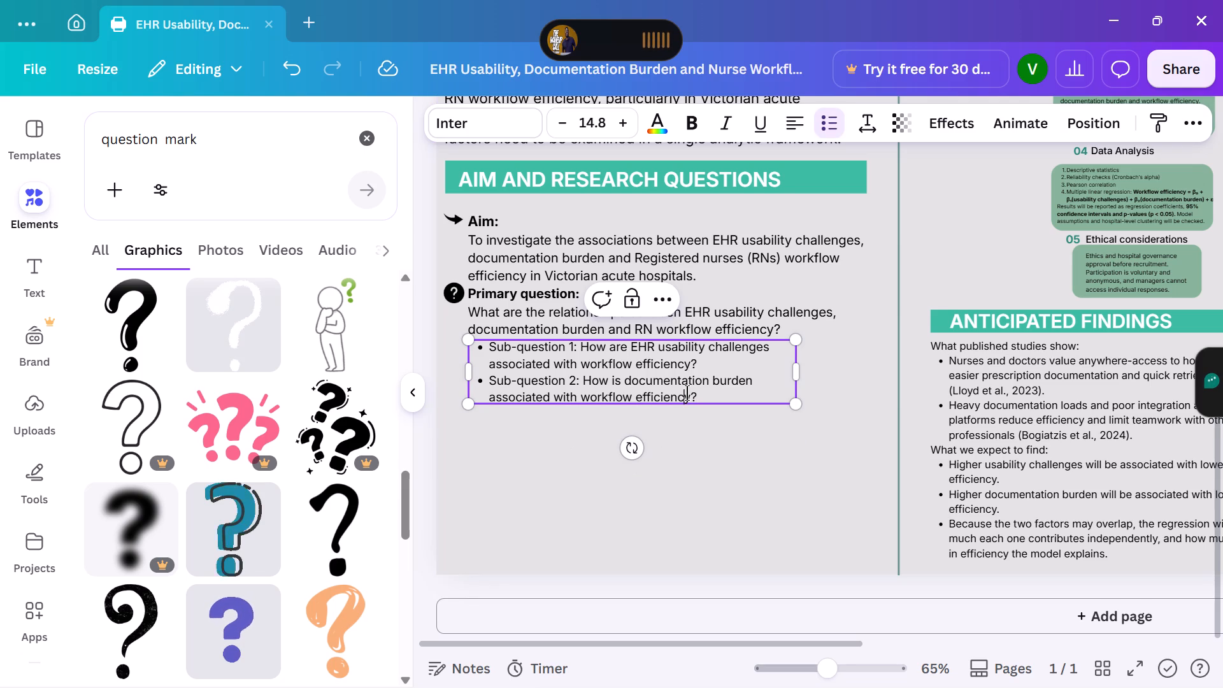
left_click(734, 429)
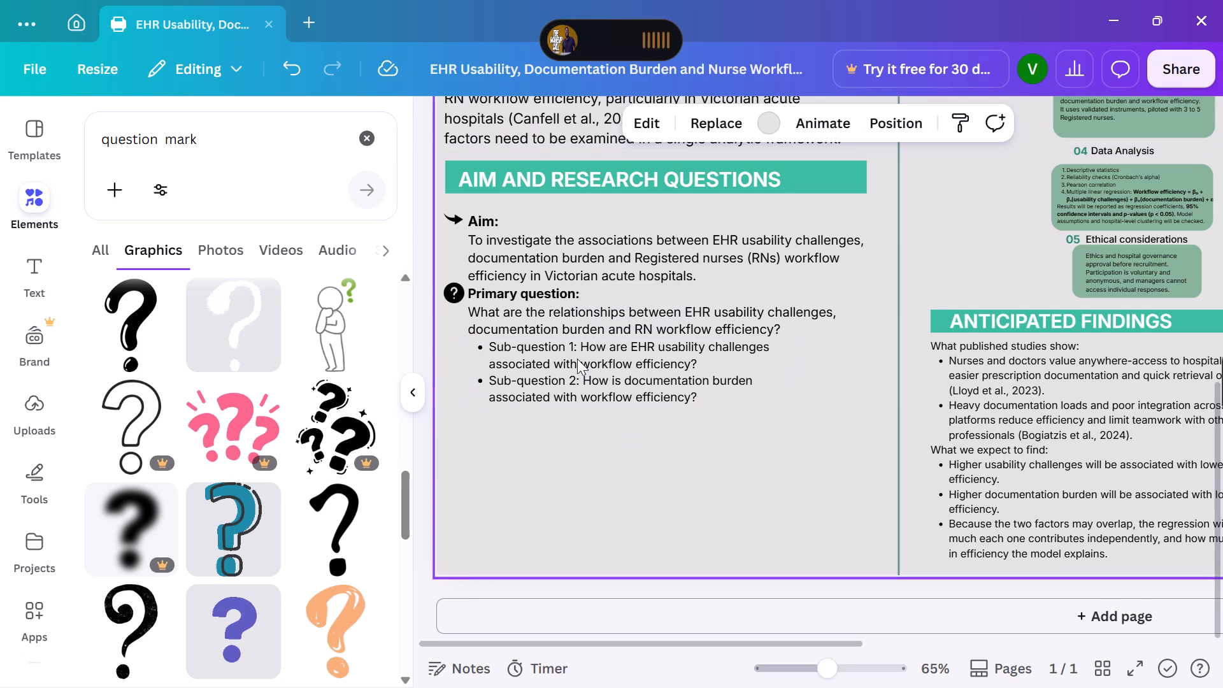
Remove the bullets from Sub-question 1 and Sub-question 2.
left_click(482, 344)
left_click(483, 345)
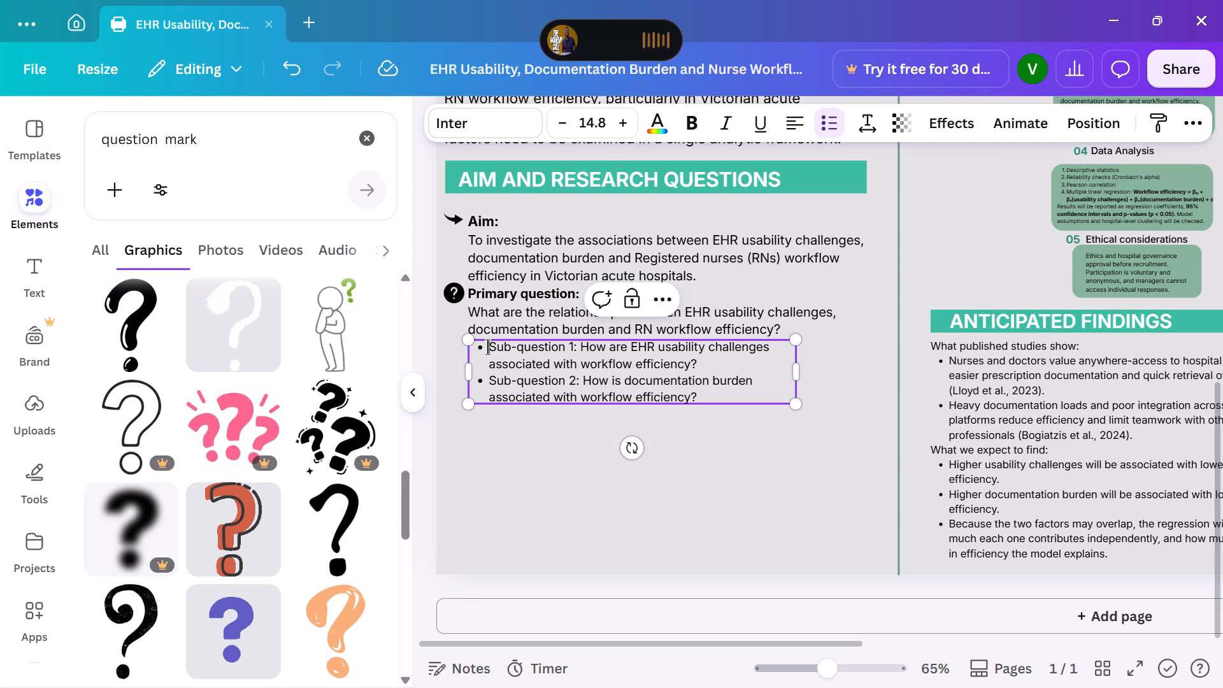
key("BackSpace")
key("BackSpace")
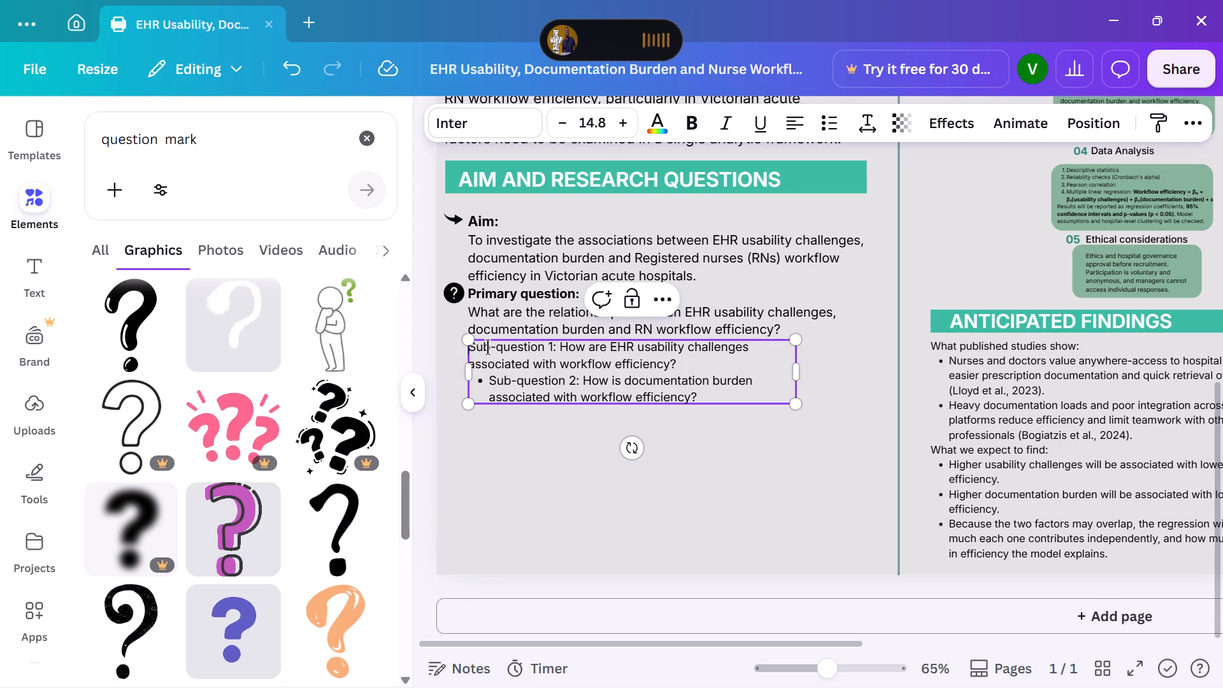
left_click(490, 382)
key("BackSpace")
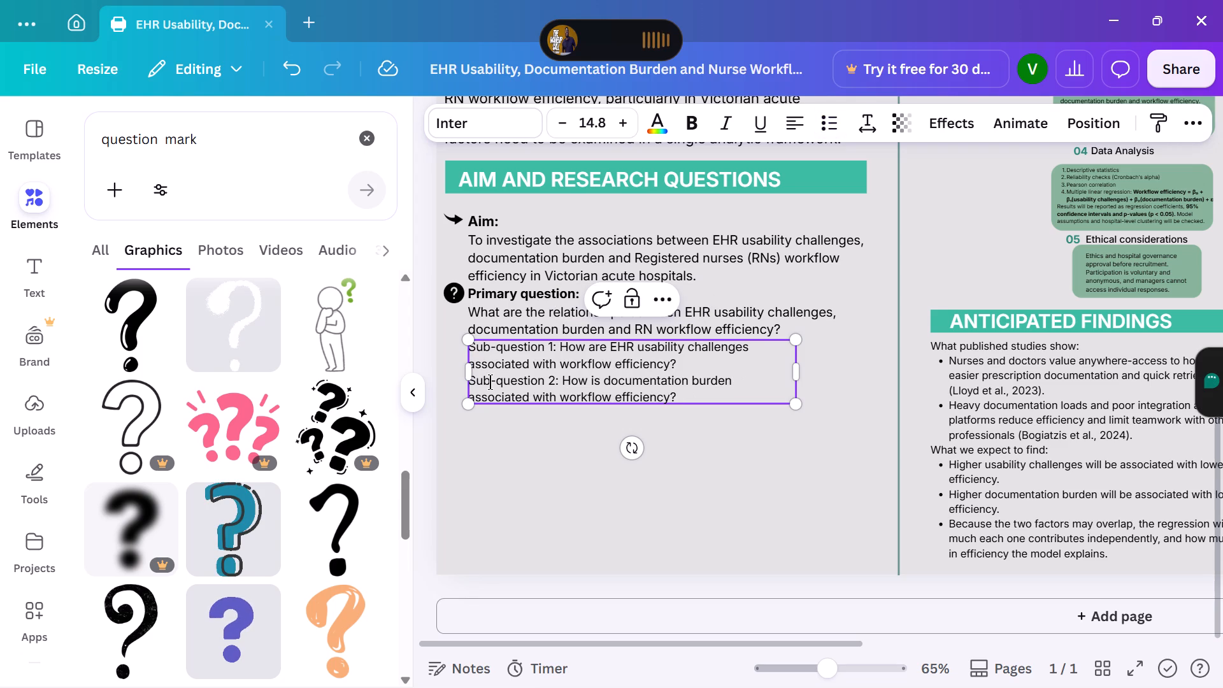
Indent the sub-questions text box slightly and lower it to leave a small gap beneath the primary question text.
left_click(686, 389)
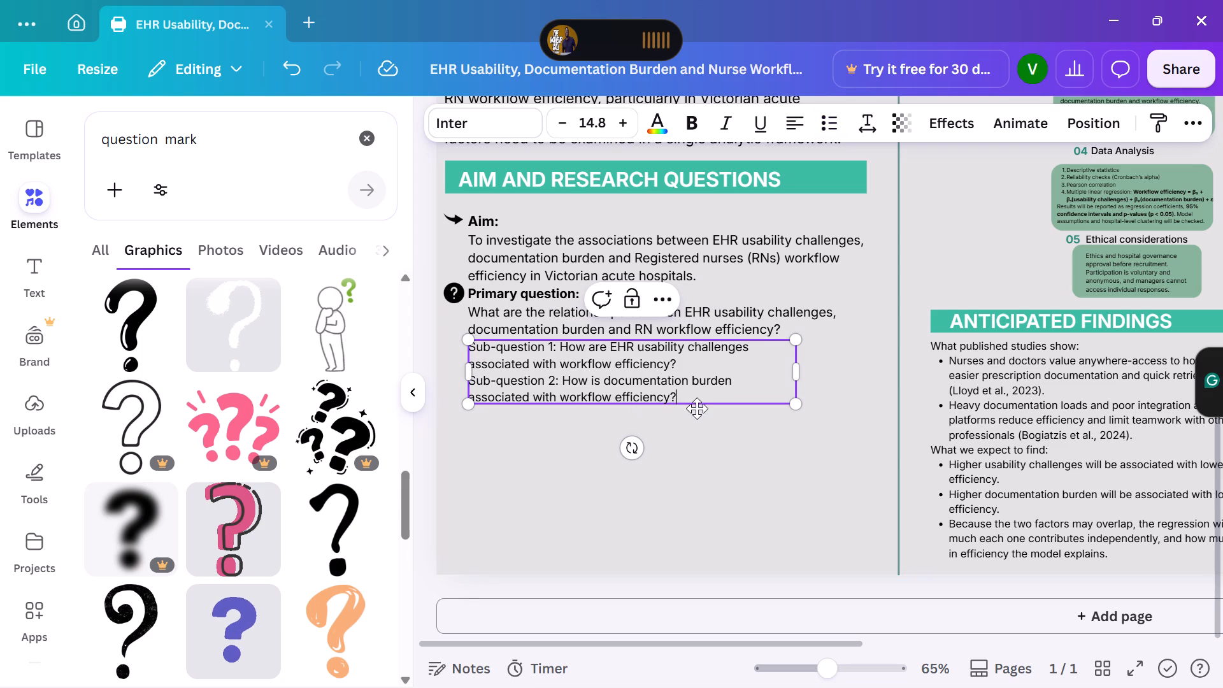
left_click(701, 422)
left_click(694, 387)
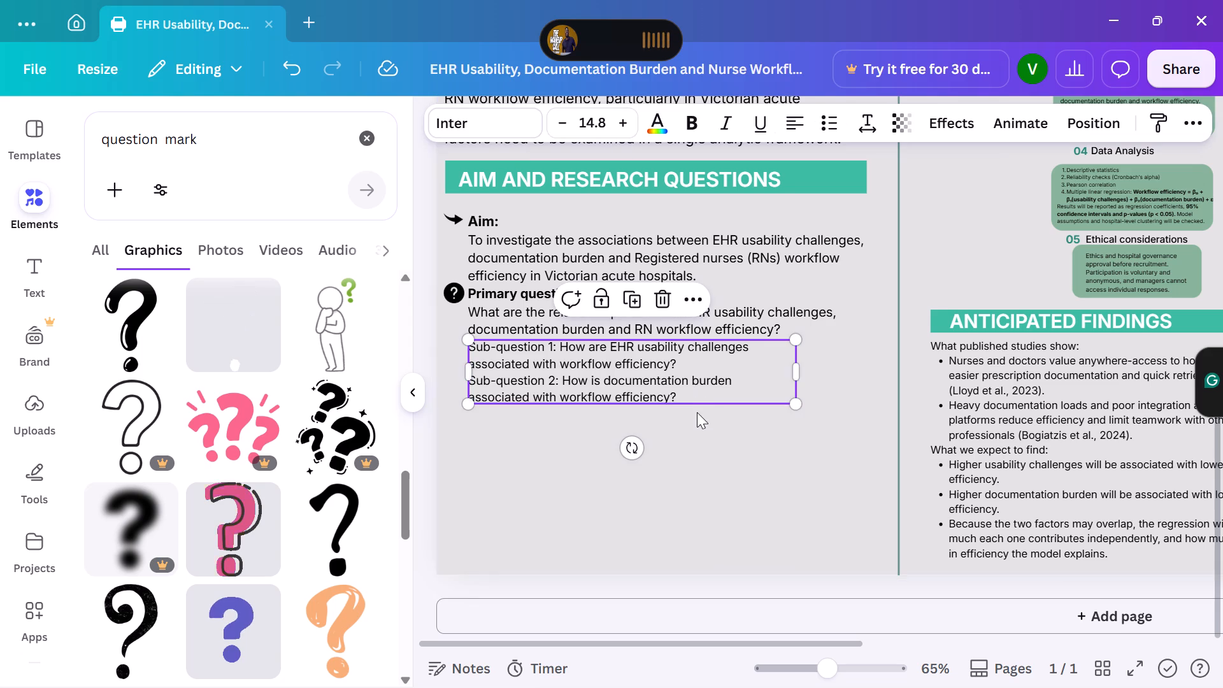
left_click_drag(697, 413, 701, 414)
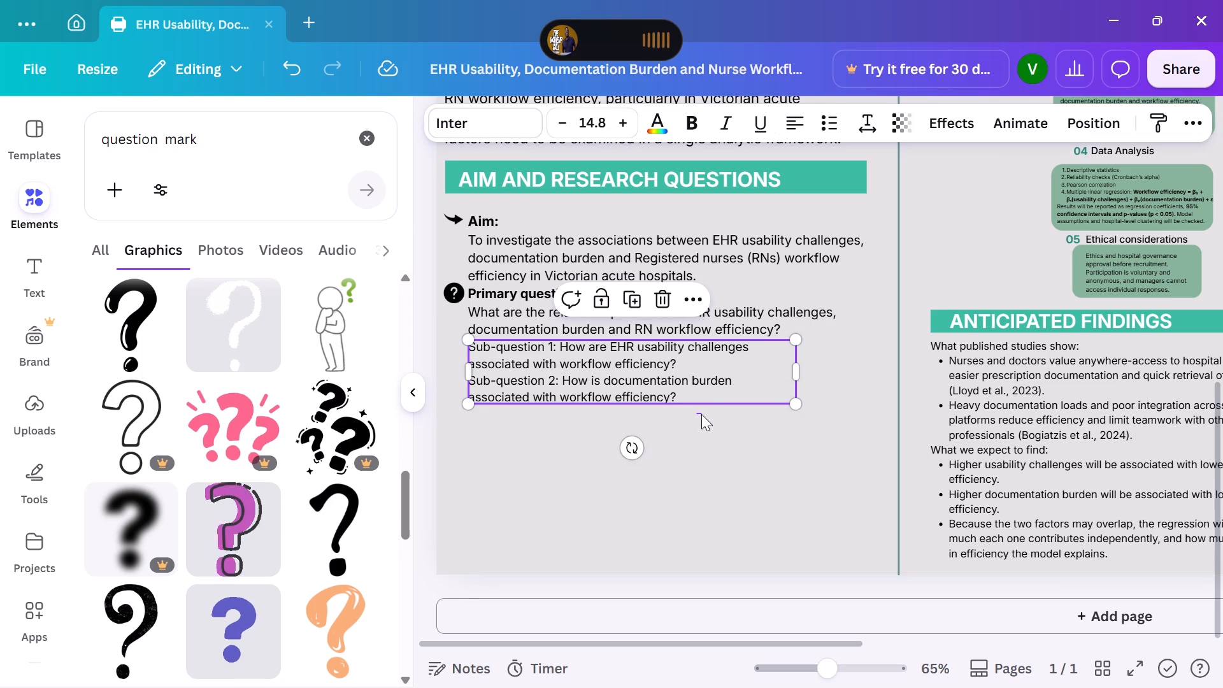
left_click_drag(701, 414, 712, 413)
left_click_drag(698, 377, 699, 378)
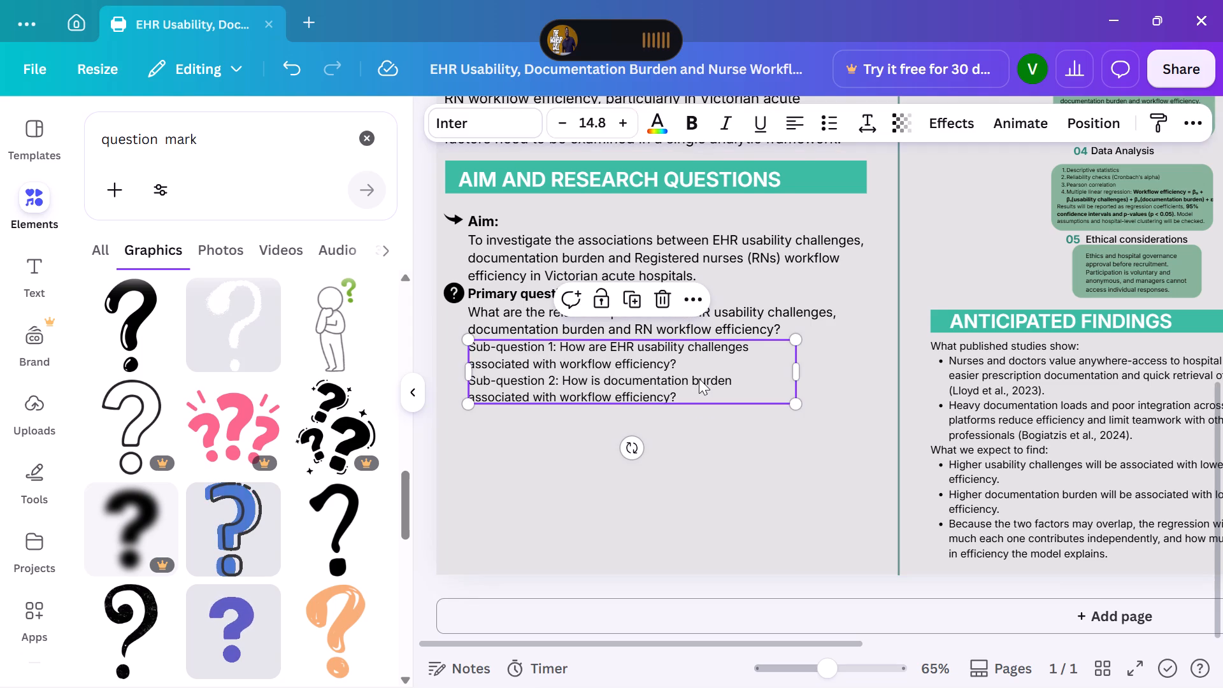
left_click_drag(699, 378, 705, 381)
left_click_drag(705, 383, 713, 385)
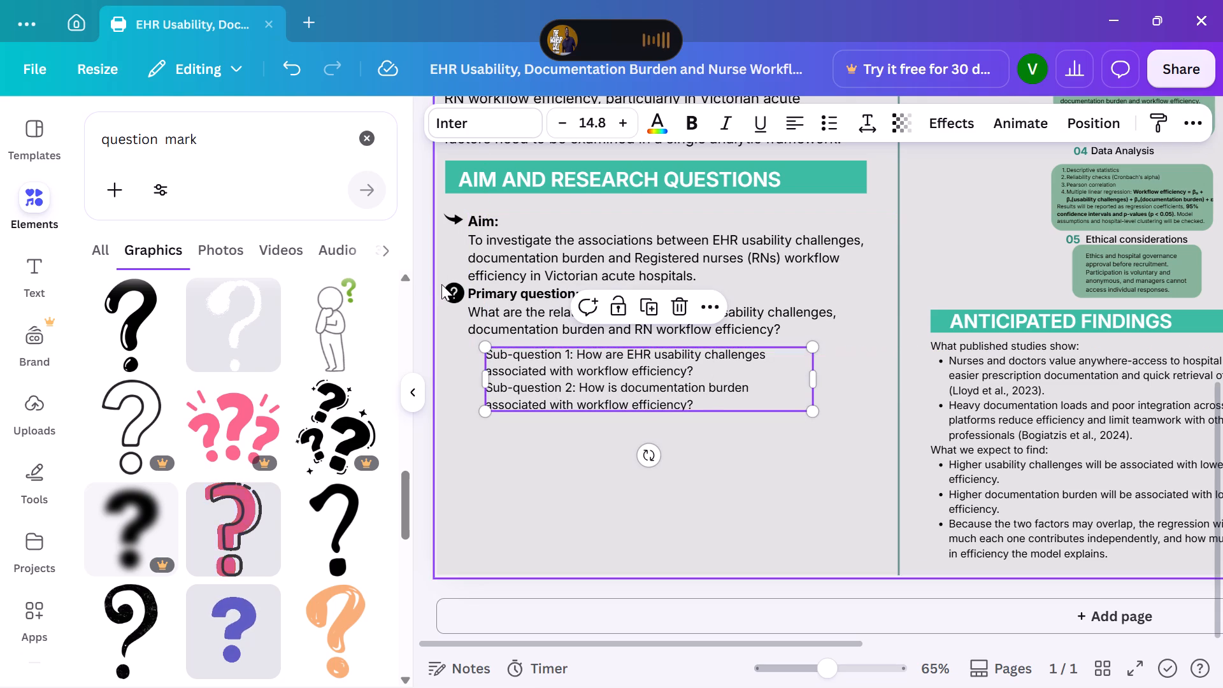
Duplicate the Primary question's black question mark marker and place the copy just before Sub-question 1.
left_click(447, 291)
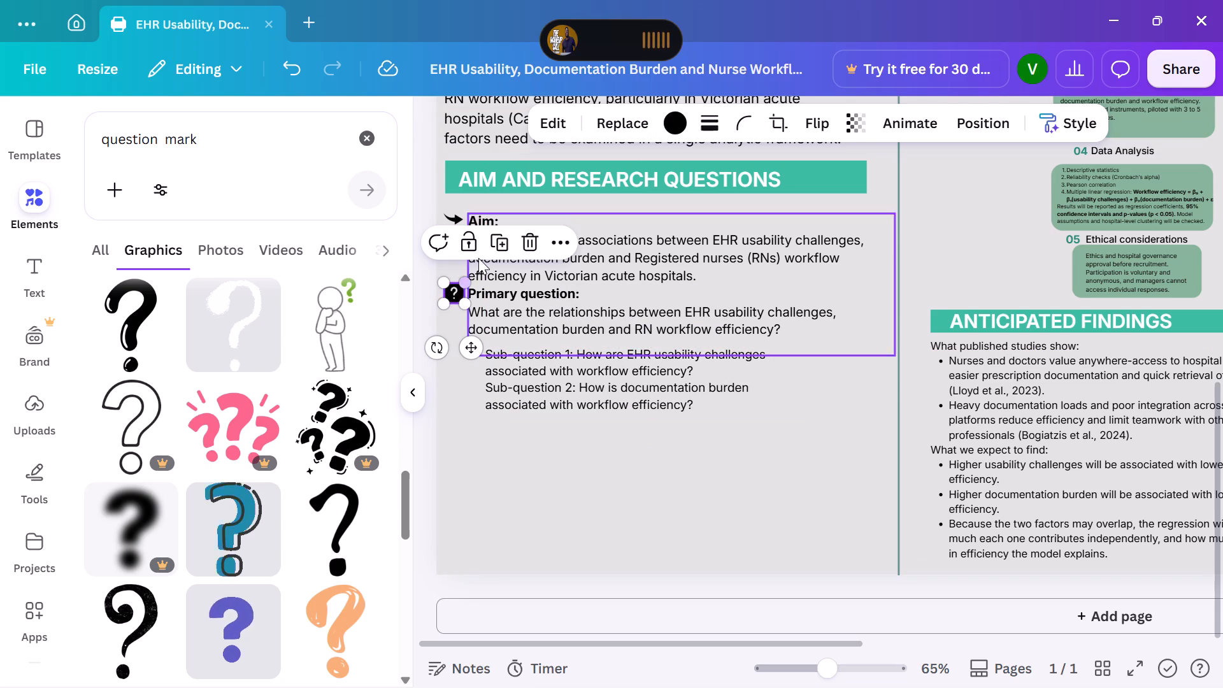
left_click(491, 245)
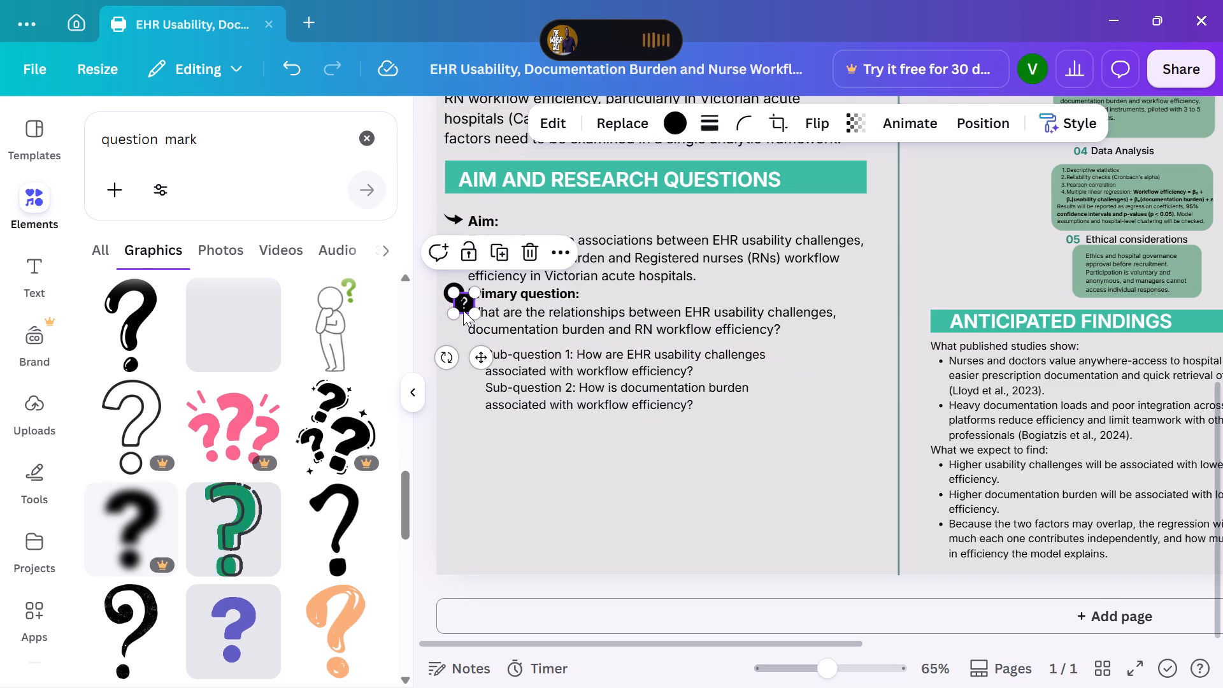
left_click_drag(463, 310, 467, 352)
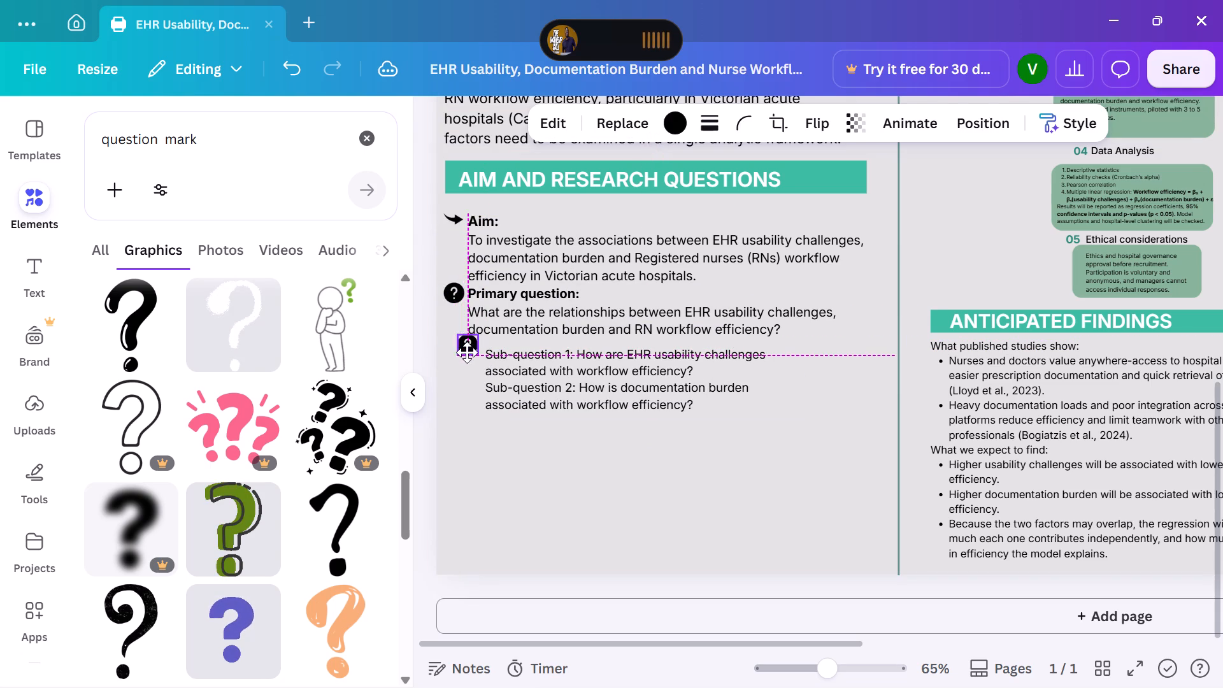
left_click_drag(467, 352, 466, 360)
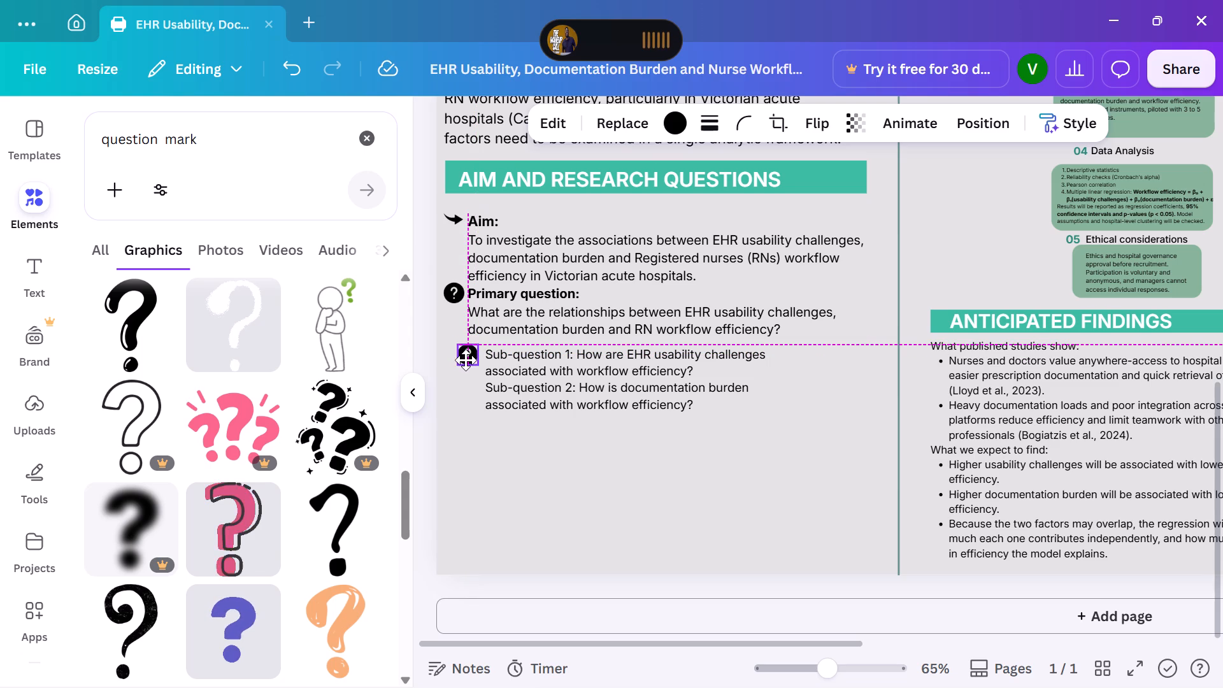
left_click_drag(466, 360, 475, 361)
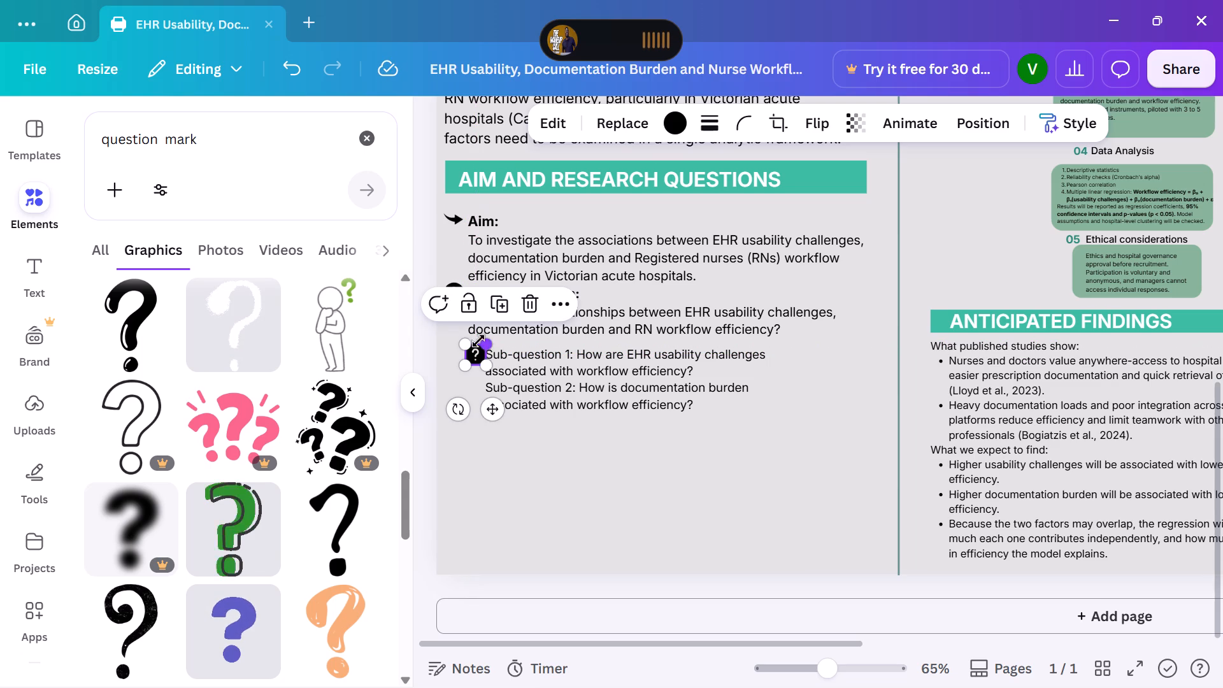
Duplicate Sub-question 1's question mark marker and place the copy just before Sub-question 2.
left_click(503, 307)
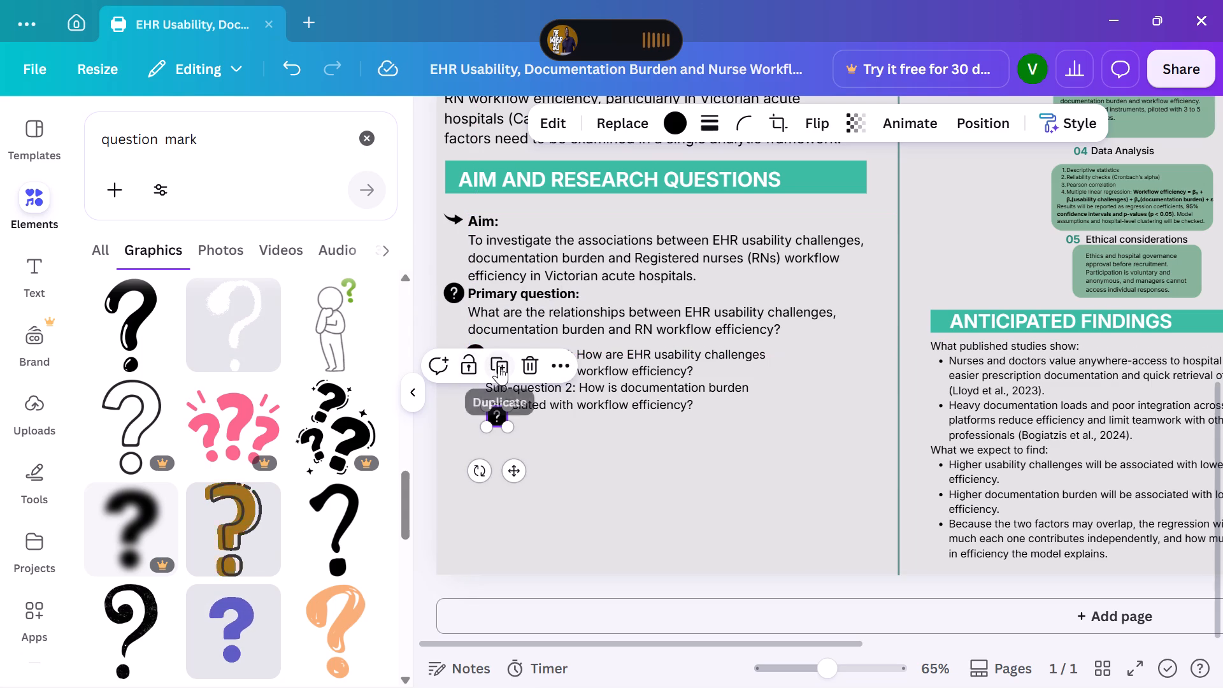
left_click_drag(492, 417, 481, 406)
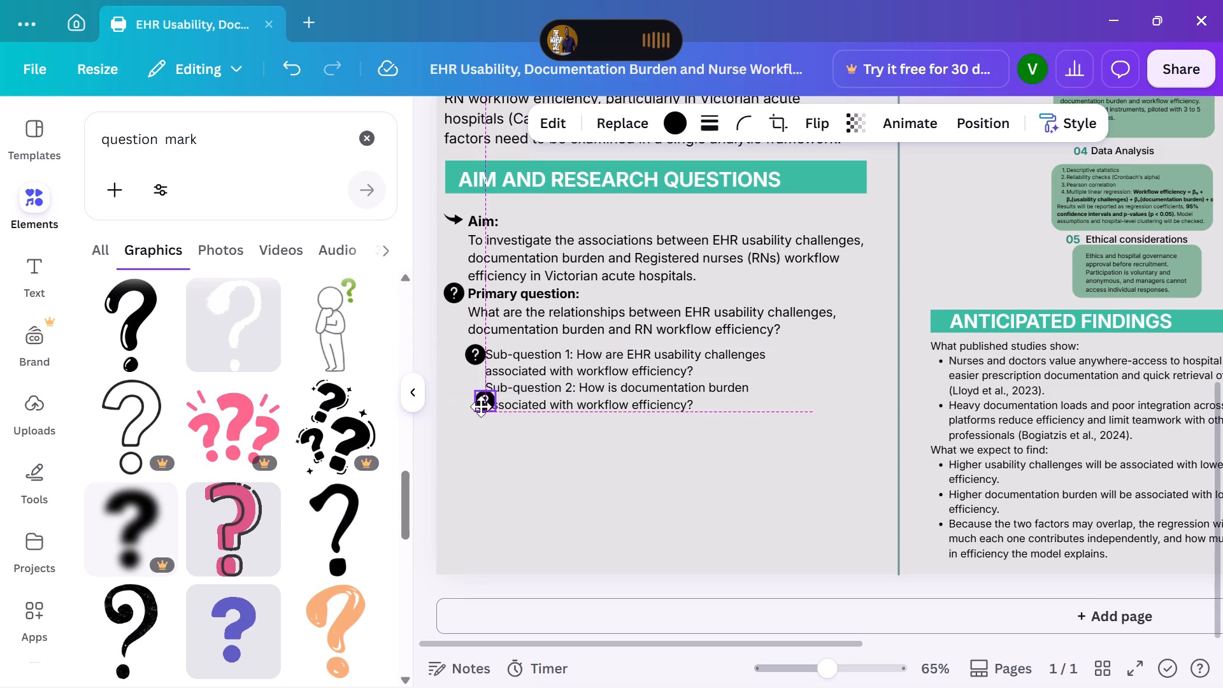
left_click_drag(481, 406, 471, 391)
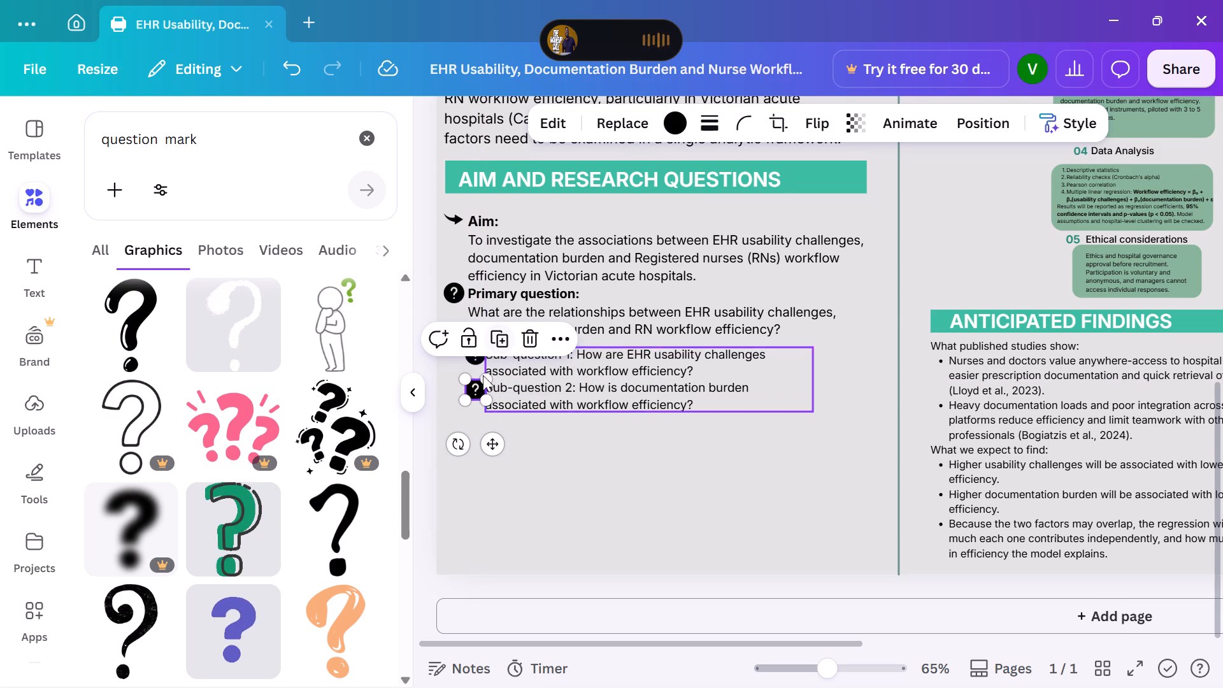
Shrink Sub-question 2's question mark marker slightly and reposition it close to the start of its text line.
left_click(471, 386)
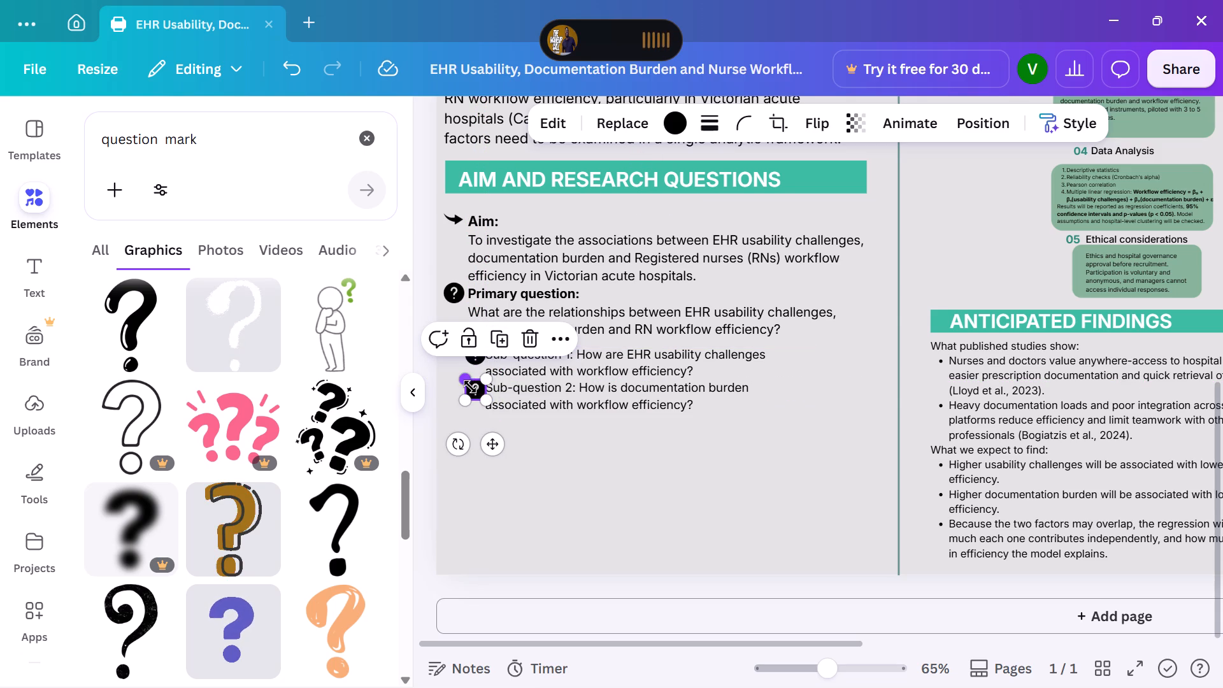
left_click(472, 390)
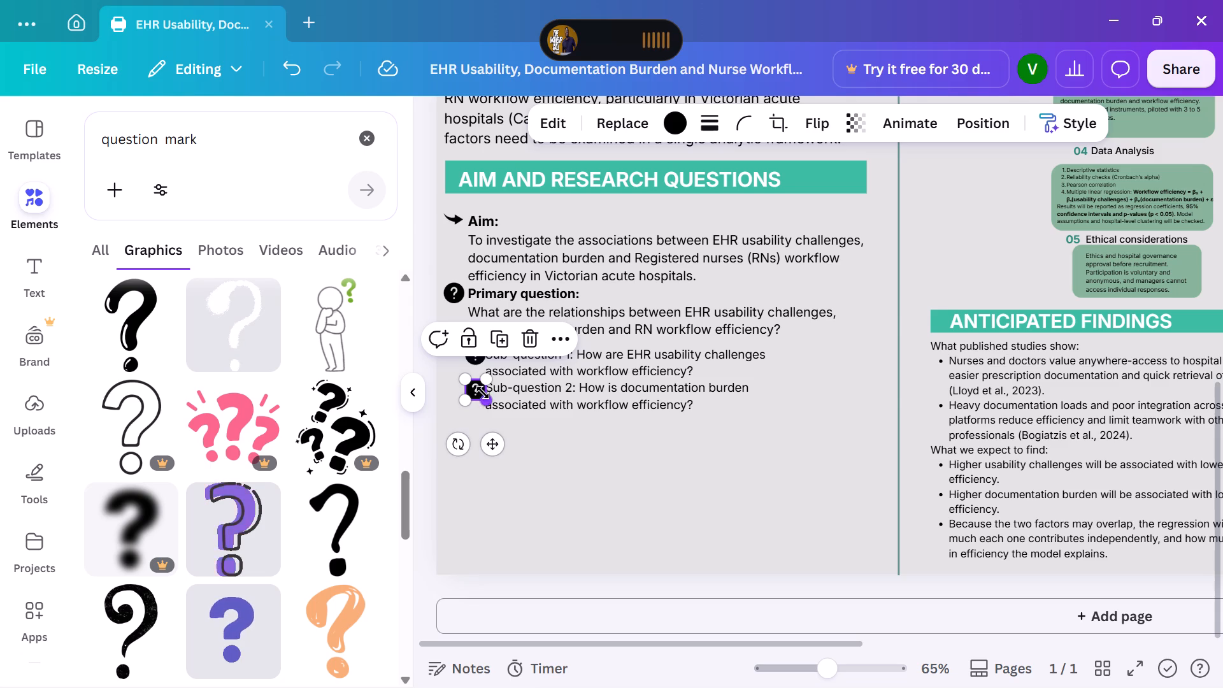
left_click_drag(486, 399, 485, 398)
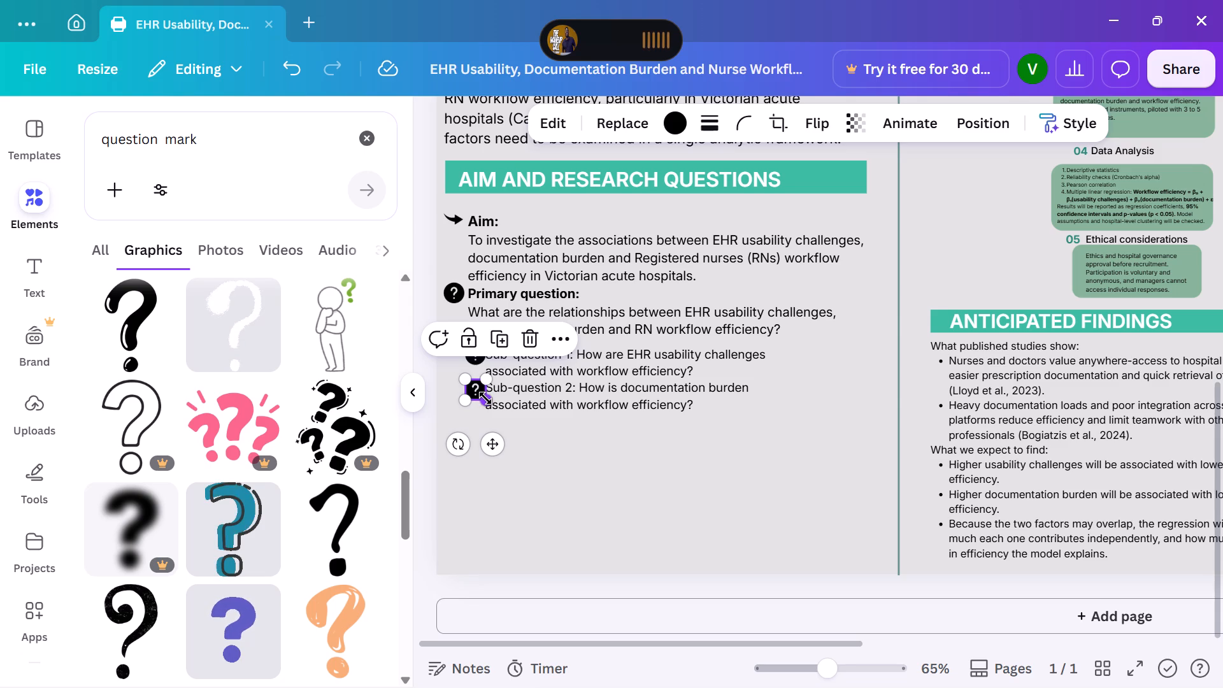
left_click_drag(485, 398, 481, 389)
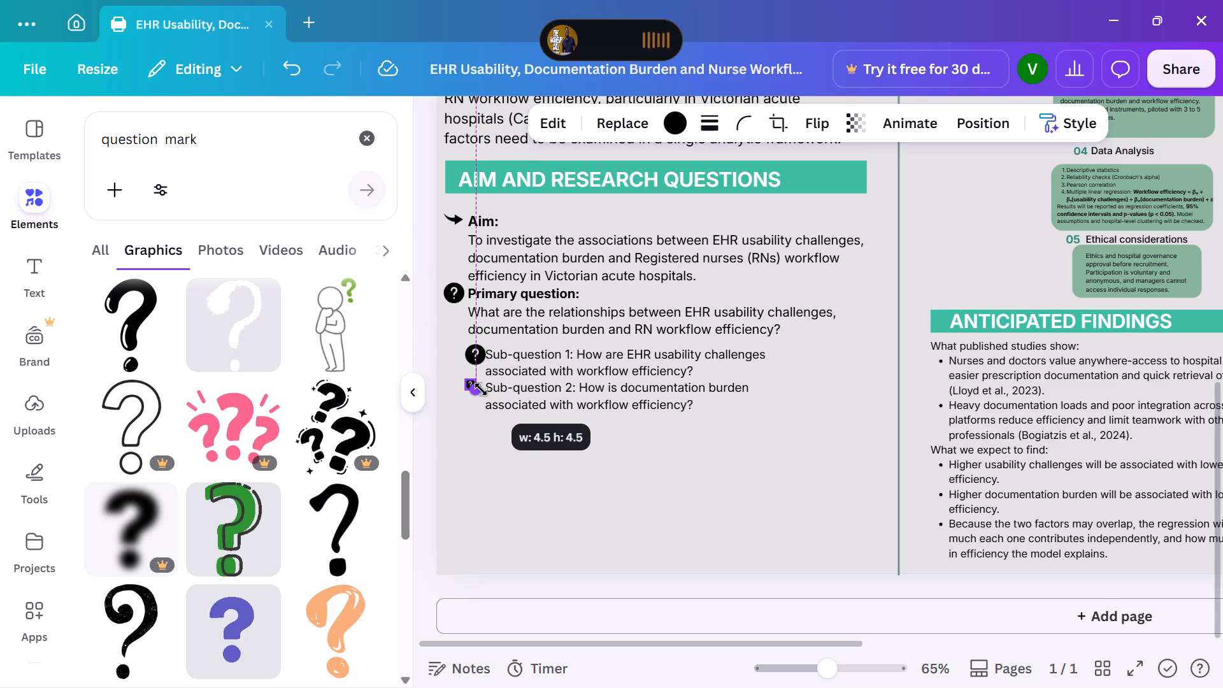
left_click_drag(481, 389, 481, 391)
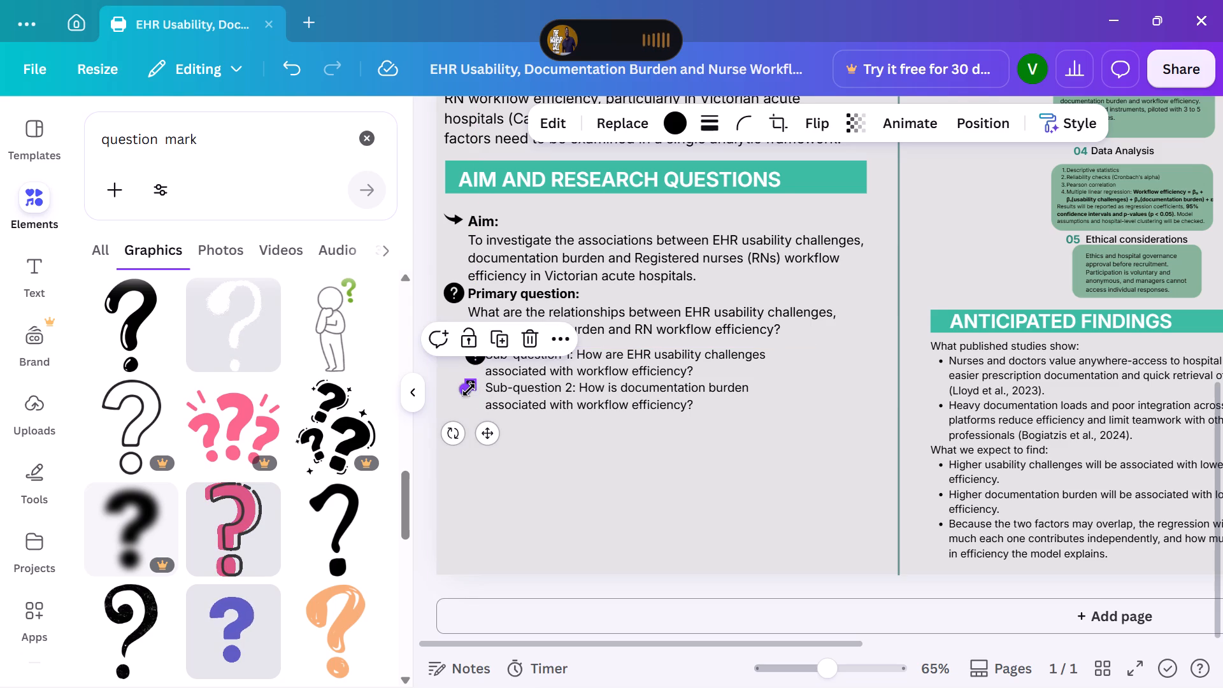
left_click_drag(469, 390, 462, 397)
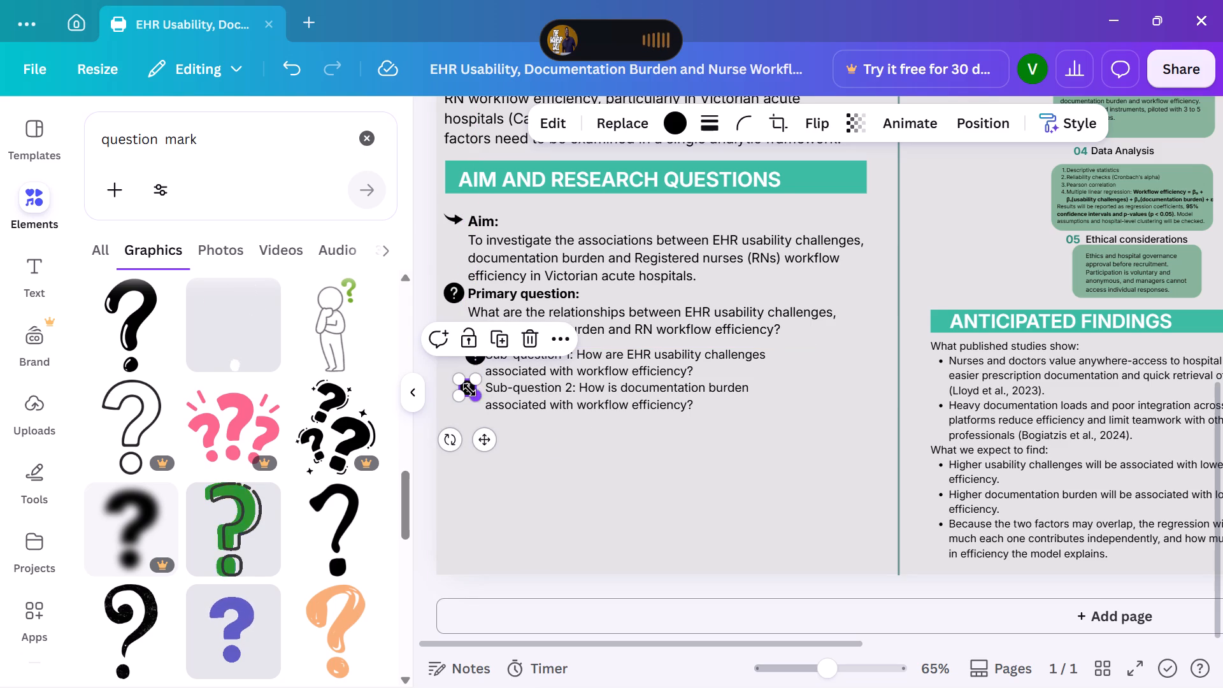
left_click_drag(483, 433, 483, 422)
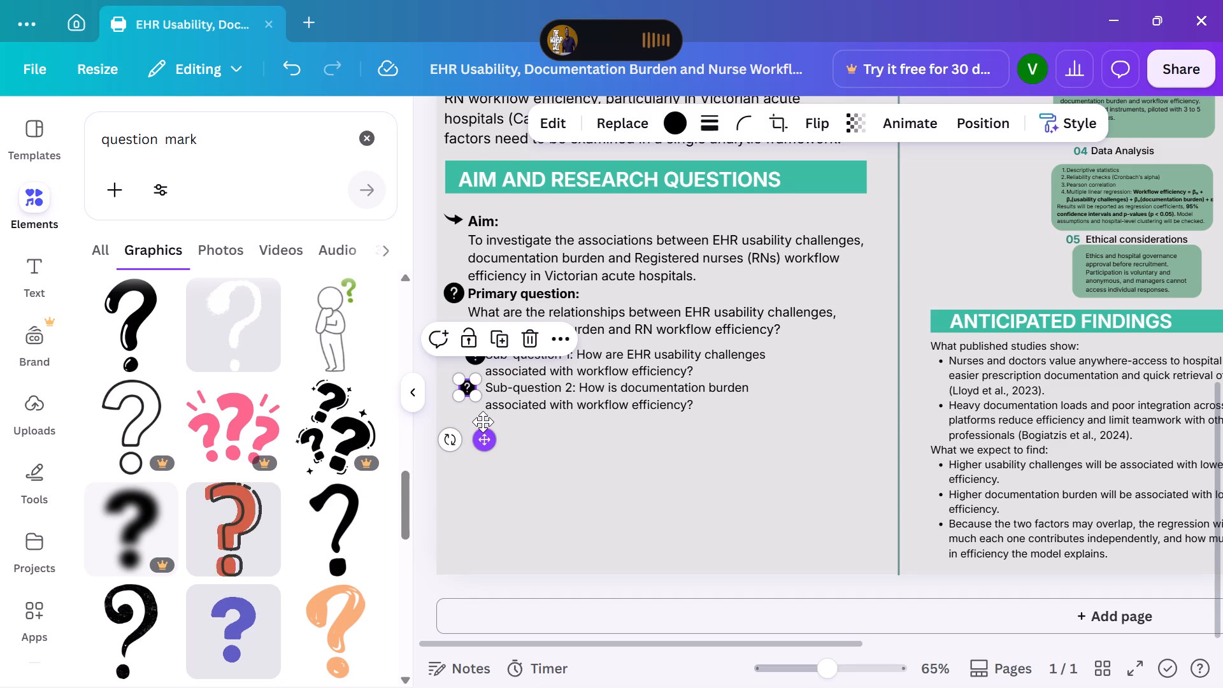
left_click_drag(483, 422, 489, 431)
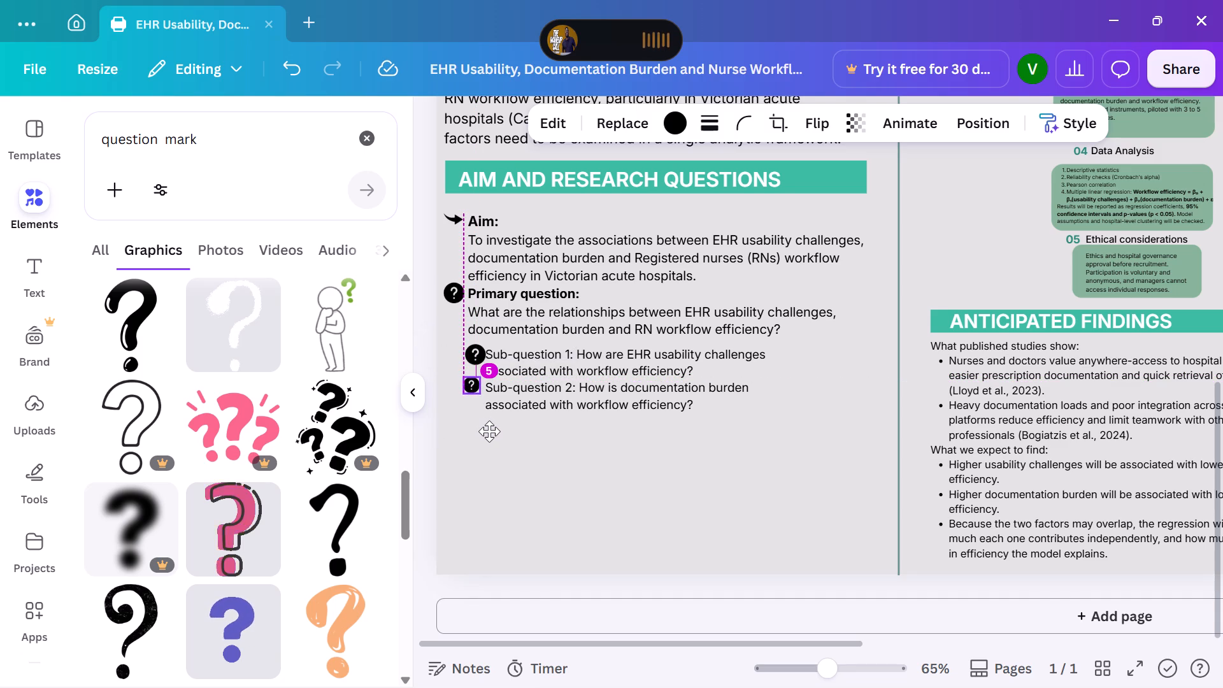
left_click_drag(489, 431, 490, 434)
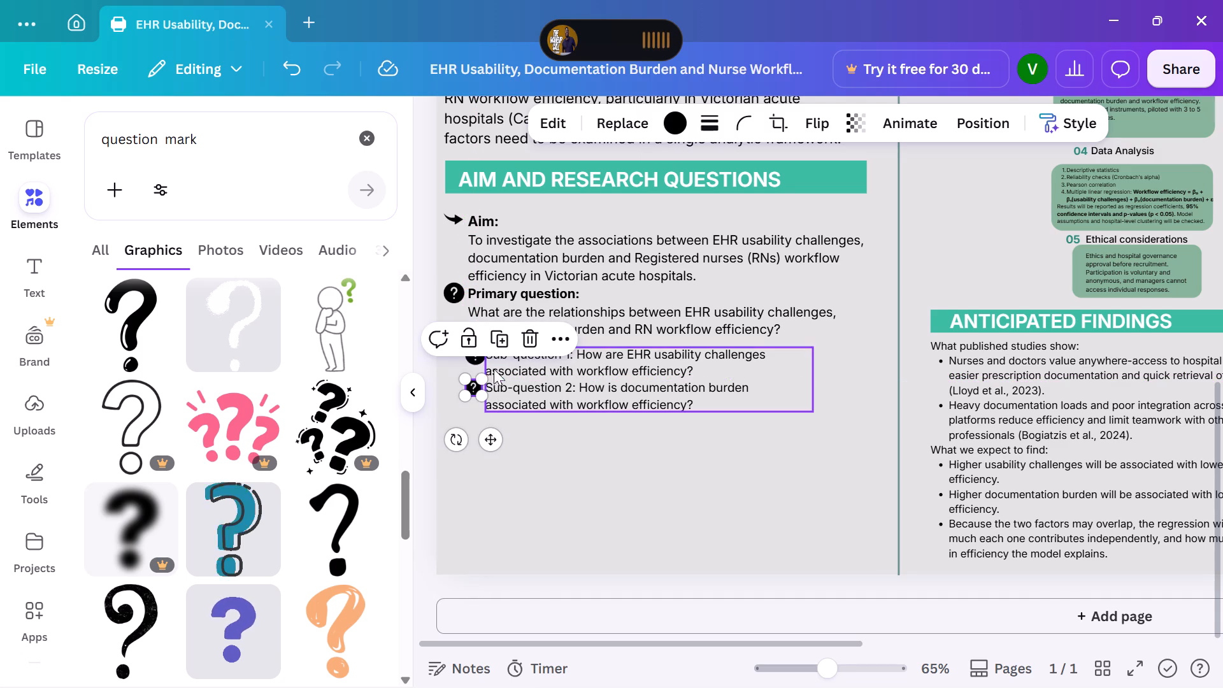
Shrink Sub-question 1's question mark marker to match the size of the one beside Sub-question 2.
left_click(476, 357)
left_click(486, 370)
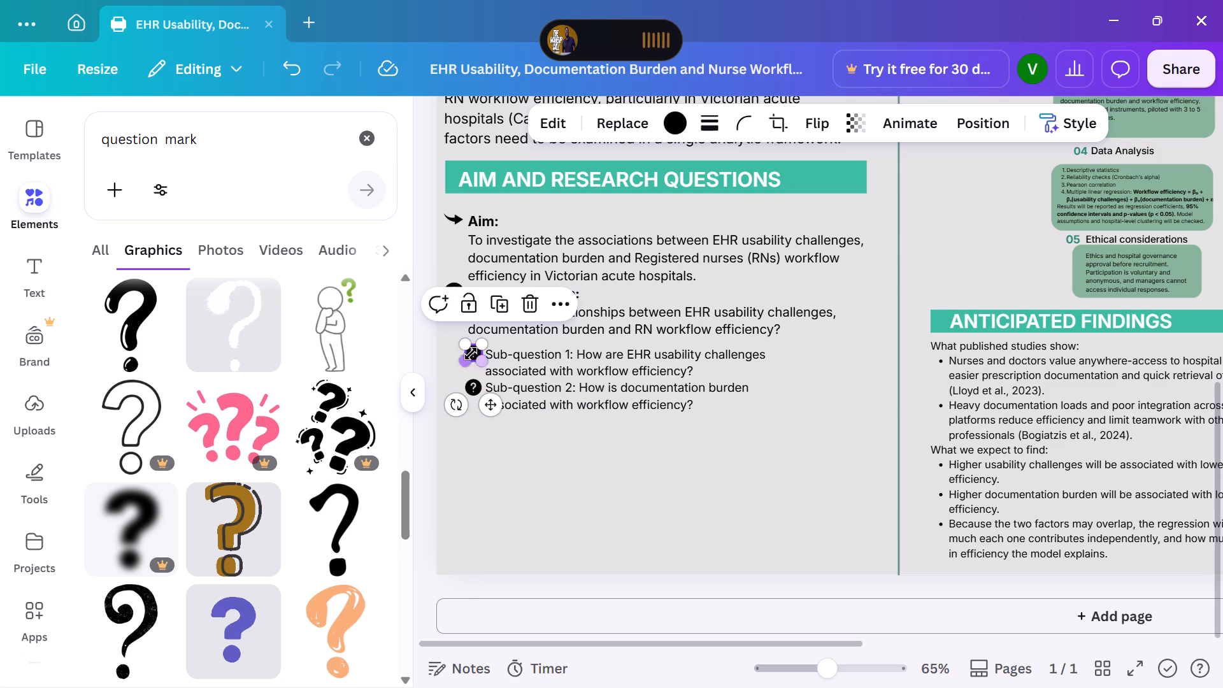
left_click(517, 436)
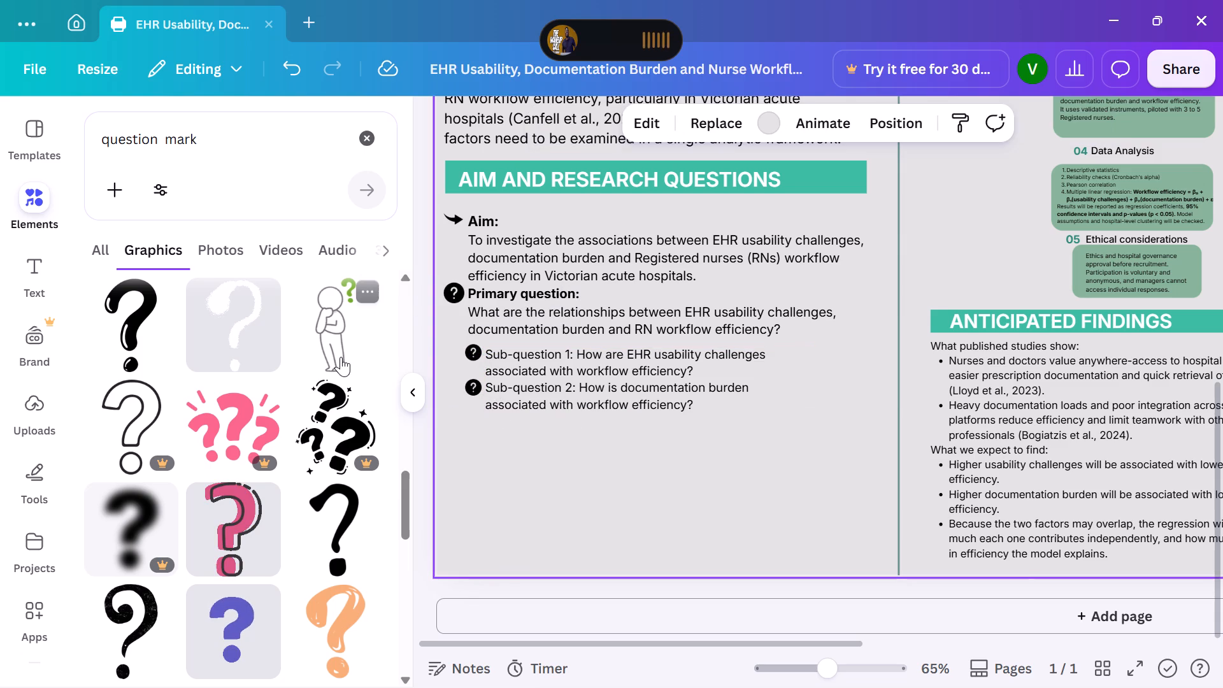
Insert the thinking person graphic with the green question mark and move it over the Aim and Research Questions section.
left_click(341, 356)
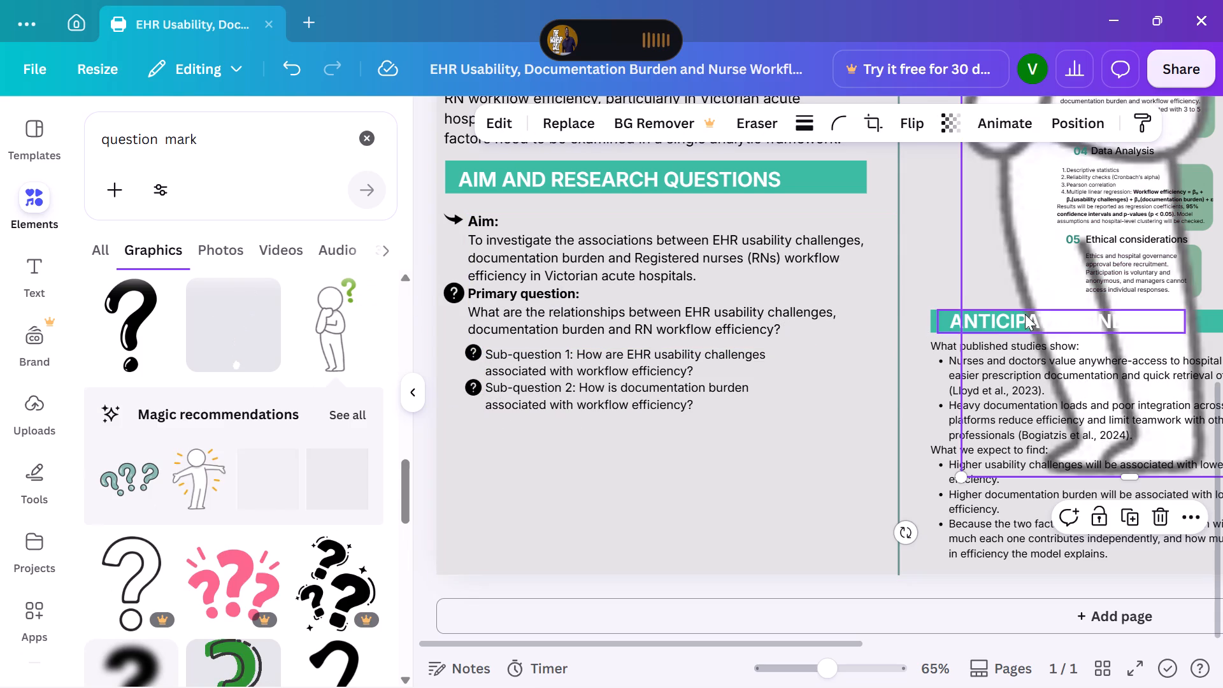
left_click_drag(1009, 226, 810, 307)
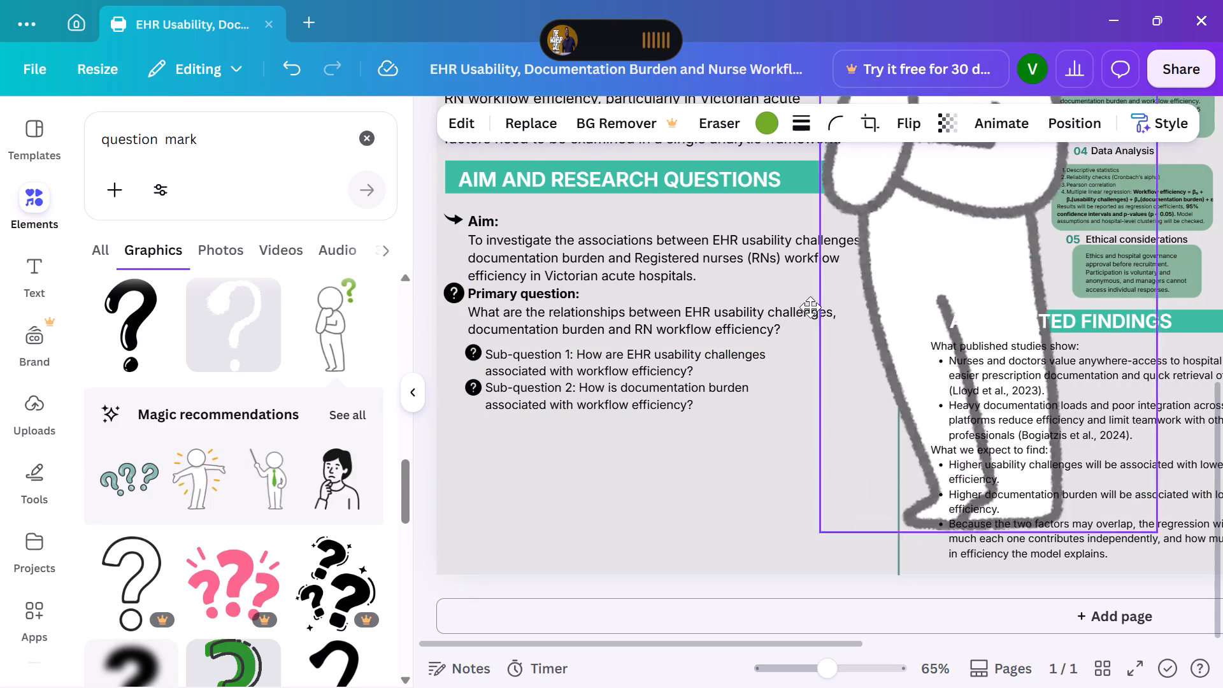
left_click_drag(810, 307, 724, 378)
Delete the black question mark marker beside the Primary question heading.
left_click(448, 289)
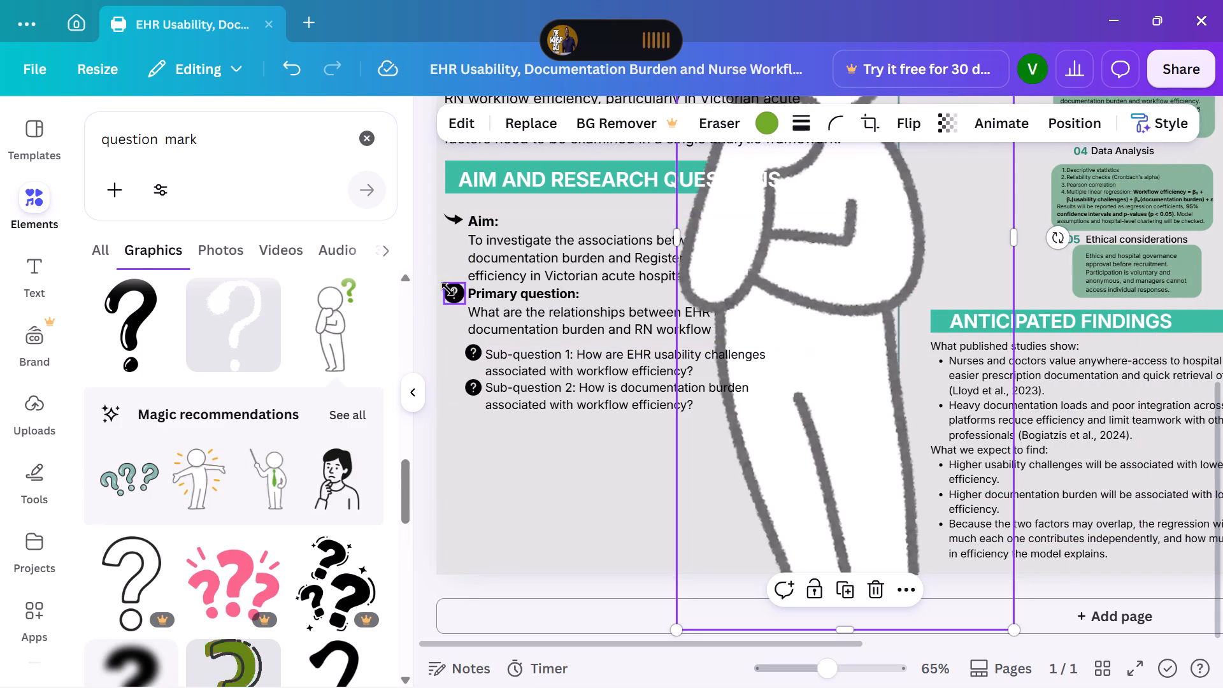
left_click(529, 234)
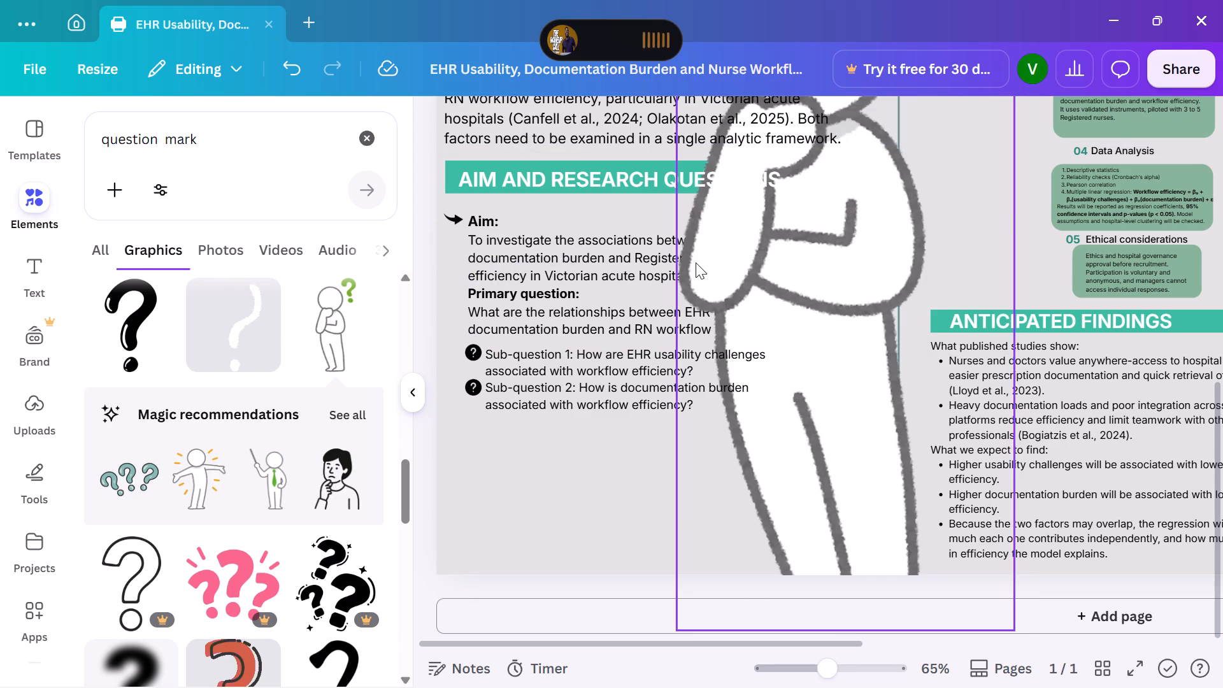
Shrink the oversized thinking person graphic to a narrow figure and move it below the sub-questions, near the page's lower edge.
scroll(696, 262, "up", 3)
scroll(699, 258, "down", 4)
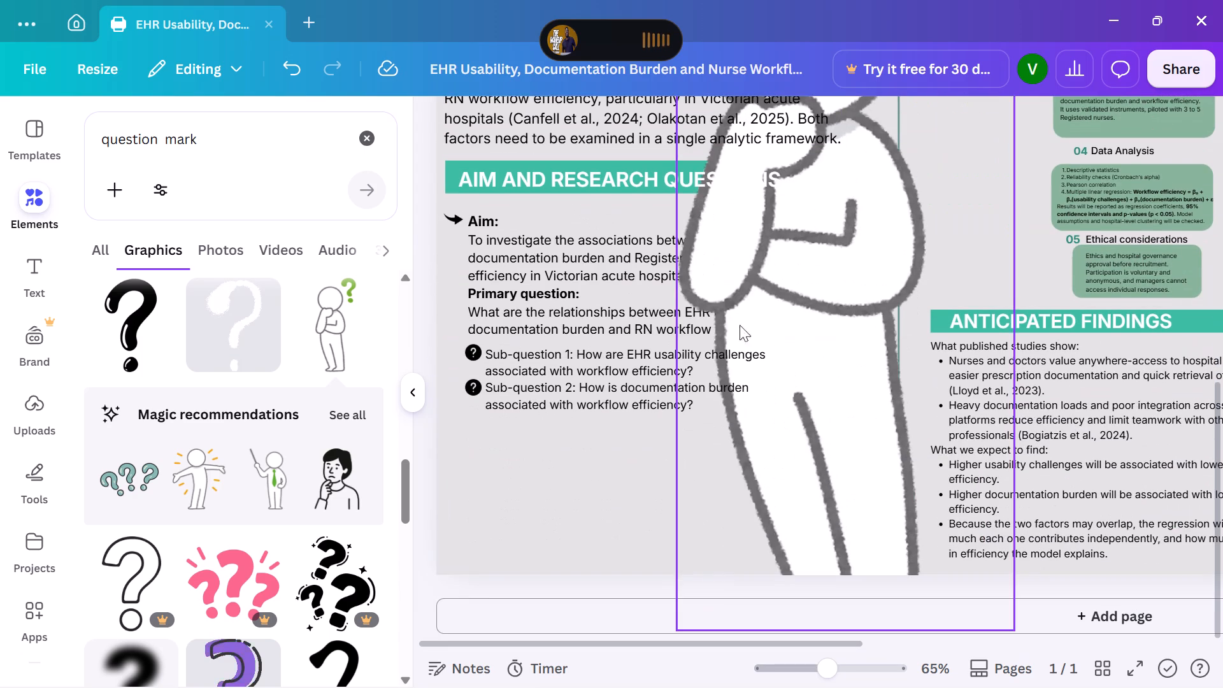
left_click(688, 522)
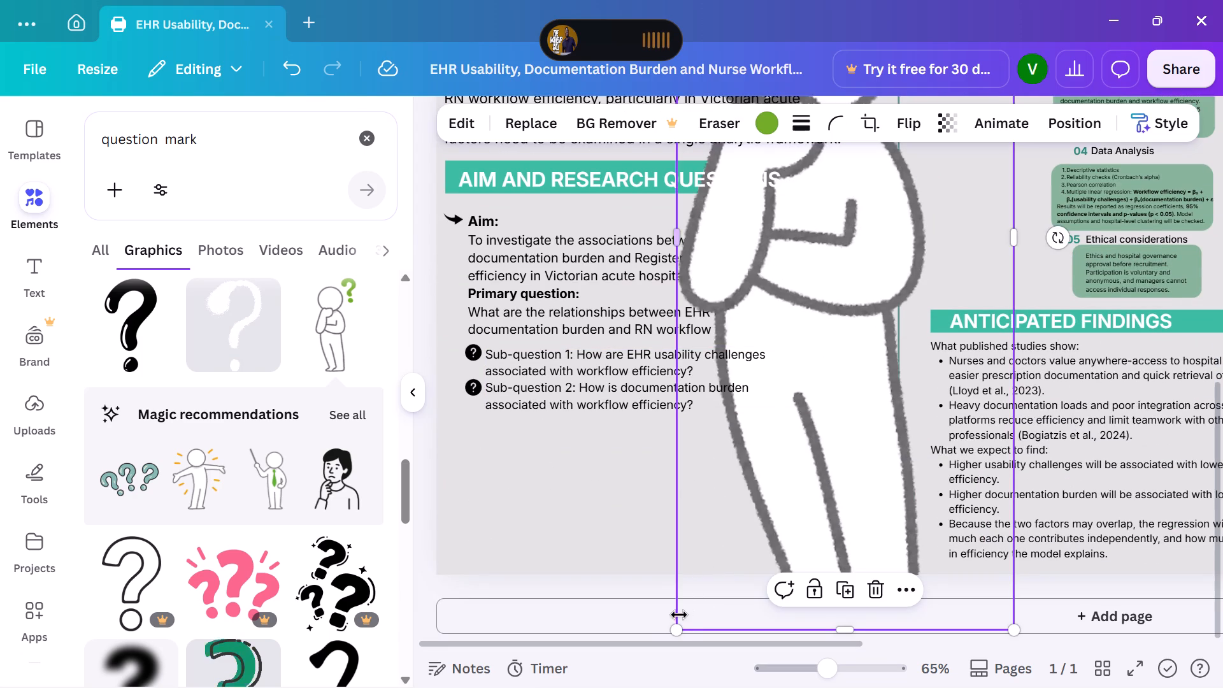
left_click_drag(676, 629, 814, 394)
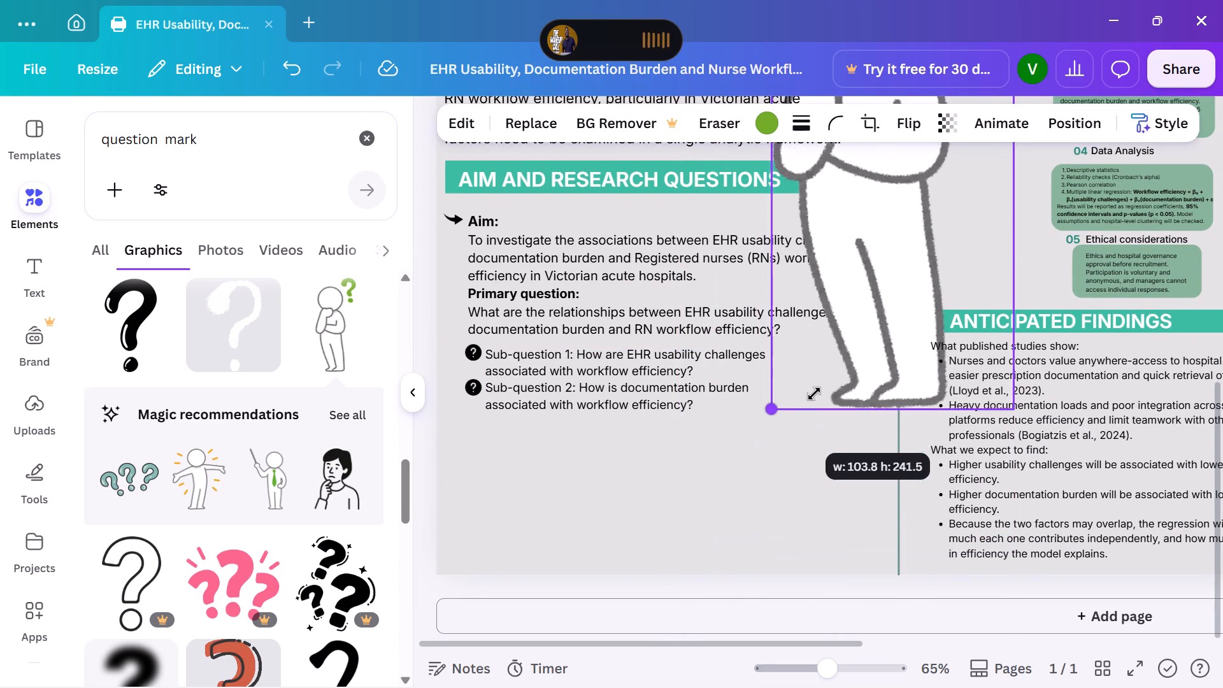
left_click_drag(814, 394, 823, 380)
left_click_drag(875, 203, 706, 318)
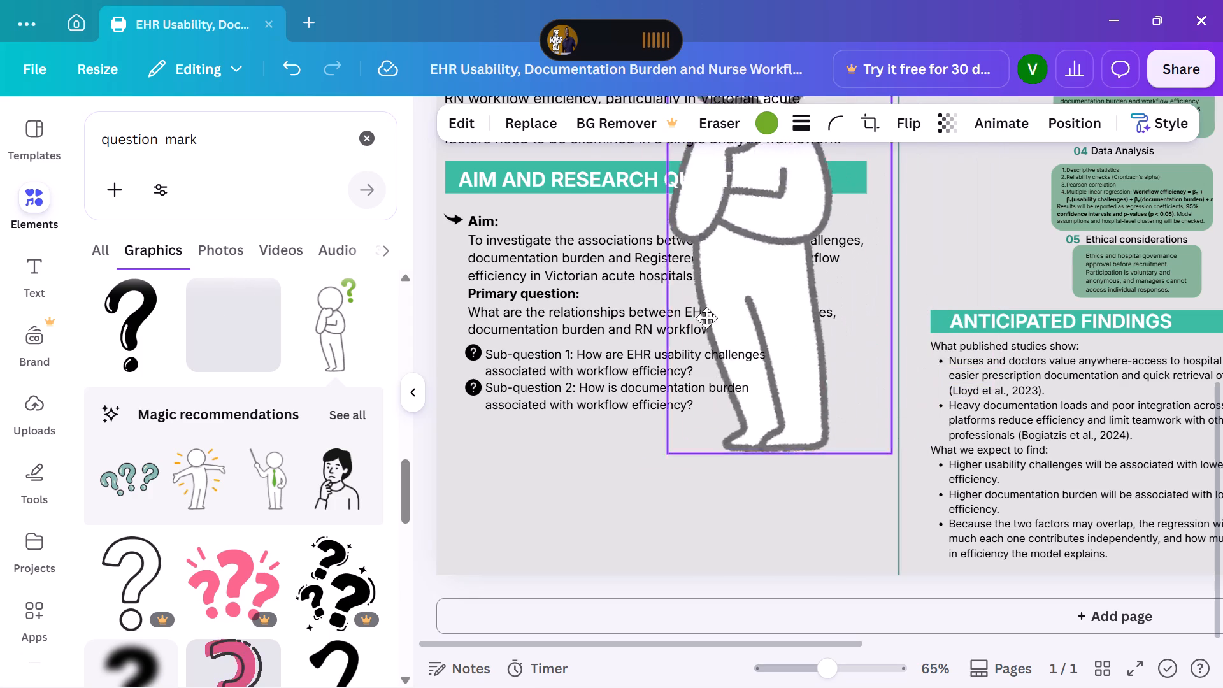
left_click_drag(706, 318, 601, 463)
left_click_drag(577, 261, 568, 301)
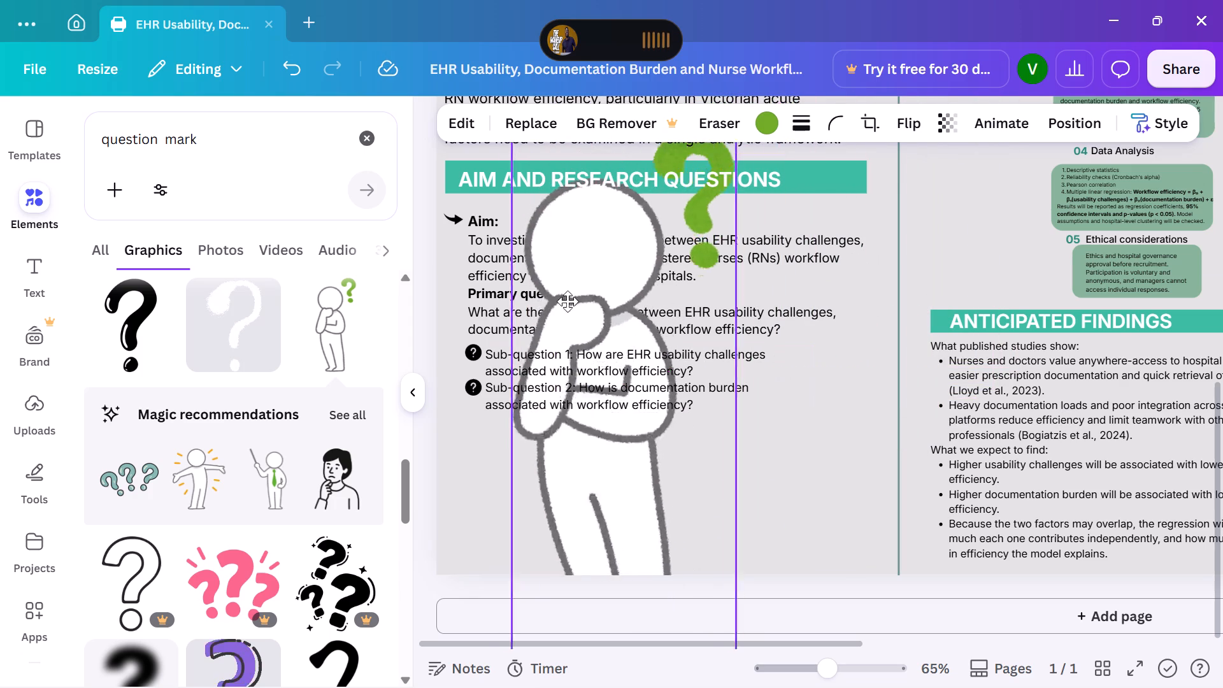
left_click_drag(568, 301, 557, 333)
left_click_drag(501, 182, 516, 233)
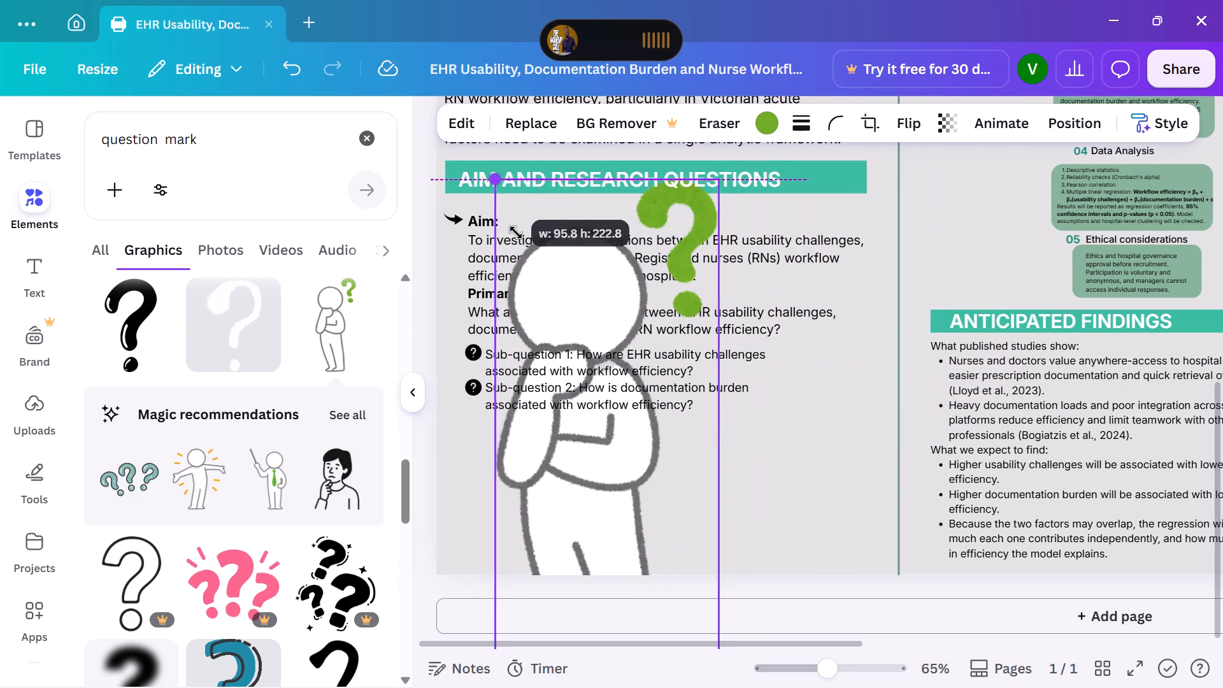
left_click_drag(516, 233, 597, 456)
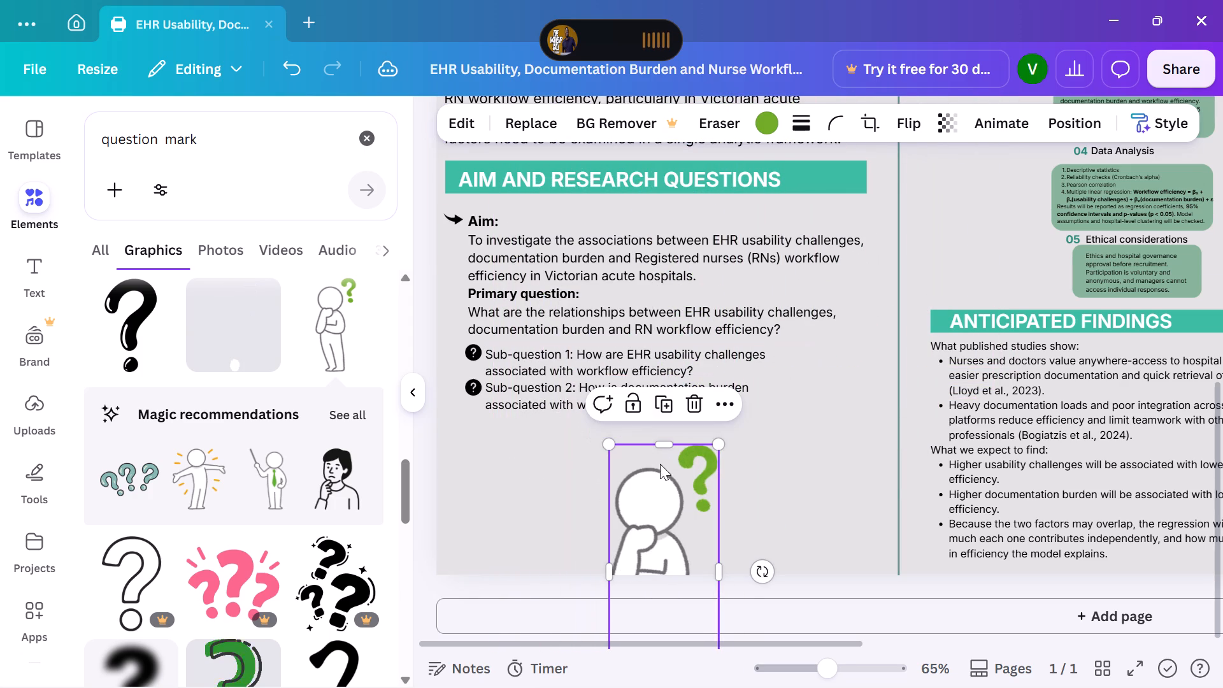
Bring the thinking person graphic fully onto the page and shrink it to a tiny marker about one text line tall.
left_click_drag(653, 523, 653, 410)
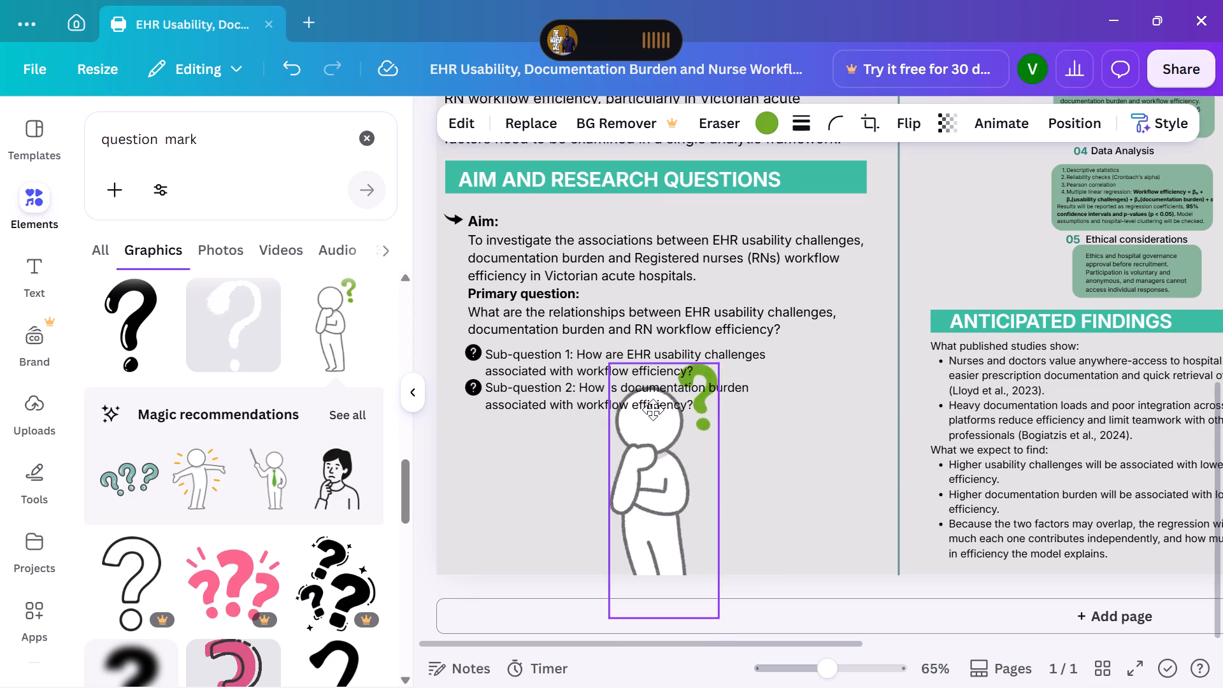
left_click_drag(653, 410, 653, 359)
left_click_drag(720, 277, 719, 280)
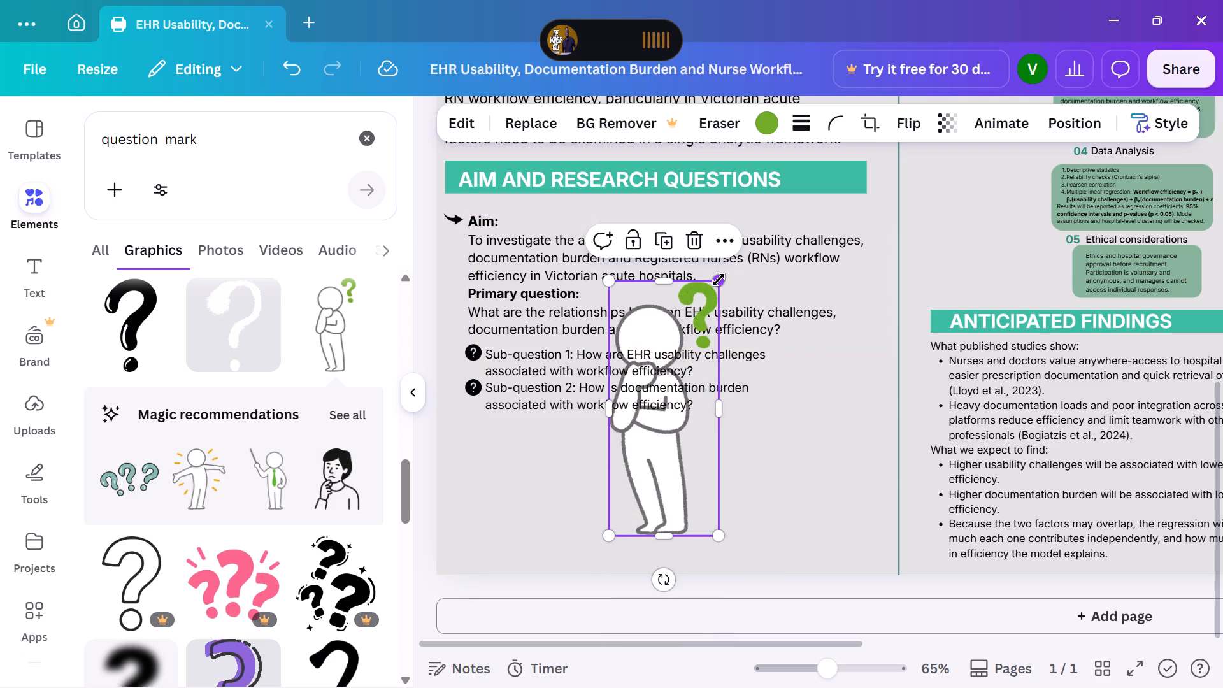
left_click_drag(719, 280, 617, 394)
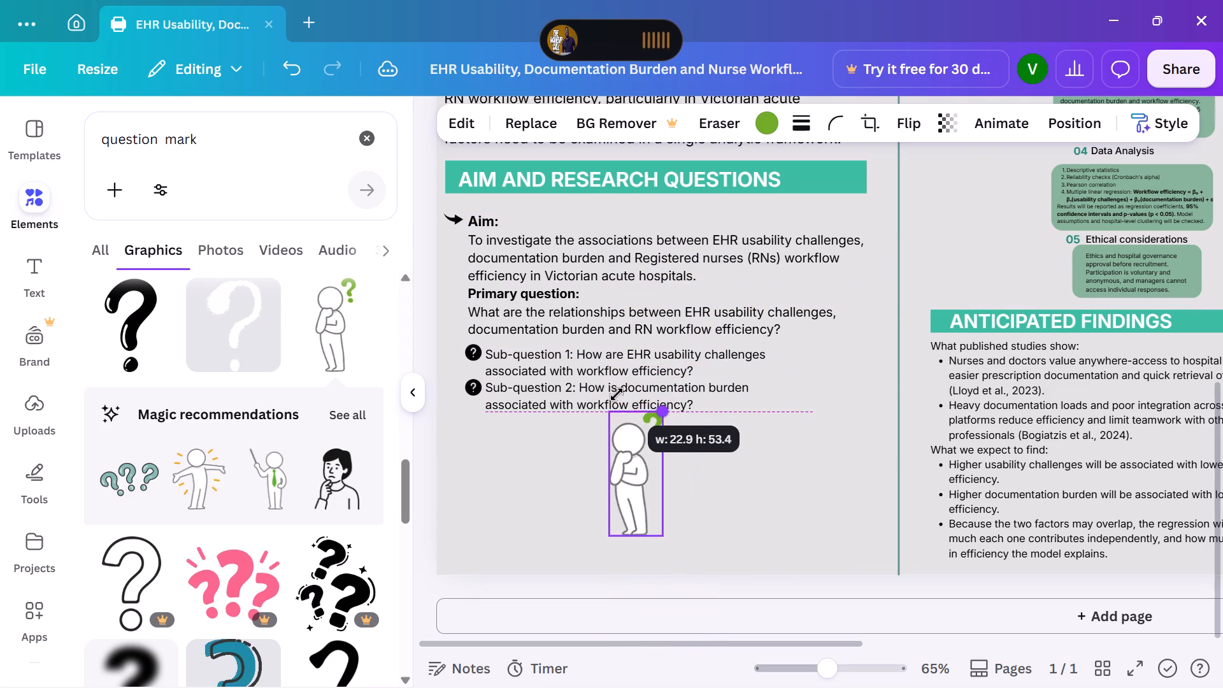
left_click_drag(617, 394, 608, 408)
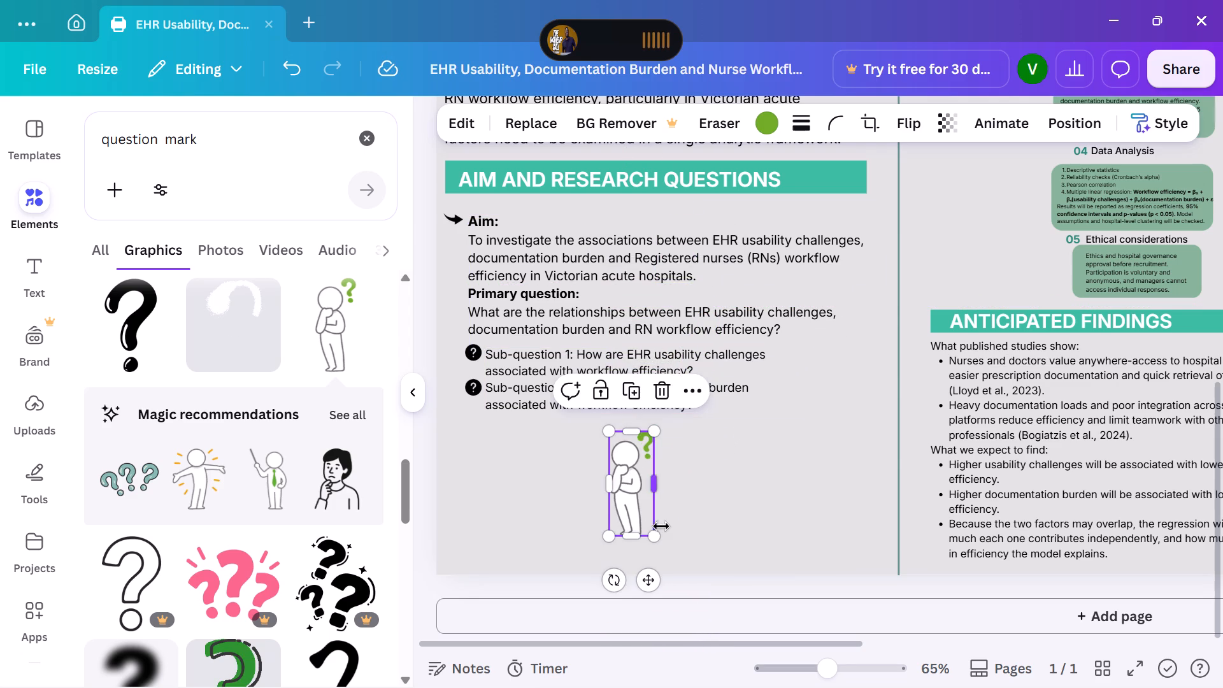
left_click_drag(651, 534, 646, 482)
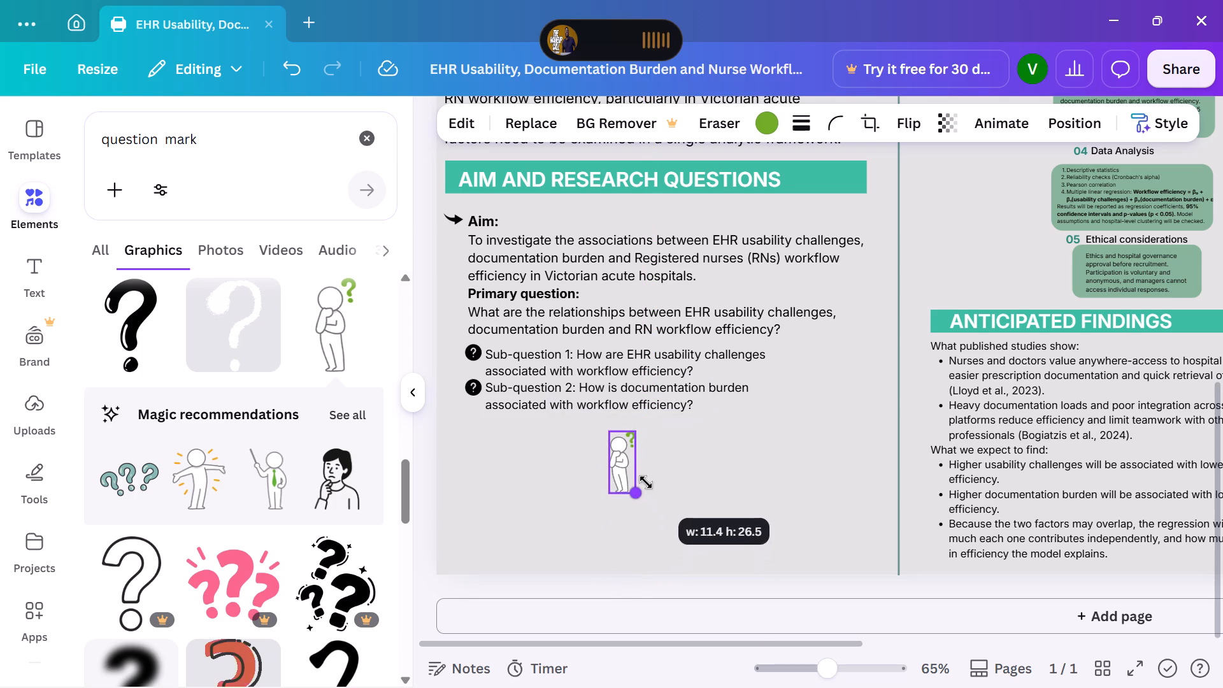
left_click_drag(646, 482, 620, 455)
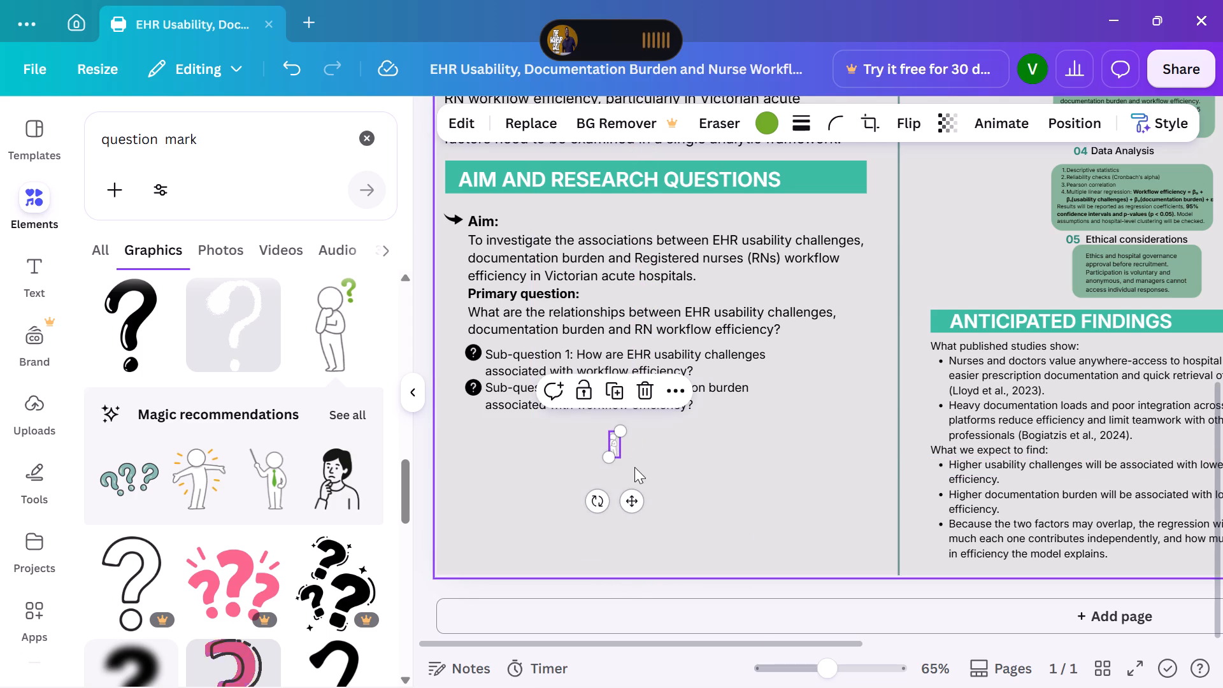
Place the tiny thinking person graphic just before the Primary question heading, in line with the arrow beside Aim.
left_click_drag(629, 506, 476, 315)
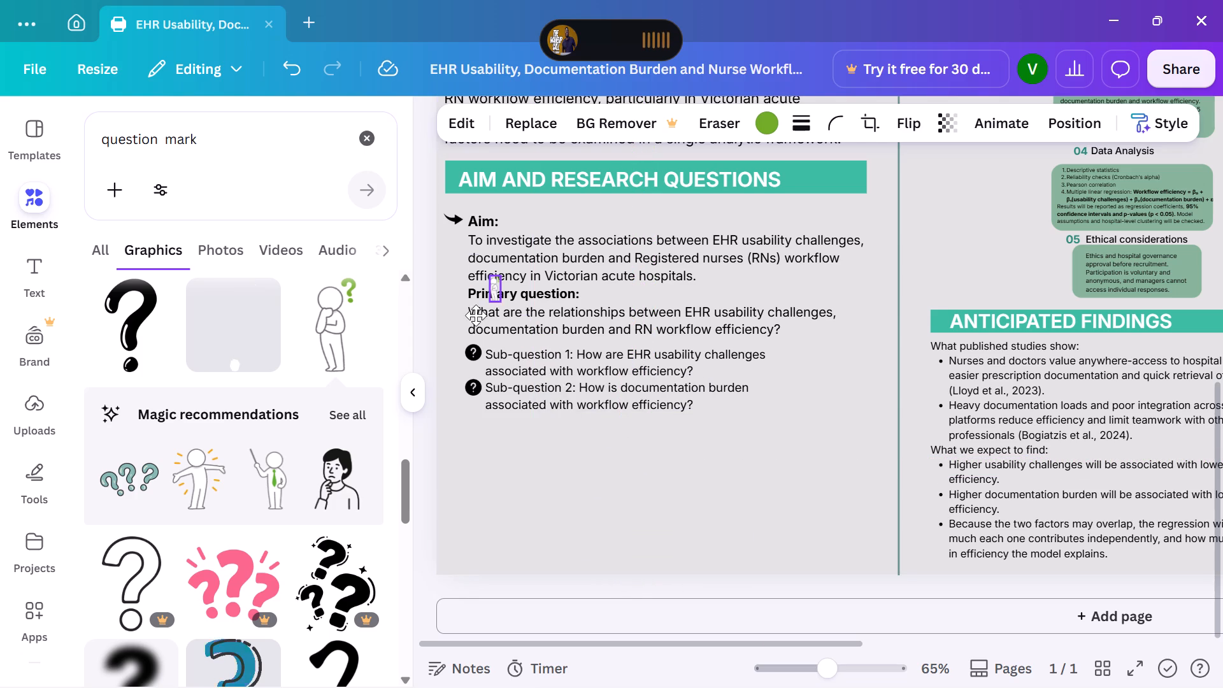
left_click_drag(476, 315, 464, 346)
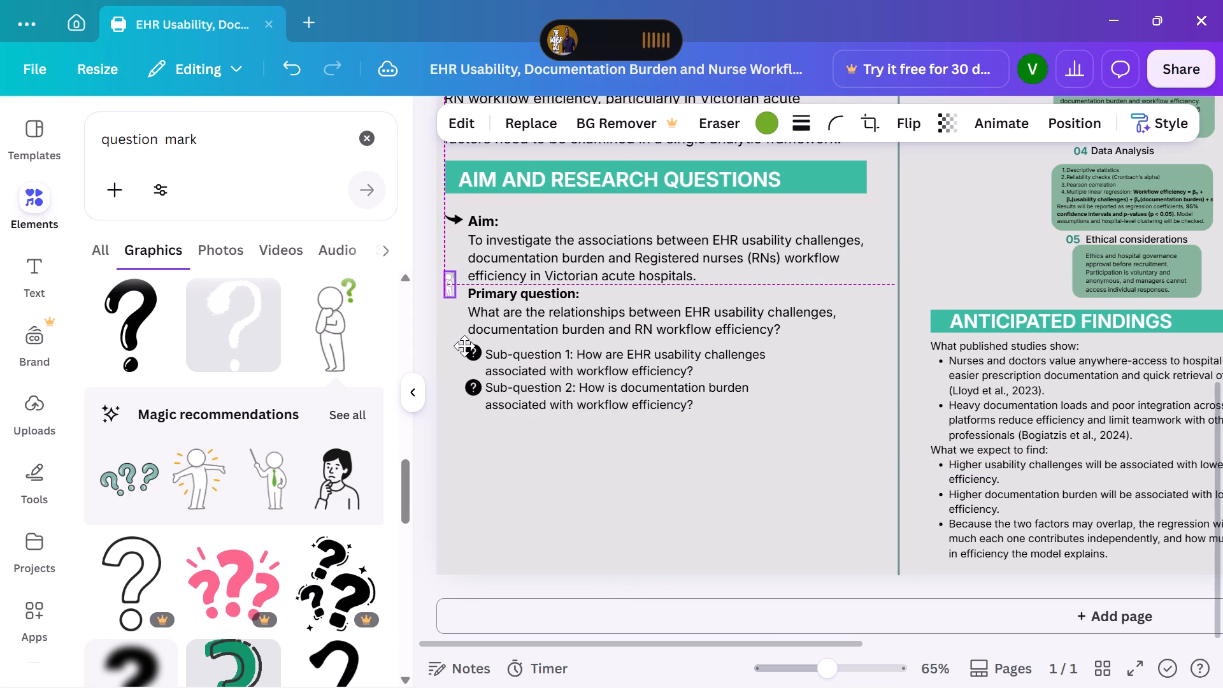
left_click_drag(464, 346, 468, 354)
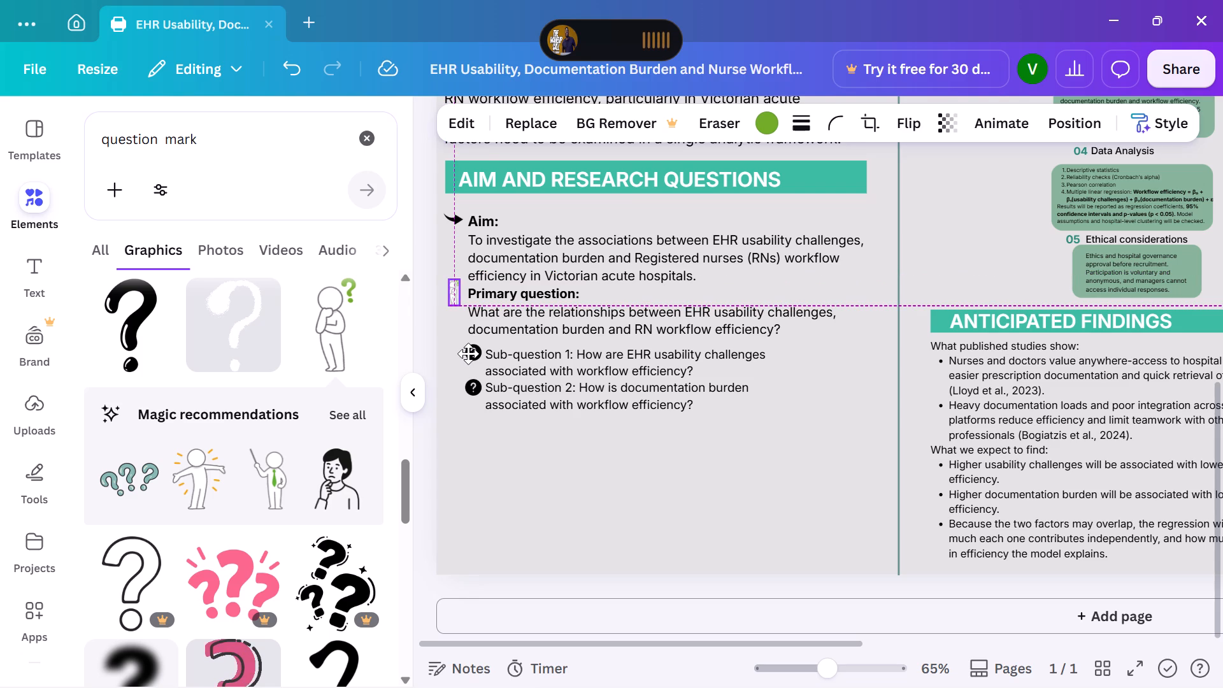
left_click_drag(468, 354, 472, 355)
Recolour the green question mark in the thinking person graphic to black.
left_click(454, 306)
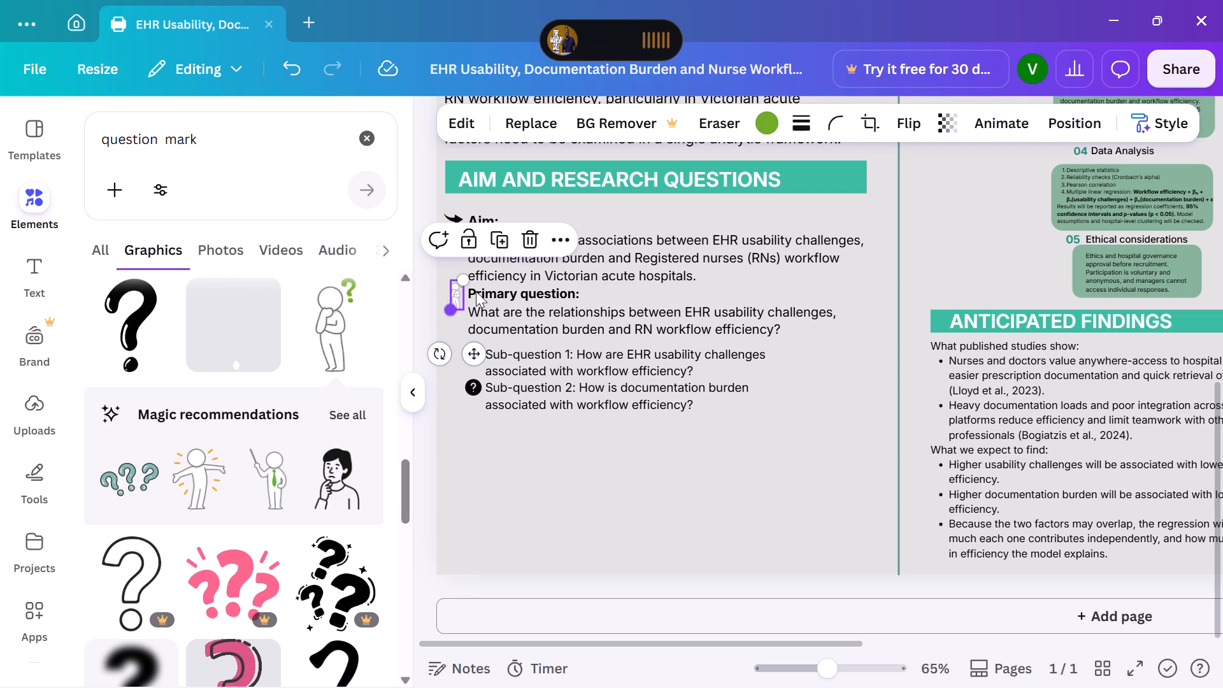
left_click(759, 121)
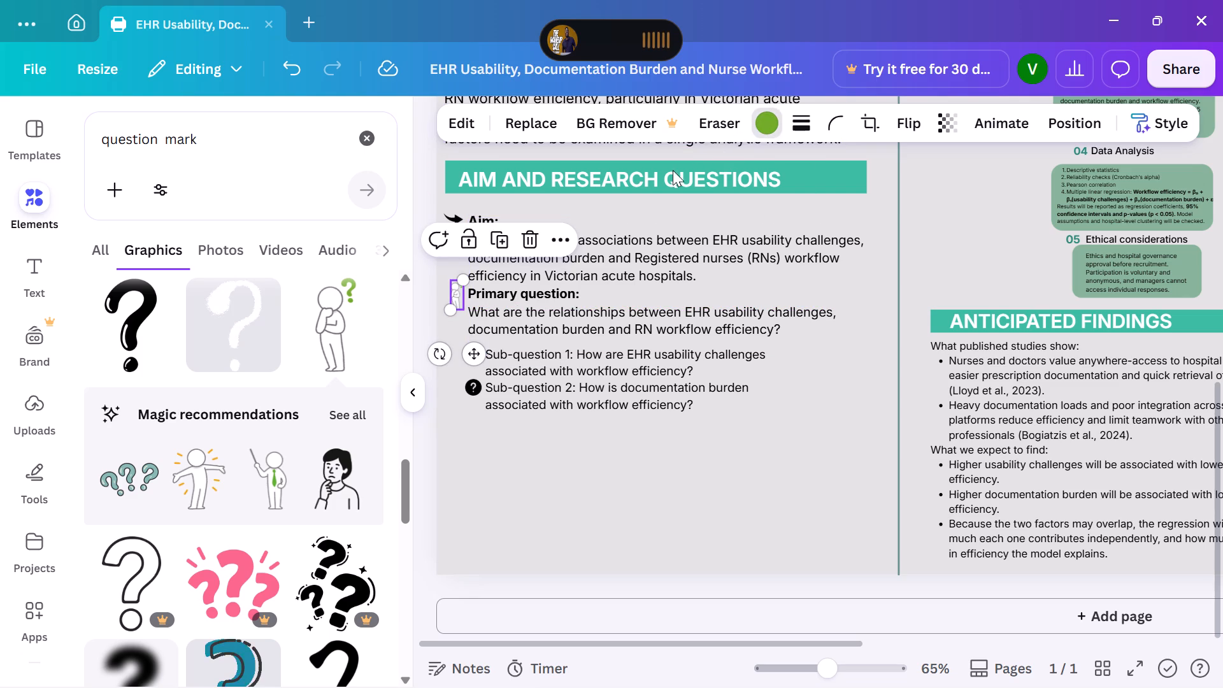
left_click(230, 305)
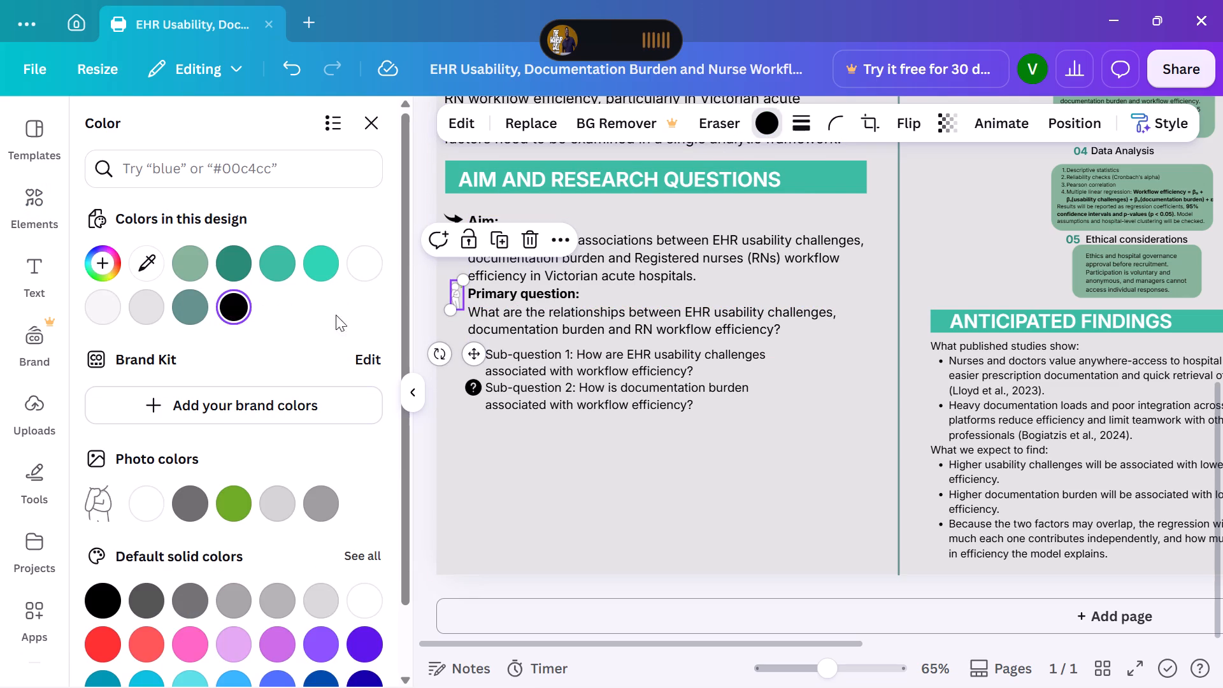
left_click(466, 468)
left_click(433, 449)
left_click(434, 445)
left_click(771, 121)
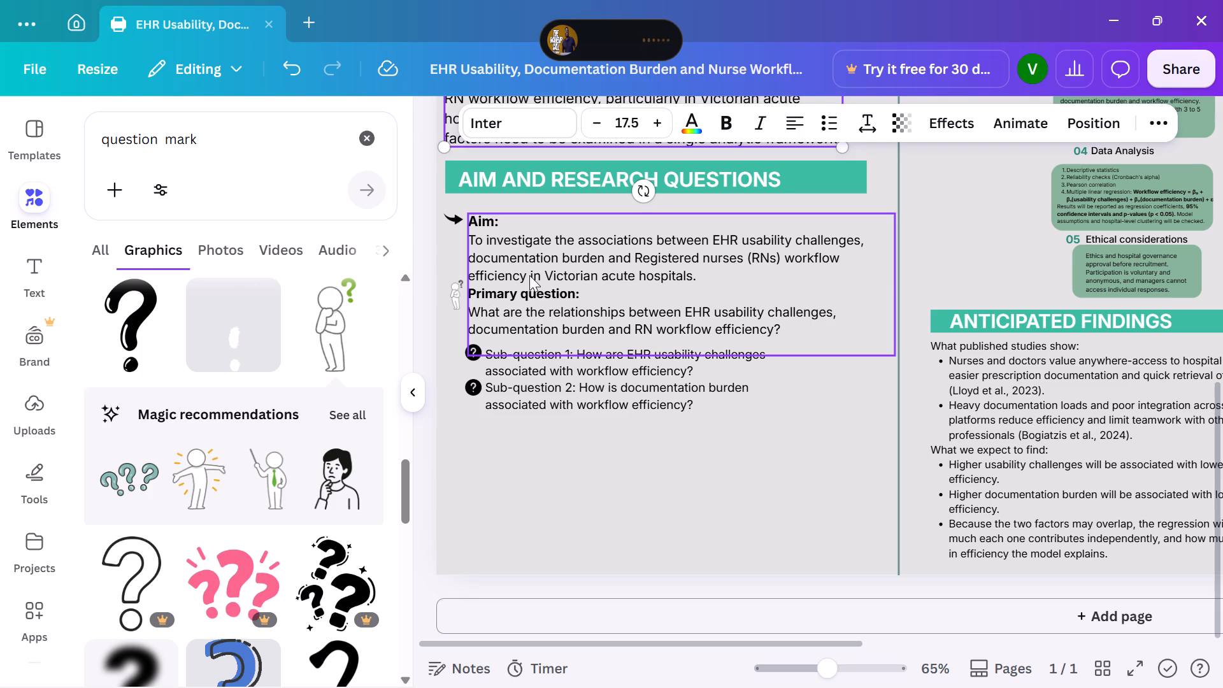
Insert a blank line between the Aim paragraph and the Primary question heading.
left_click(485, 288)
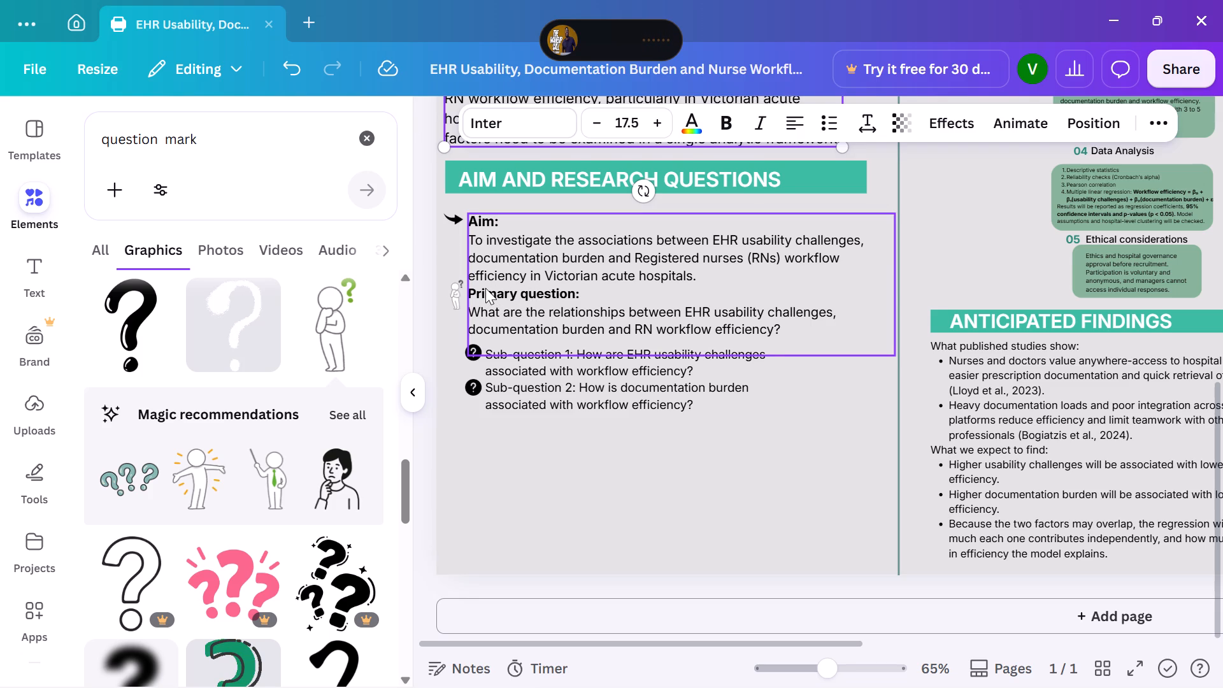
left_click(710, 272)
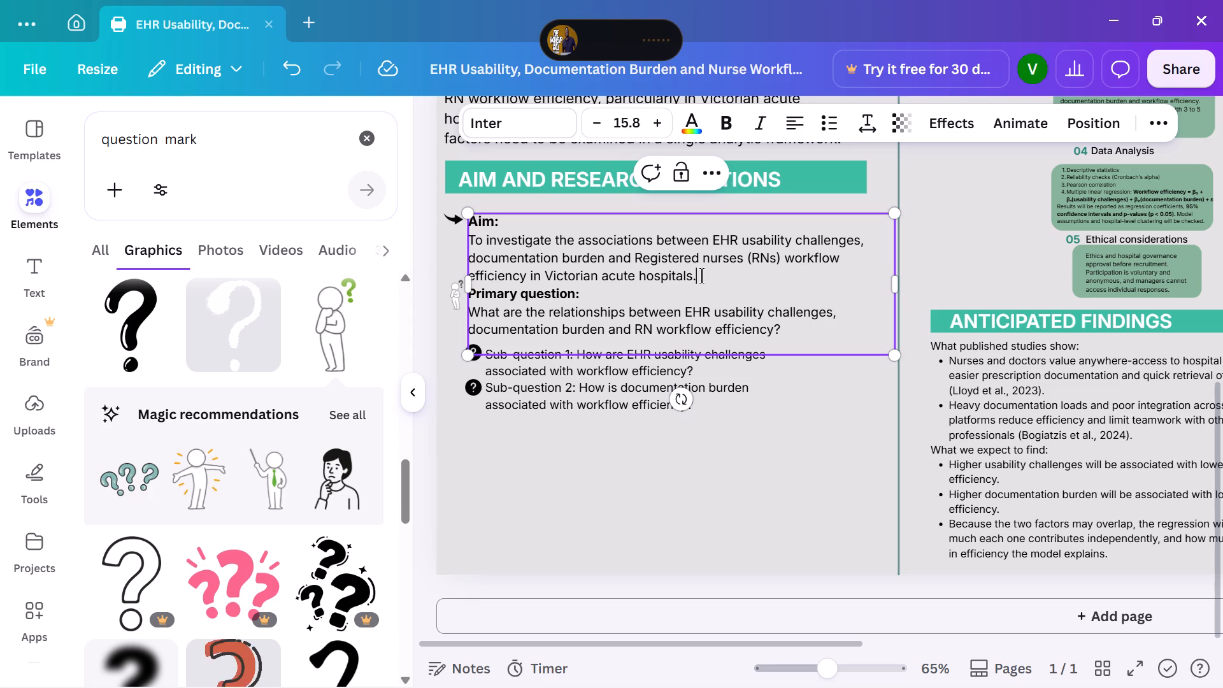
left_click(700, 273)
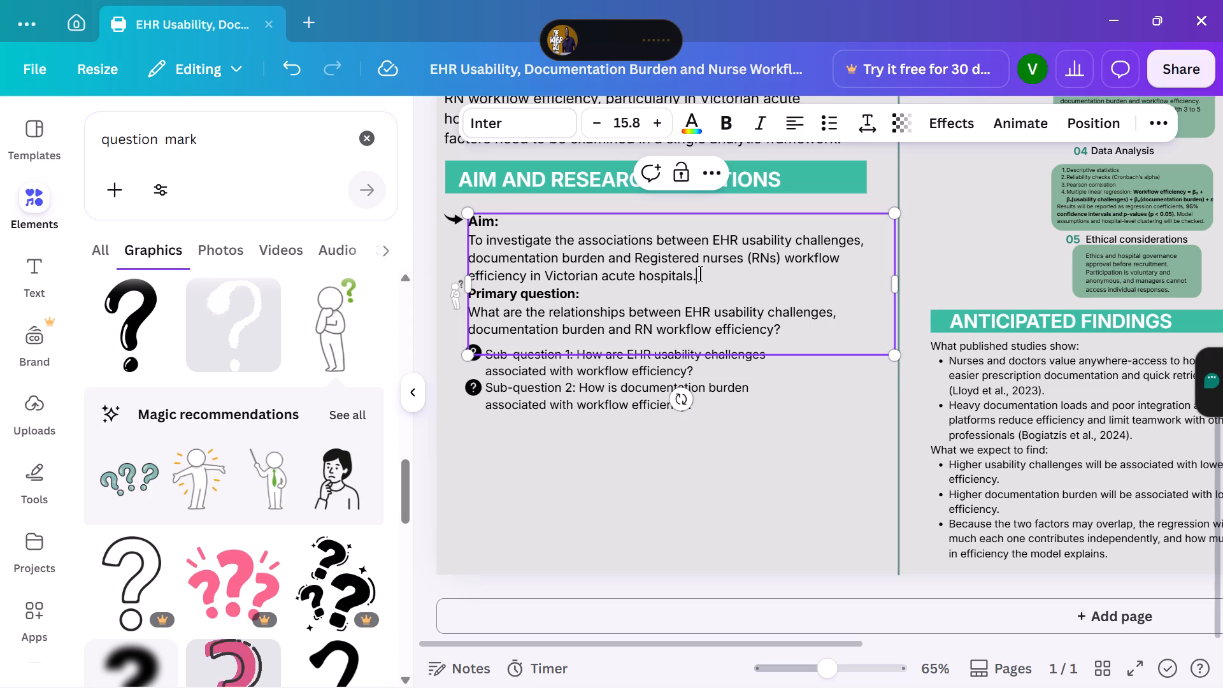
key("Return")
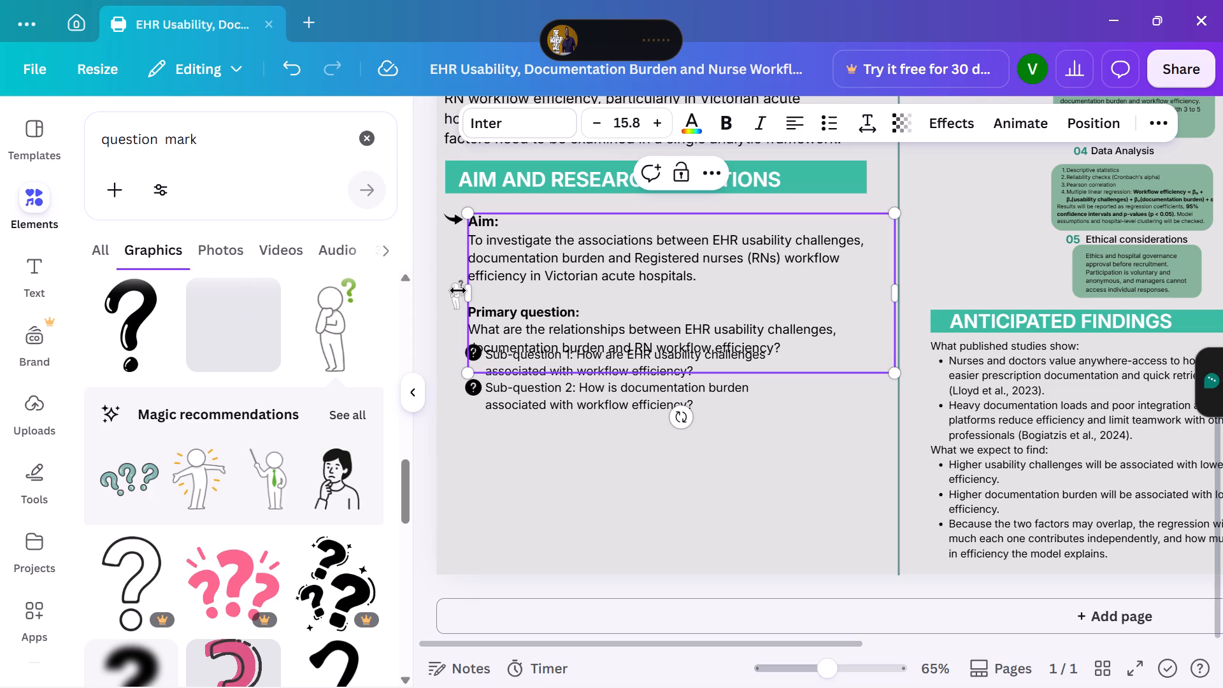
Move the thinking person graphic down so it sits beside the lowered Primary question heading.
left_click(452, 301)
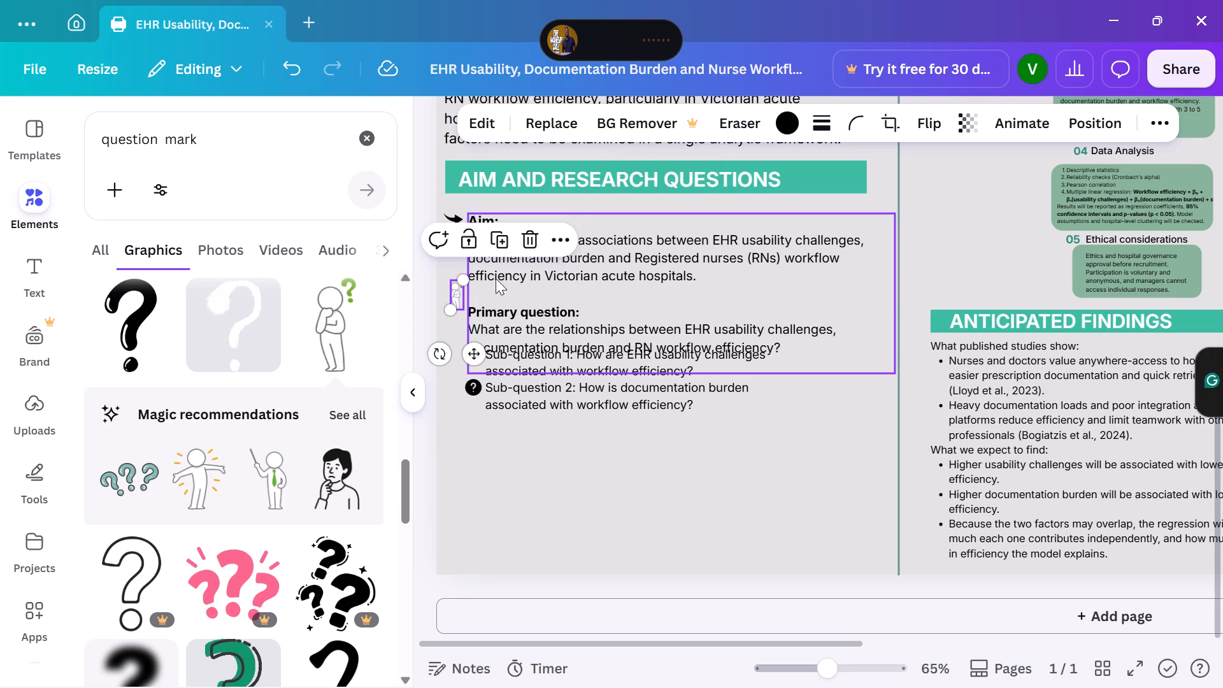
left_click_drag(467, 351, 467, 362)
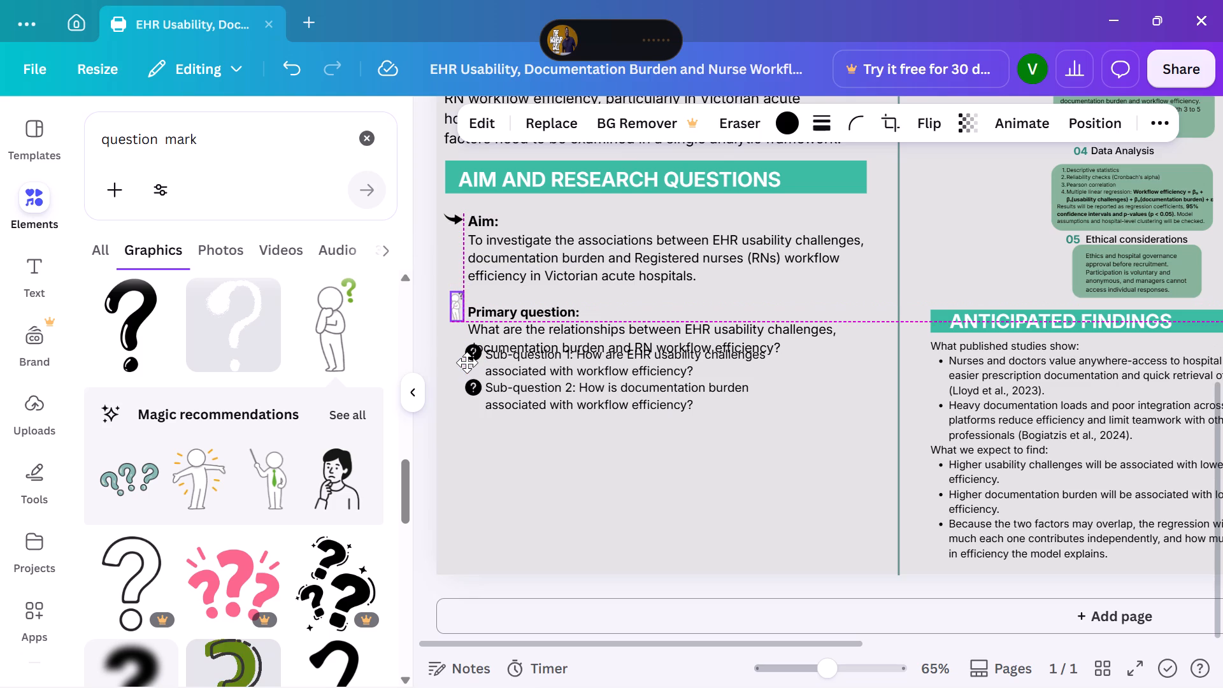
left_click_drag(467, 362, 466, 366)
left_click(468, 292)
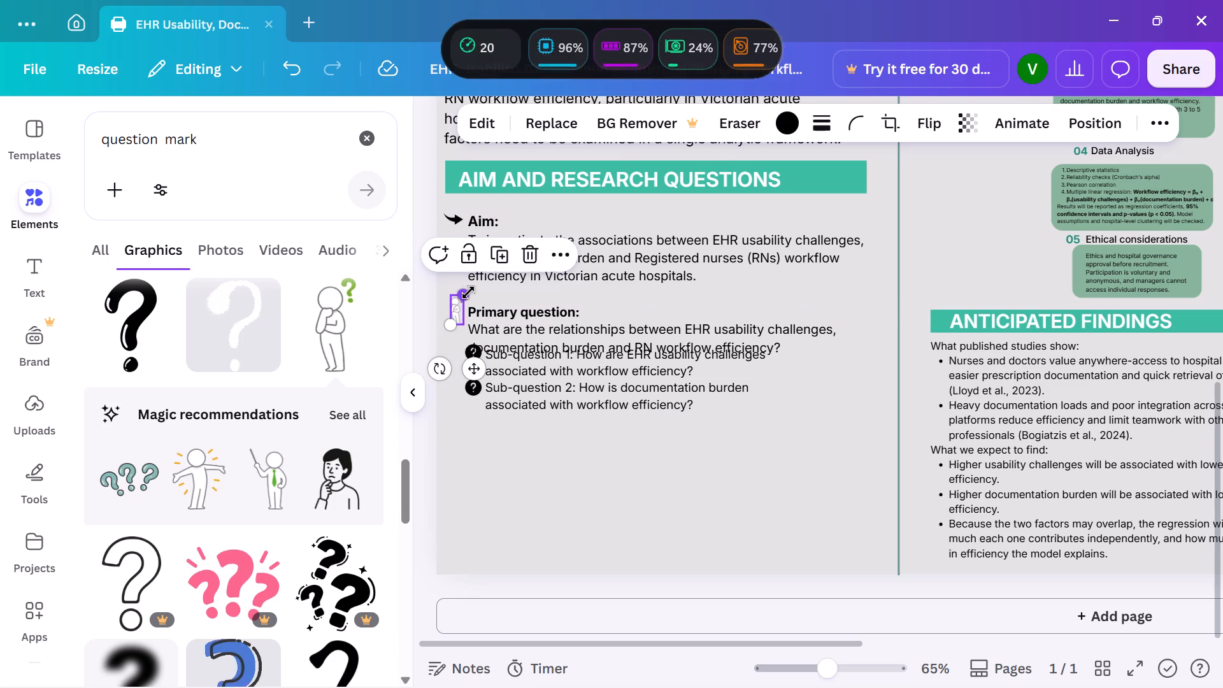
Enlarge the thinking person graphic slightly and nudge it up and away from the Primary question text.
left_click(448, 321)
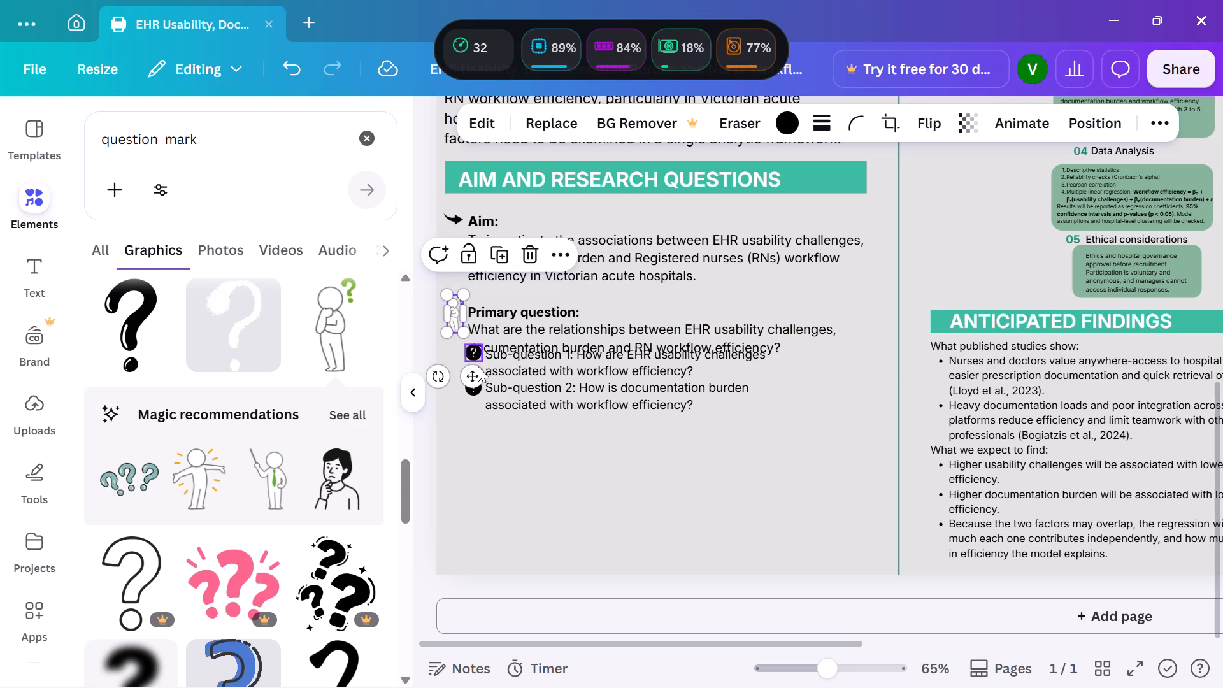
left_click_drag(473, 371, 469, 361)
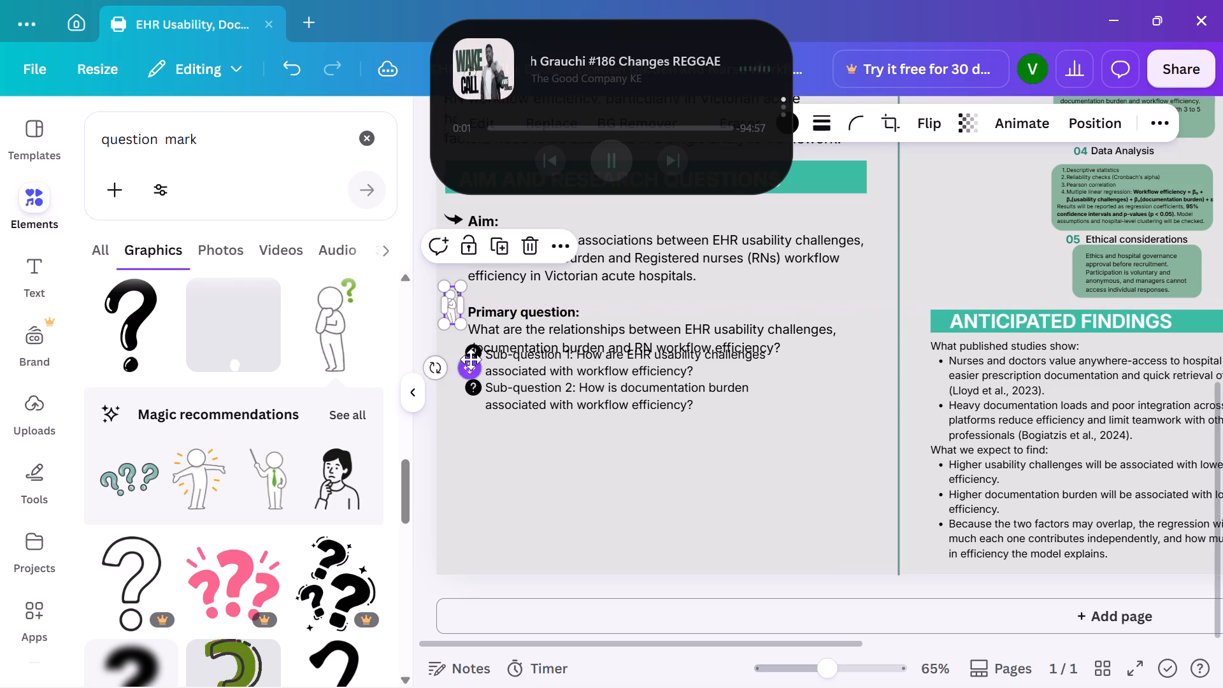
Widen the thinking person graphic's frame beside the Primary question heading to about 8.1 by 16.2.
left_click(457, 301)
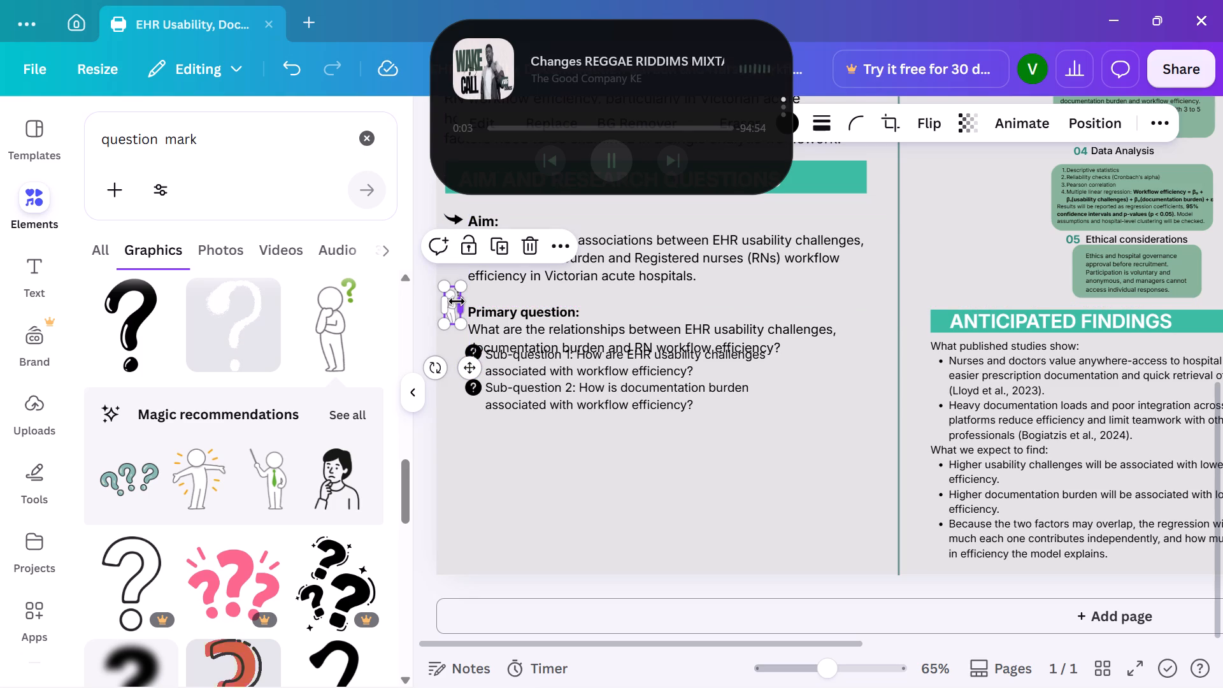
right_click(457, 301)
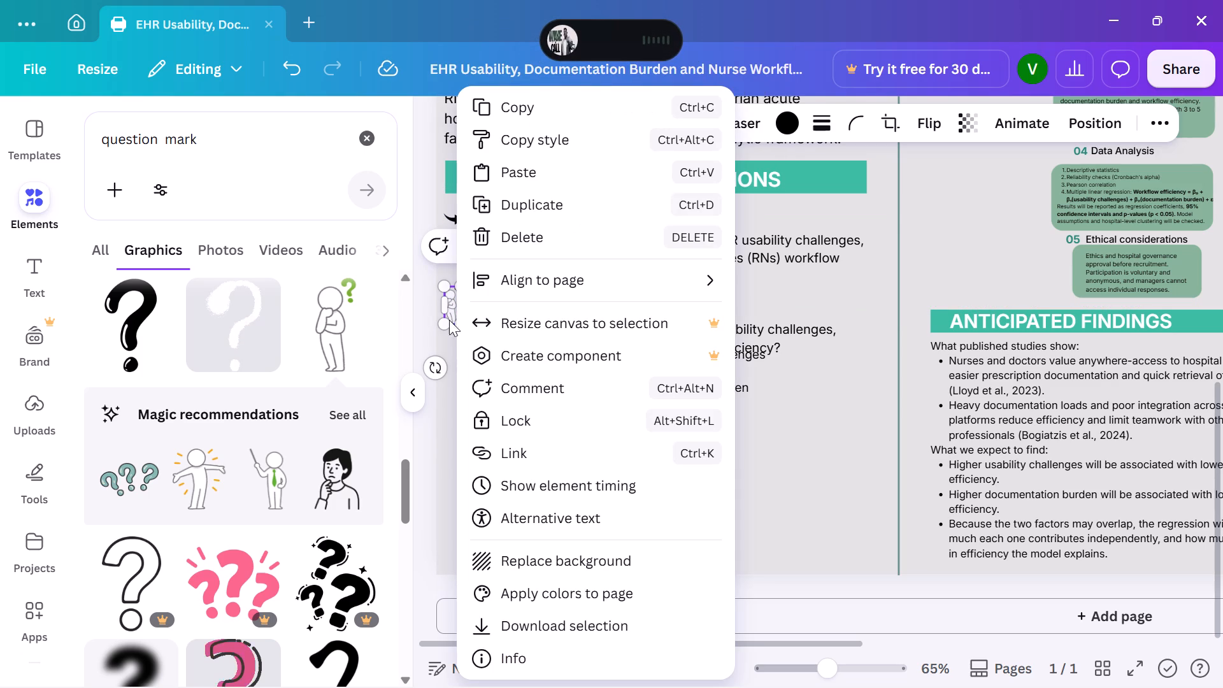
left_click(437, 340)
left_click(458, 305)
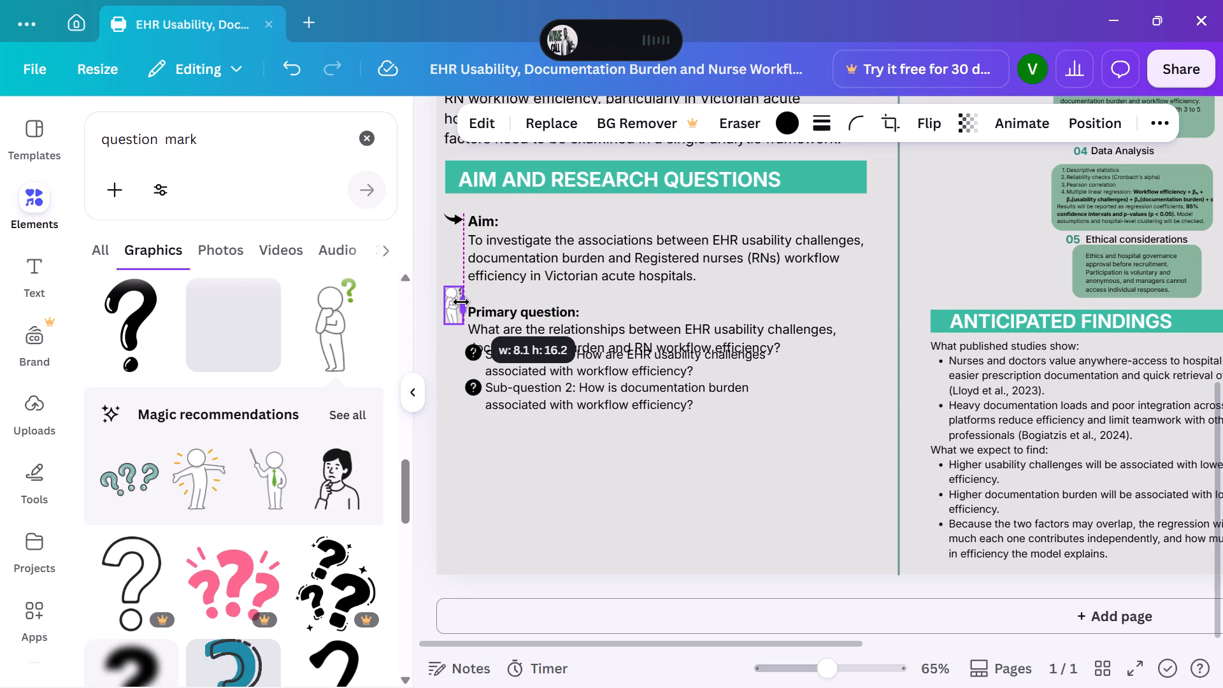
left_click(543, 437)
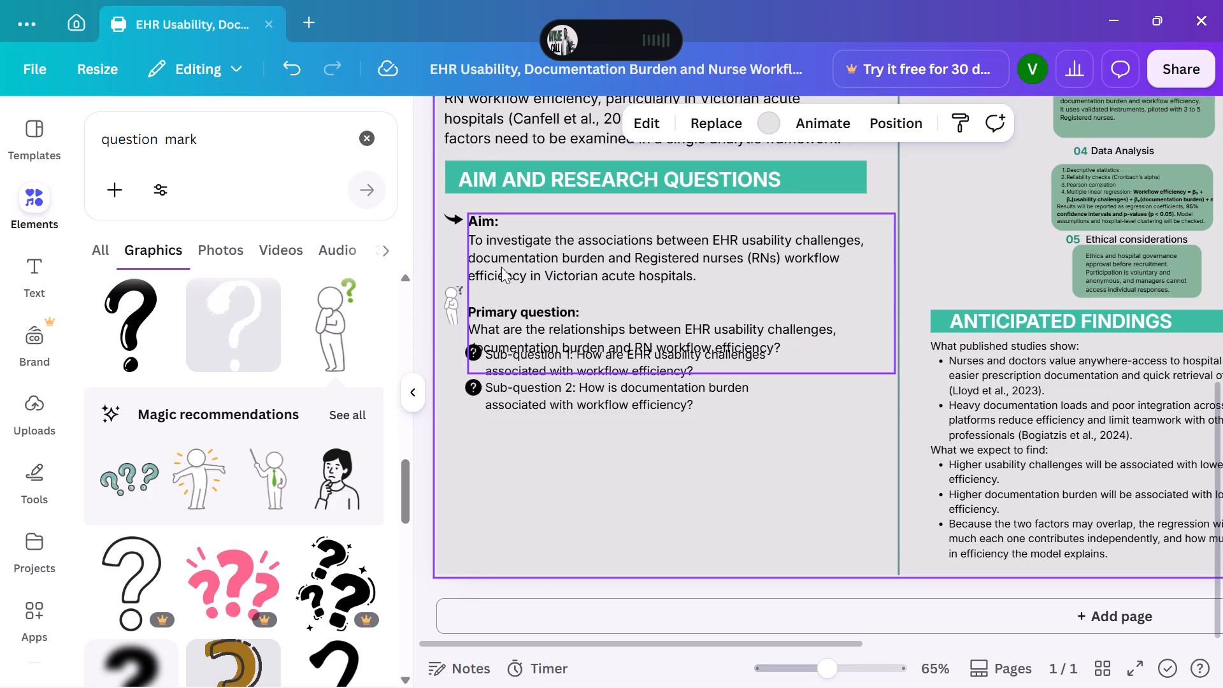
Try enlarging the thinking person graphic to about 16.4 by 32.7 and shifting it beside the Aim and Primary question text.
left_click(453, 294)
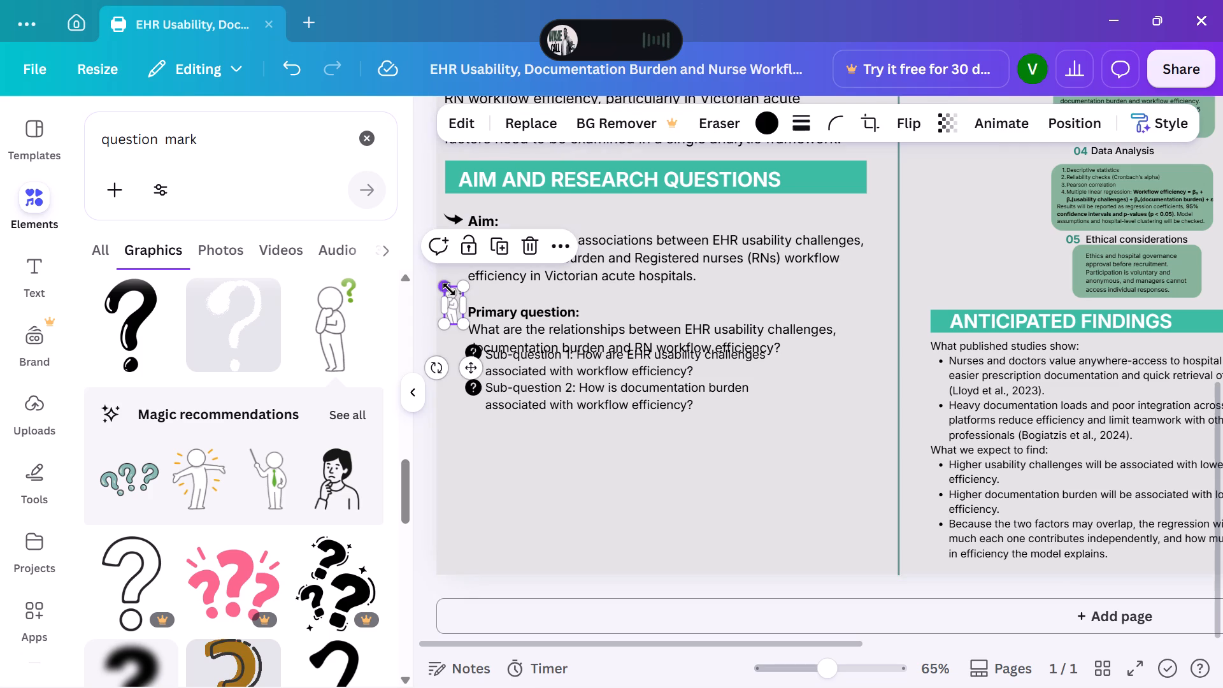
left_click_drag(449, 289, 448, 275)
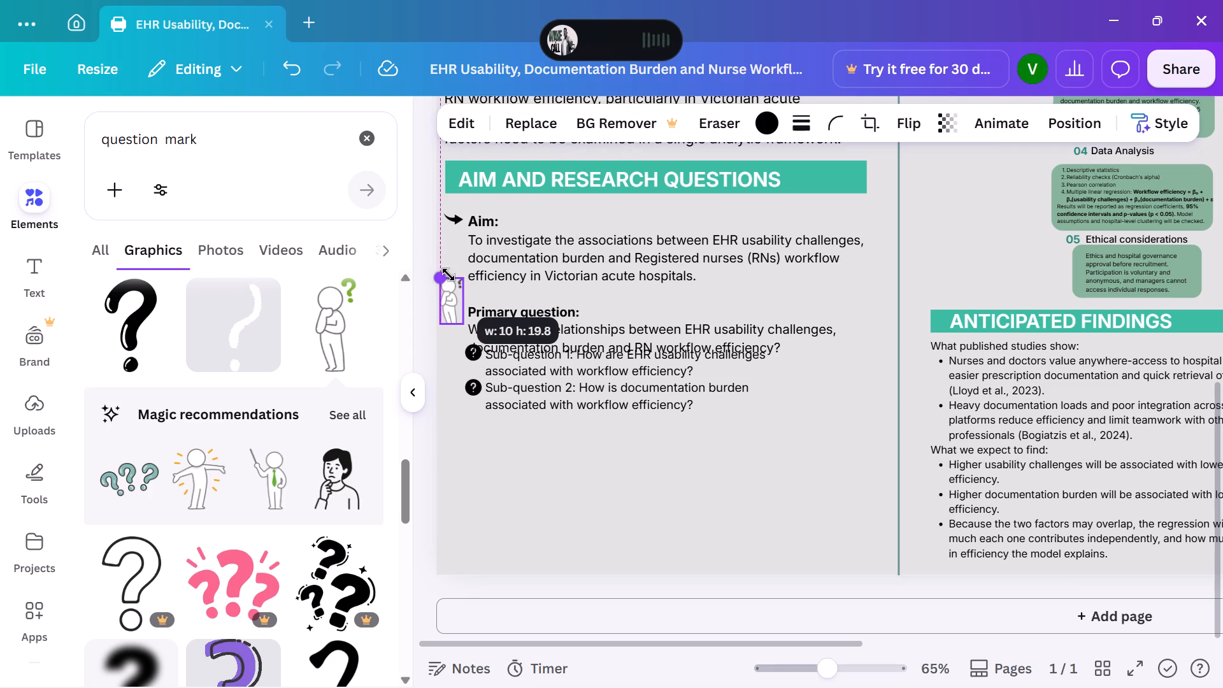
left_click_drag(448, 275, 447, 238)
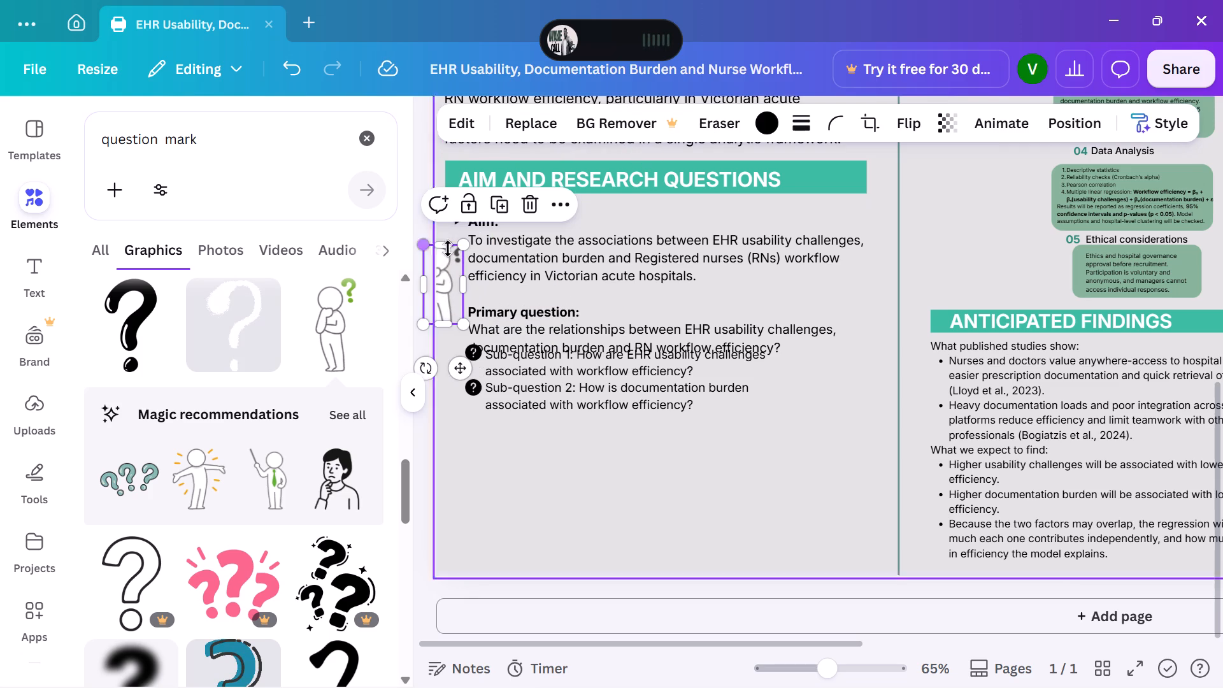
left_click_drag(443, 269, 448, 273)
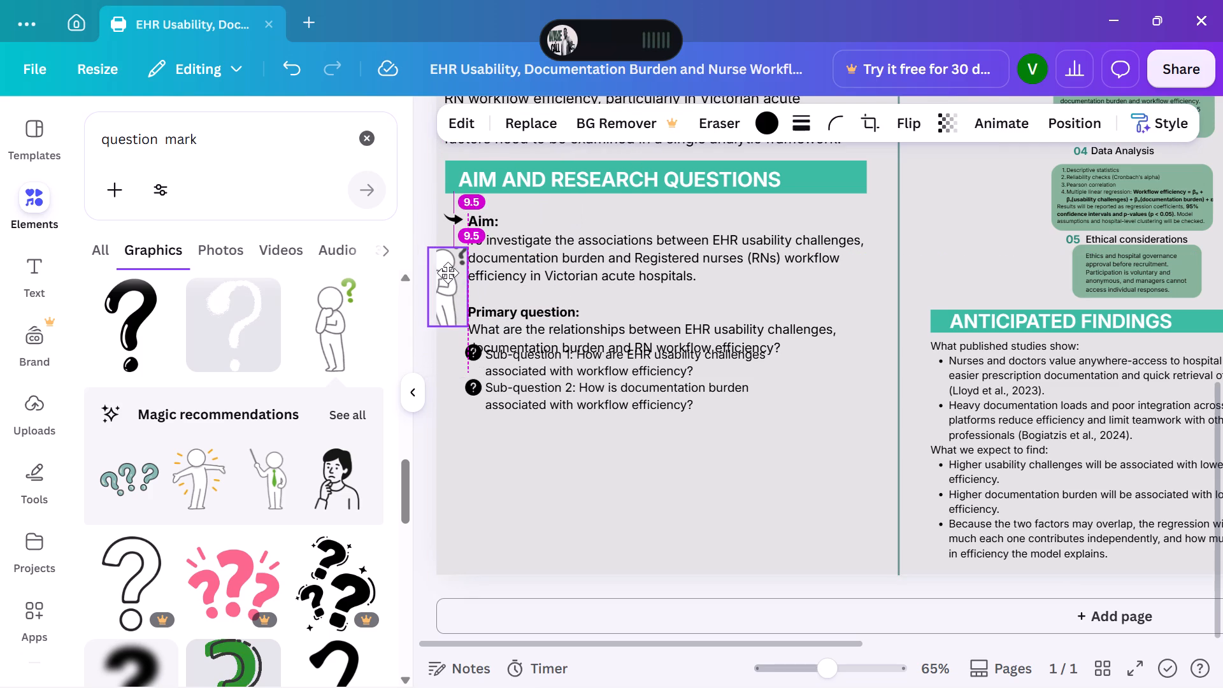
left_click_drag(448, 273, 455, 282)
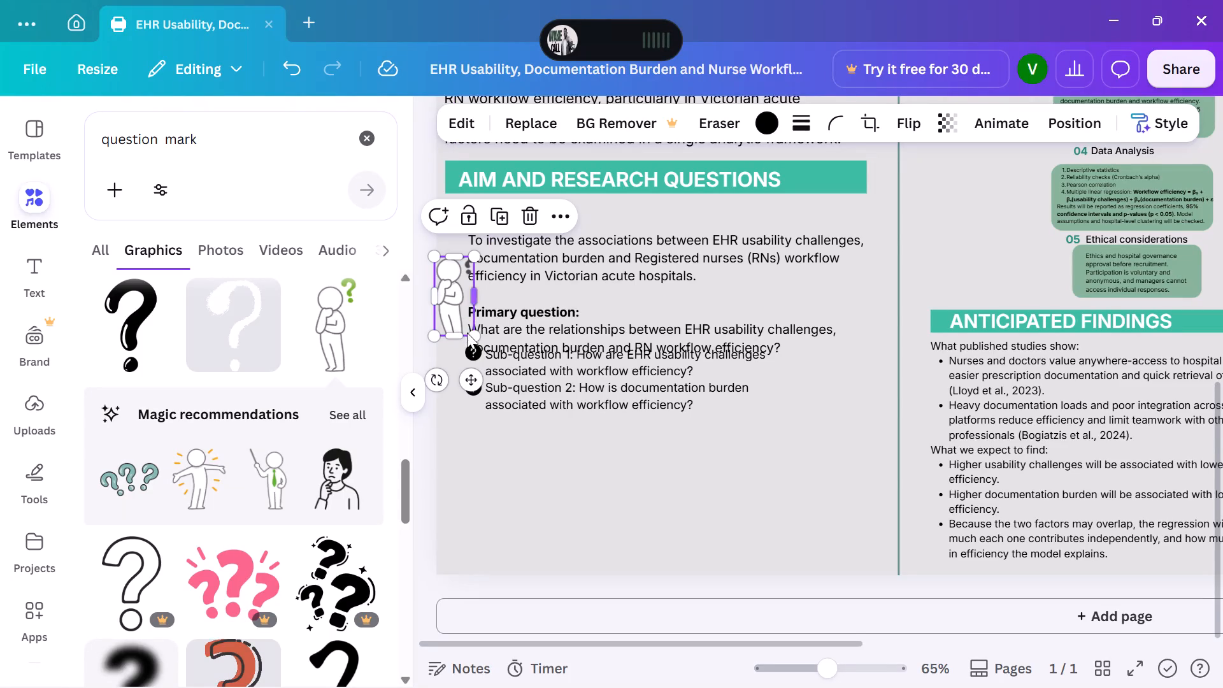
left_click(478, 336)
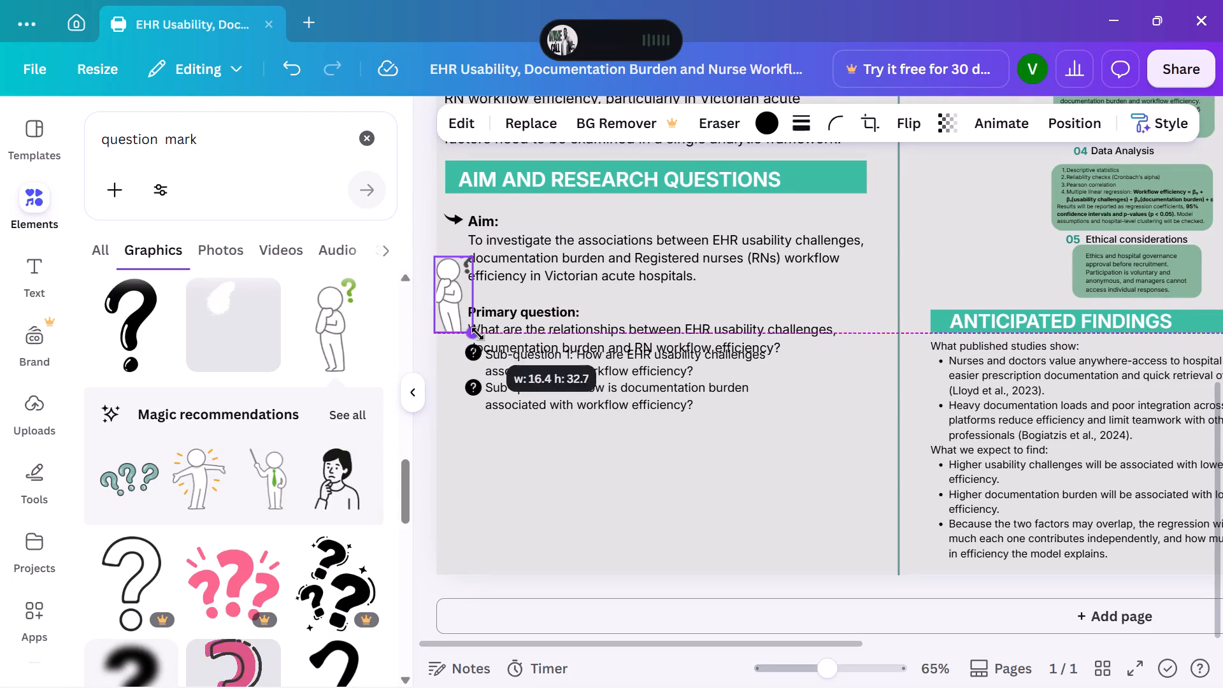
Undo the recent resizing and moves of the thinking person graphic, back to its earlier small size.
key("ctrl+z")
key("ctrl+z")
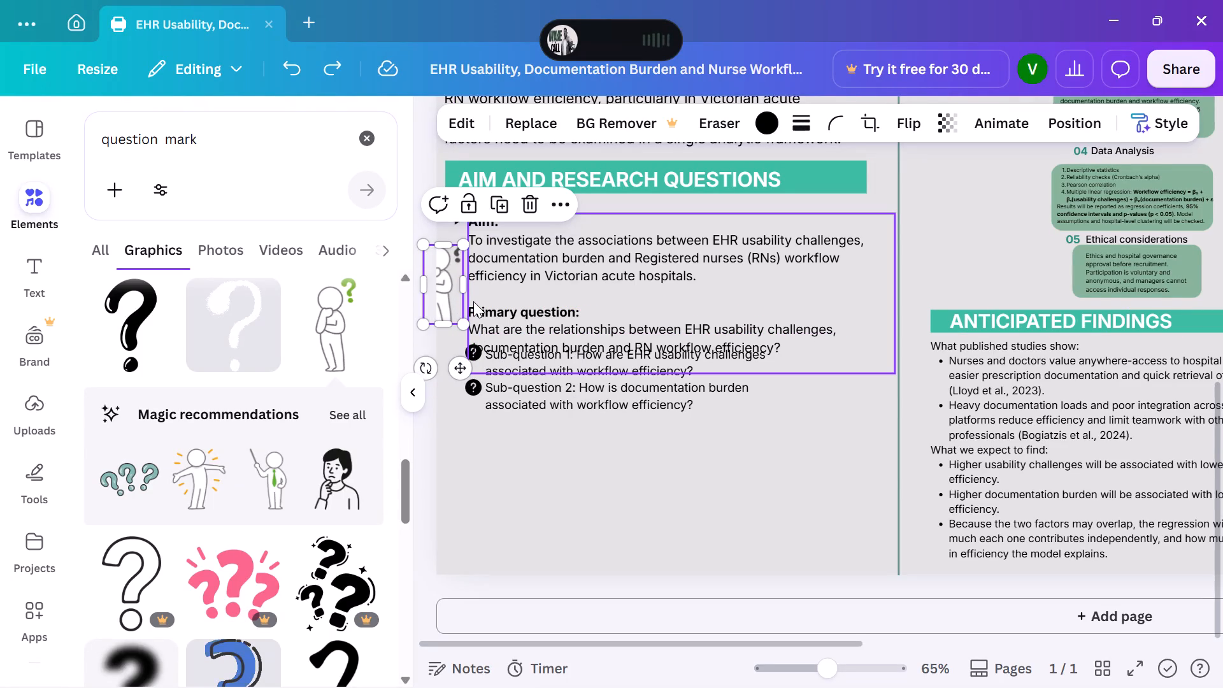
key("ctrl+z")
key("ctrl+z")
key("ctrl+z")
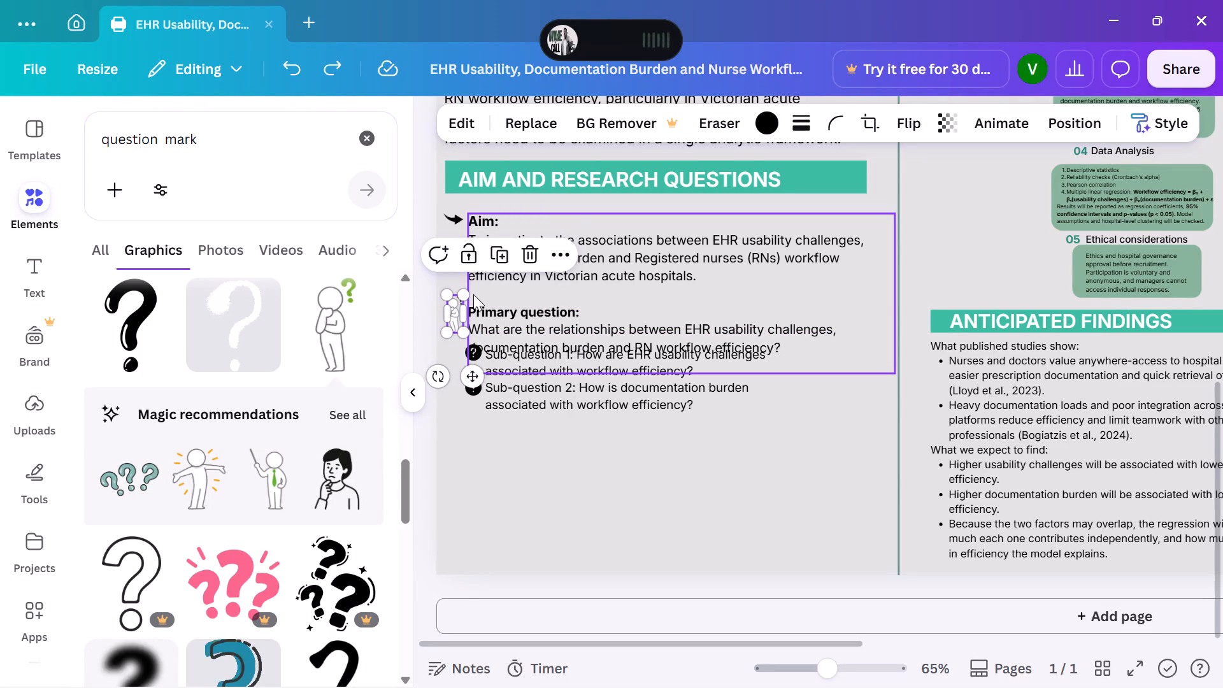
key("ctrl+z")
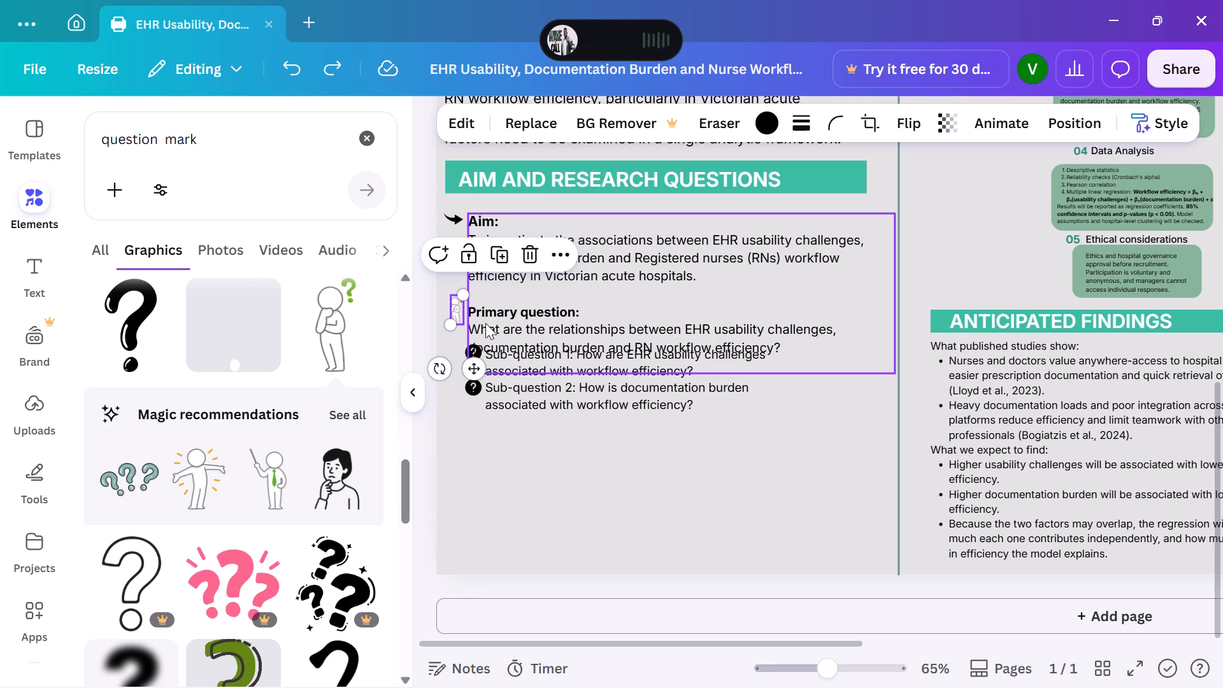
key("ctrl+z")
left_click(535, 487)
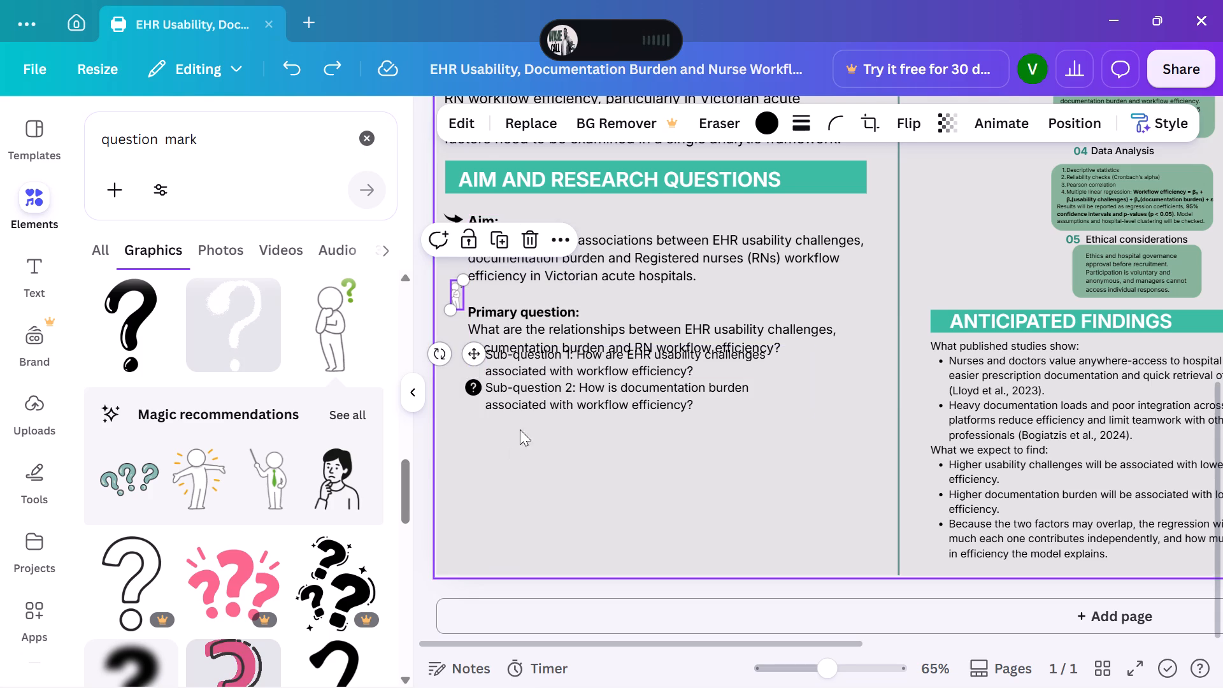
Enlarge the small thinking person graphic slightly and position it beside the Primary question heading, clear of the text.
left_click_drag(460, 289, 459, 304)
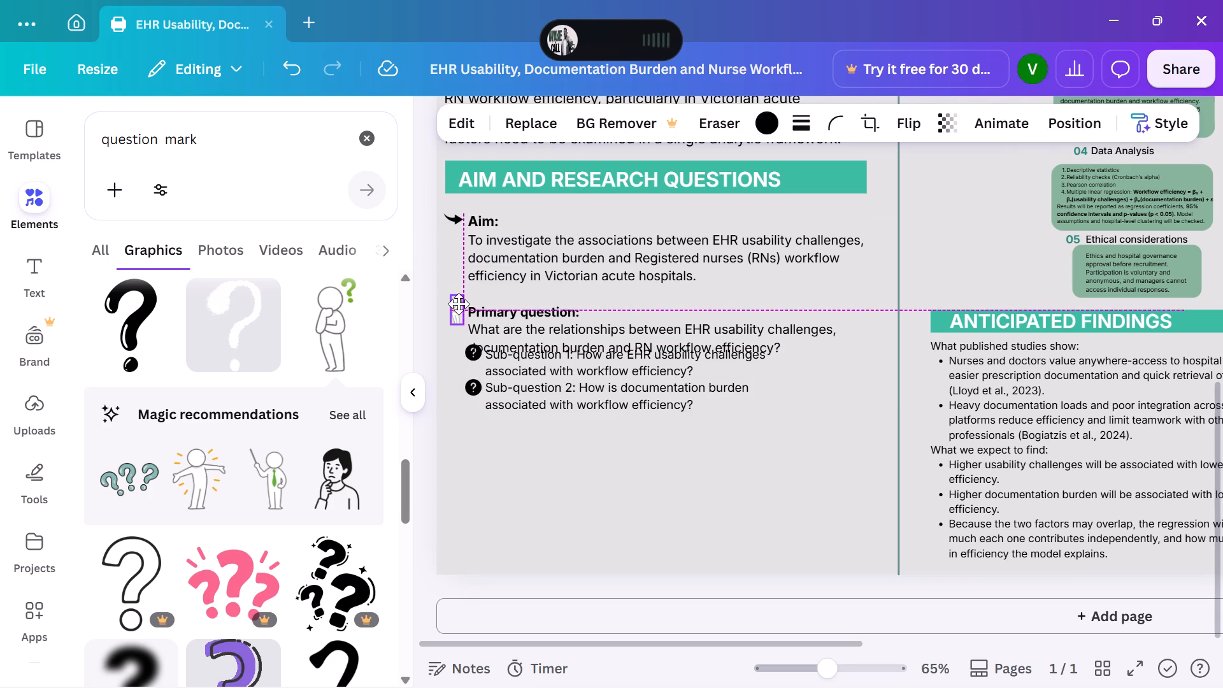
left_click_drag(459, 304, 457, 309)
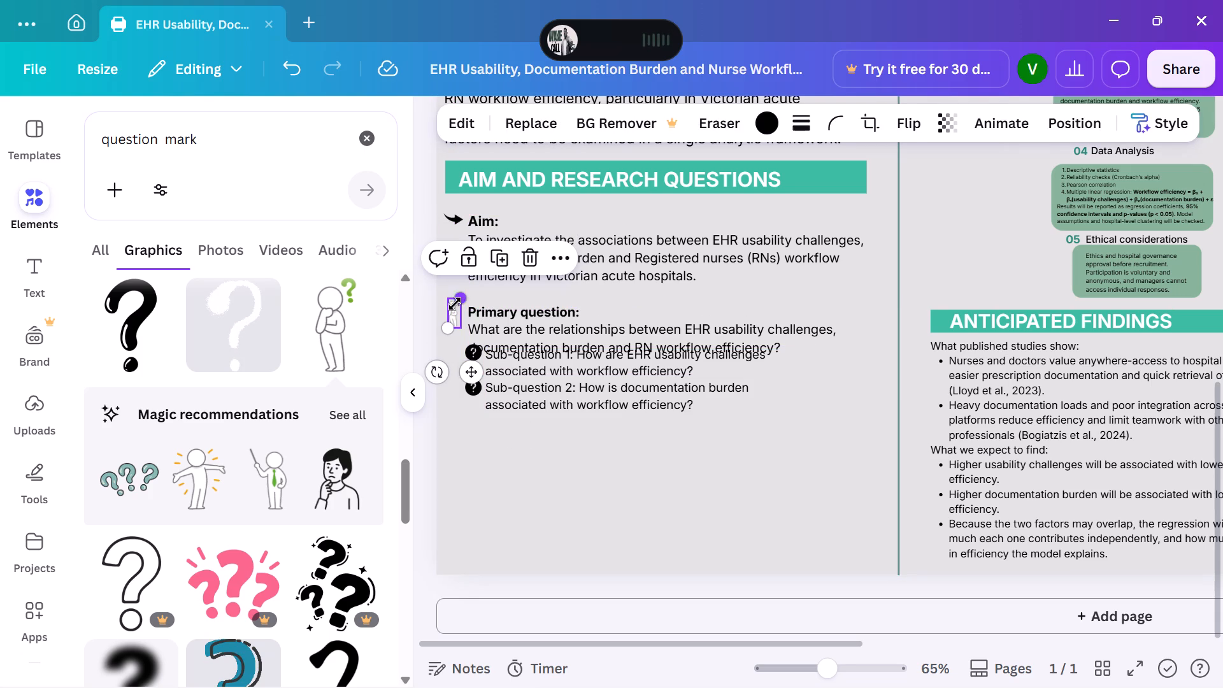
left_click_drag(450, 326, 445, 333)
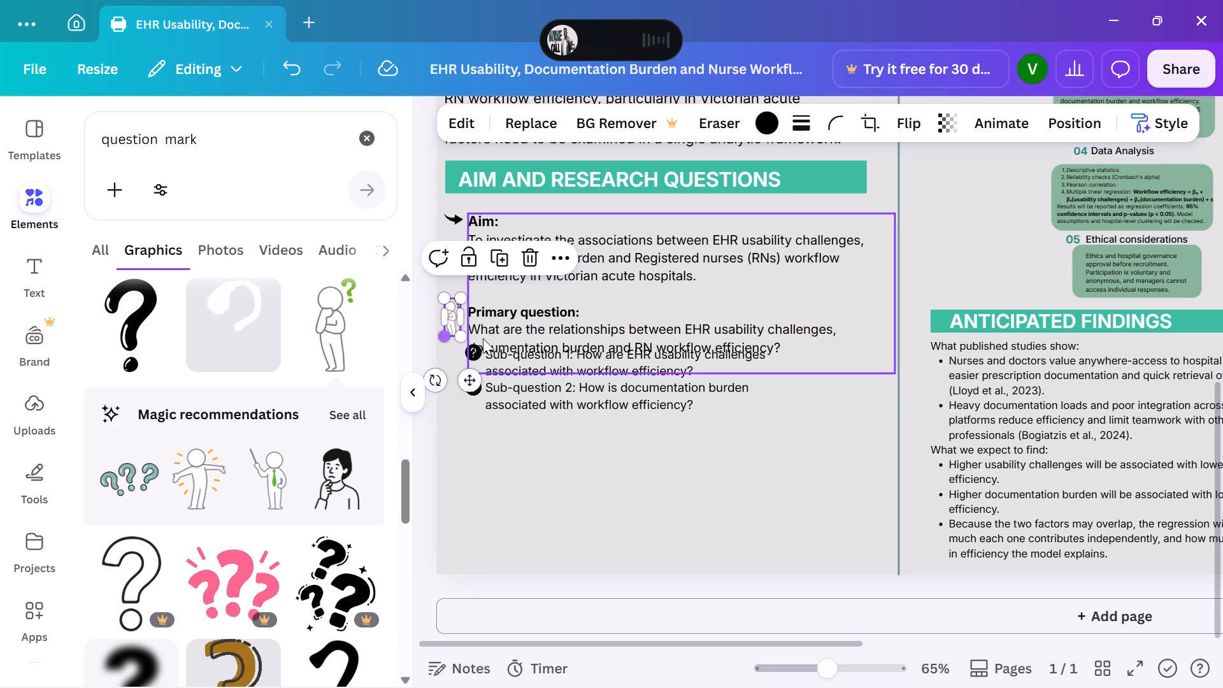
left_click(508, 431)
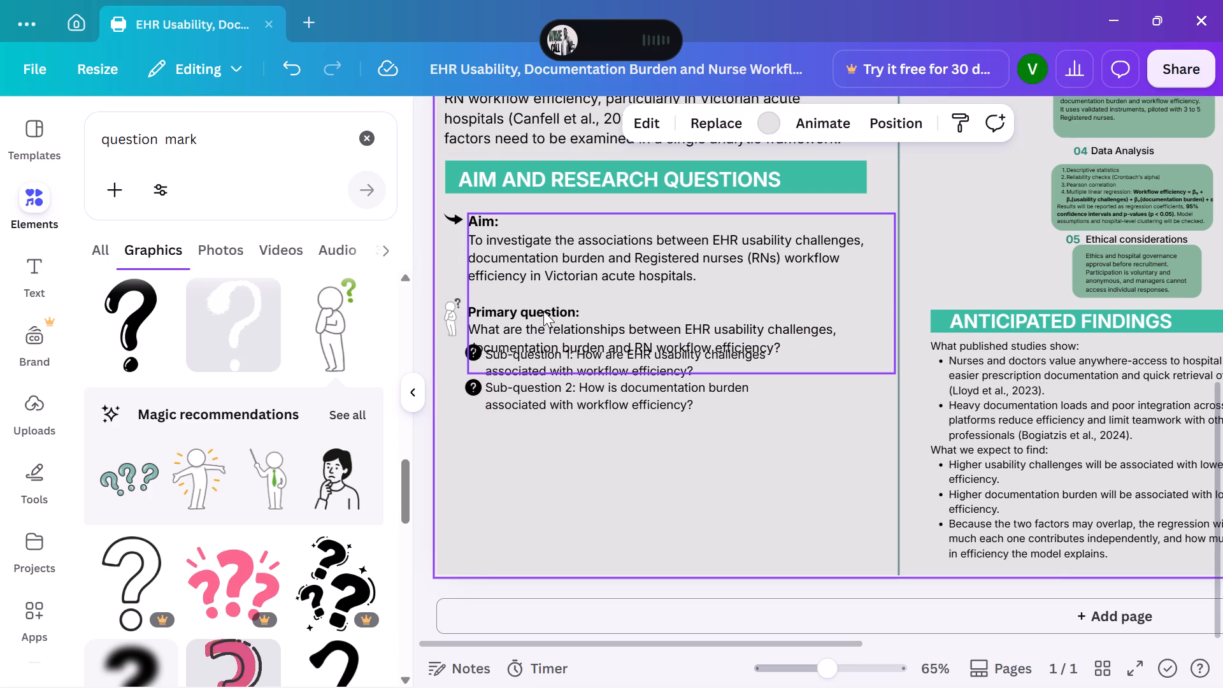
left_click(450, 320)
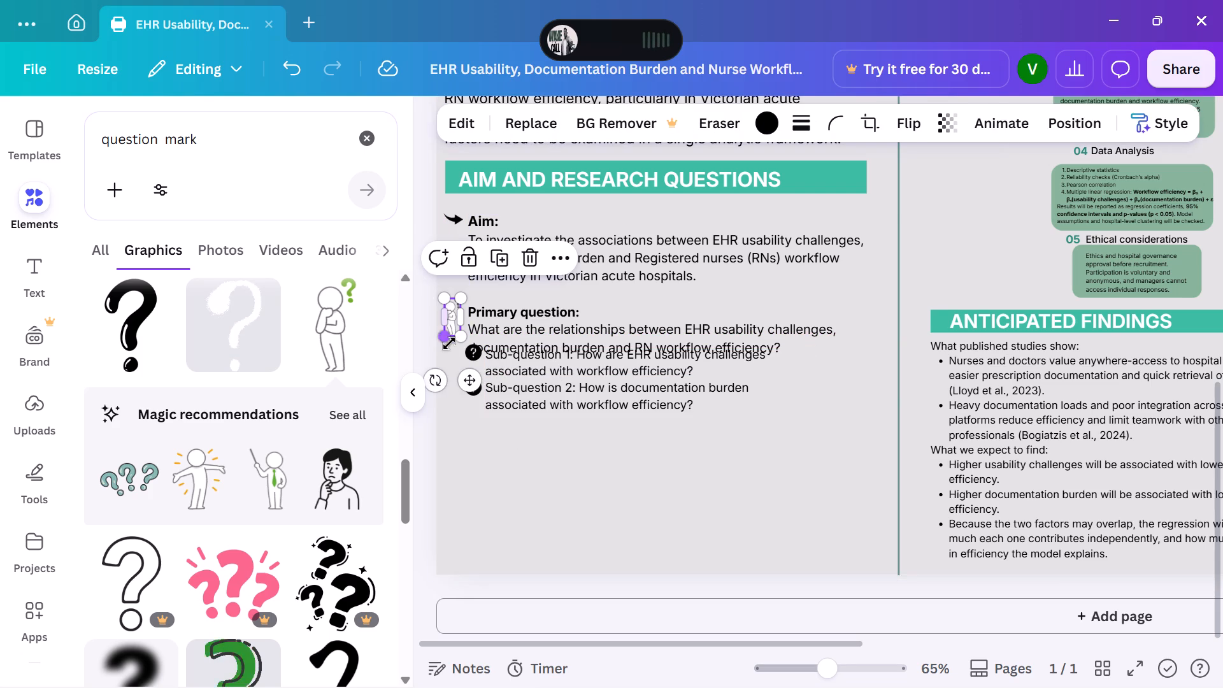
left_click_drag(468, 381, 468, 371)
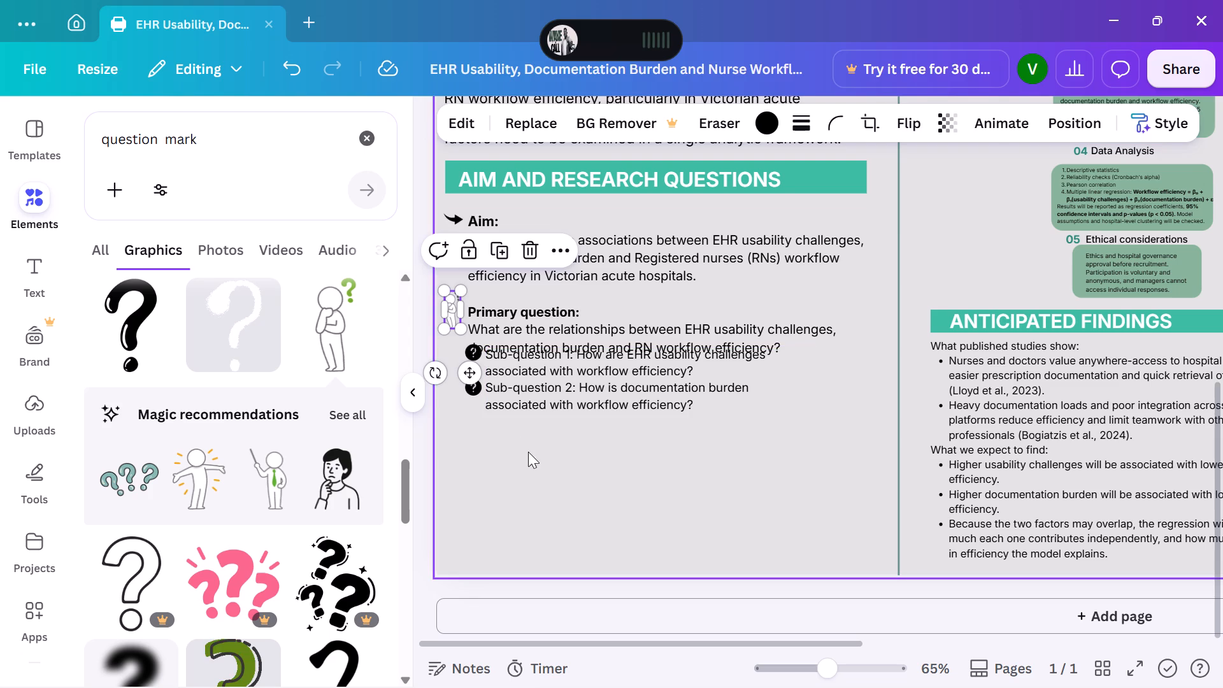
left_click(528, 452)
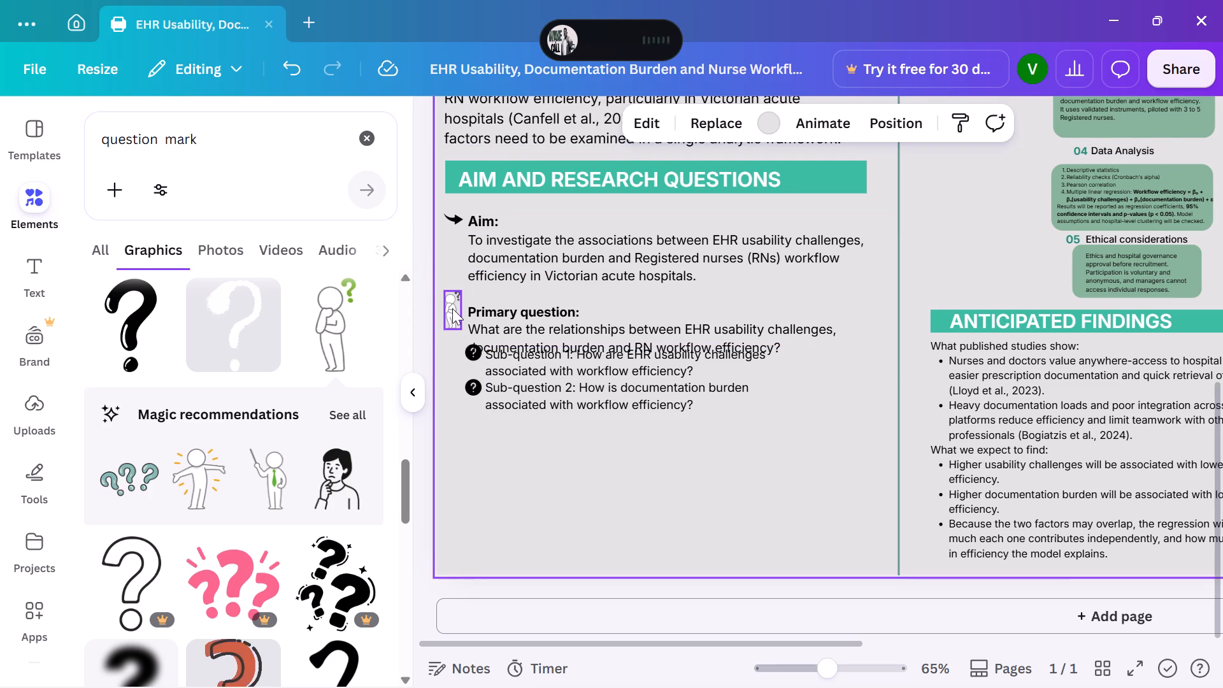
left_click(452, 308)
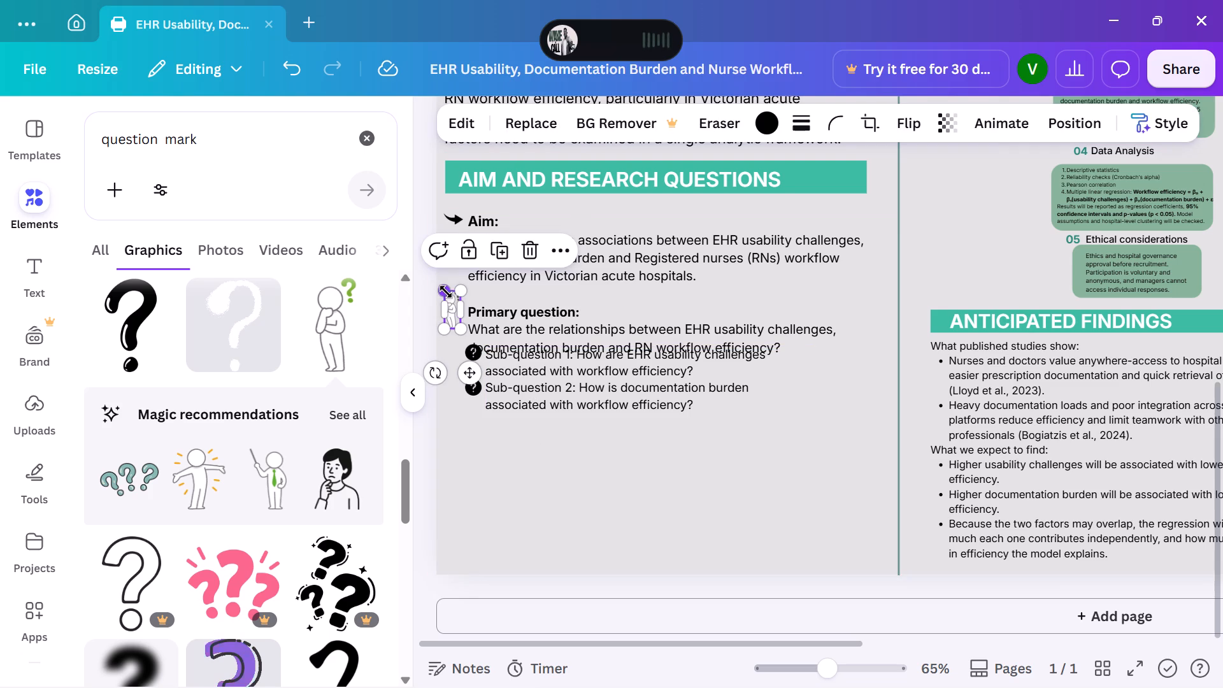
left_click(545, 449)
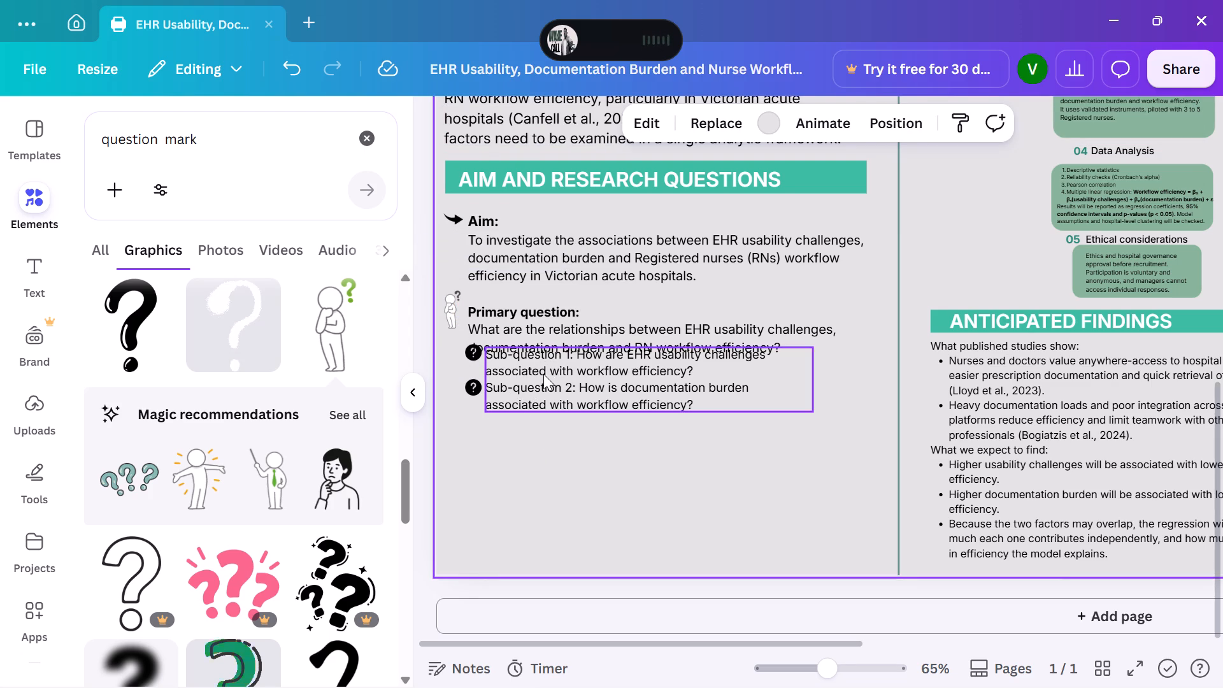
Move the Sub-question 1 and 2 text box down so it sits clear below the Primary question text.
left_click(542, 380)
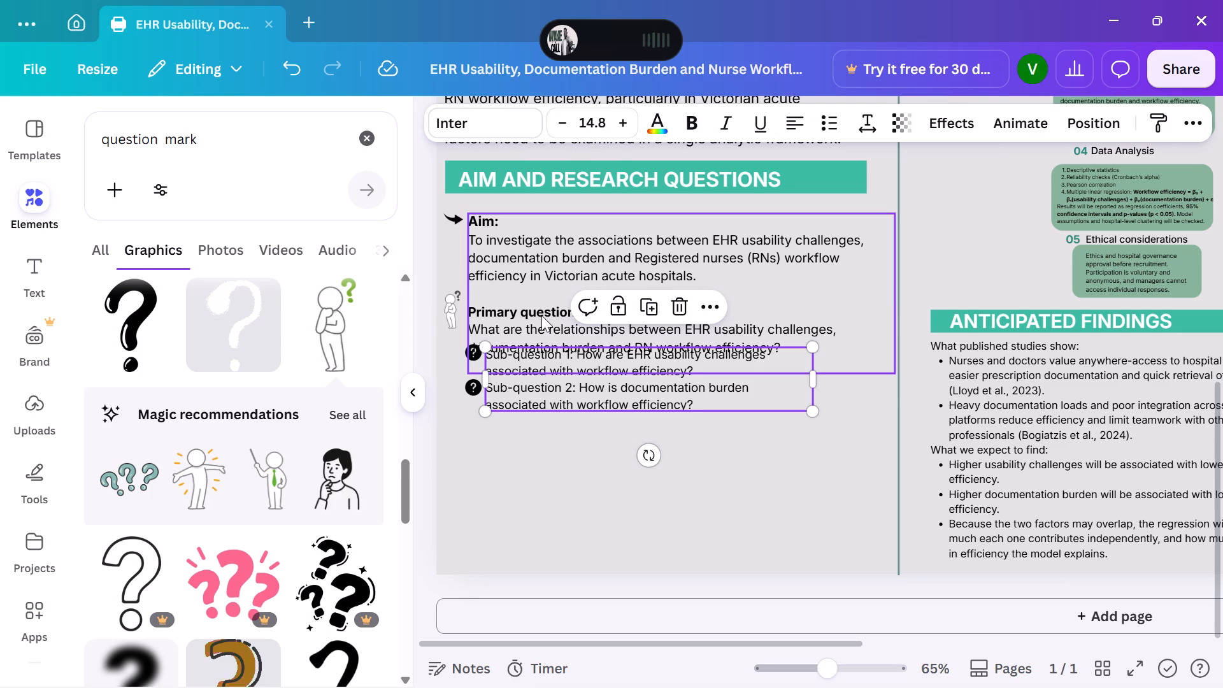
left_click(543, 365)
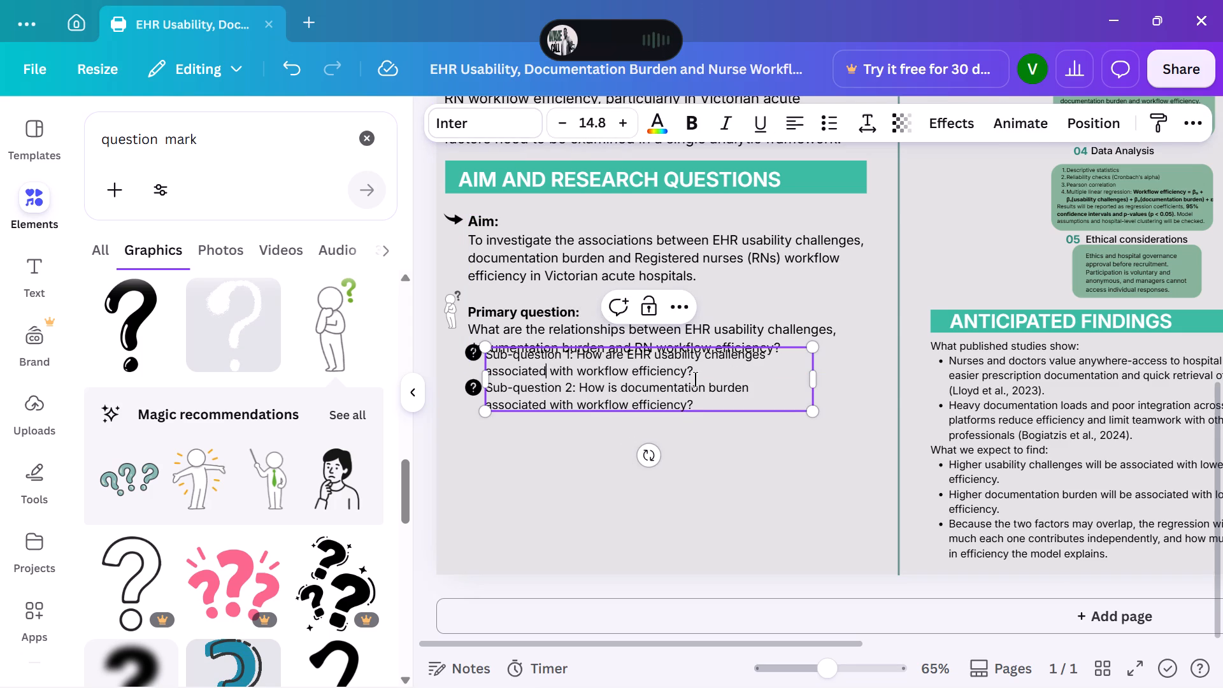
left_click_drag(708, 411, 709, 411)
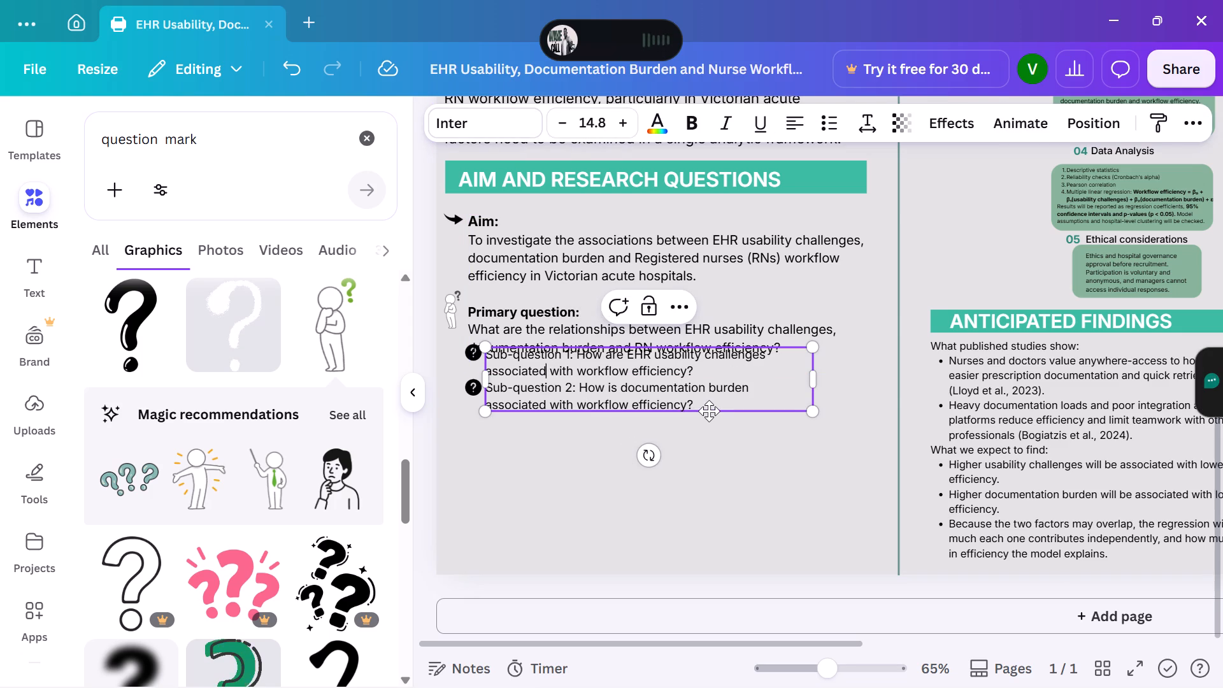
left_click_drag(709, 411, 706, 422)
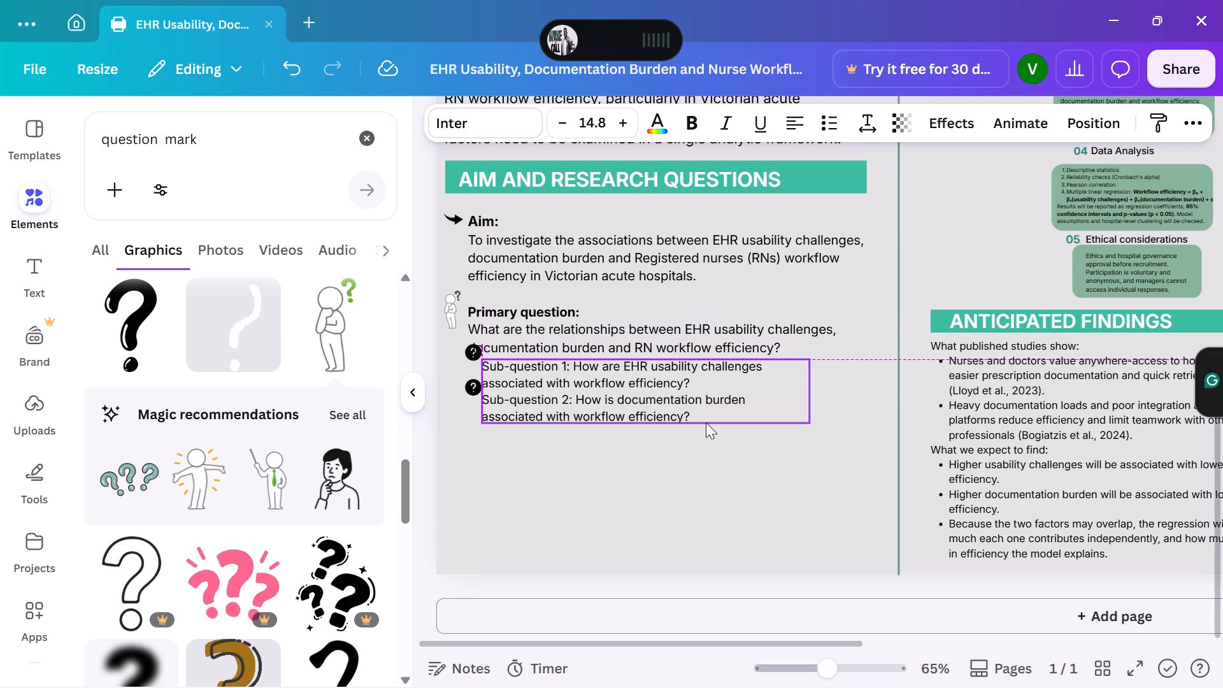
left_click_drag(706, 422, 706, 423)
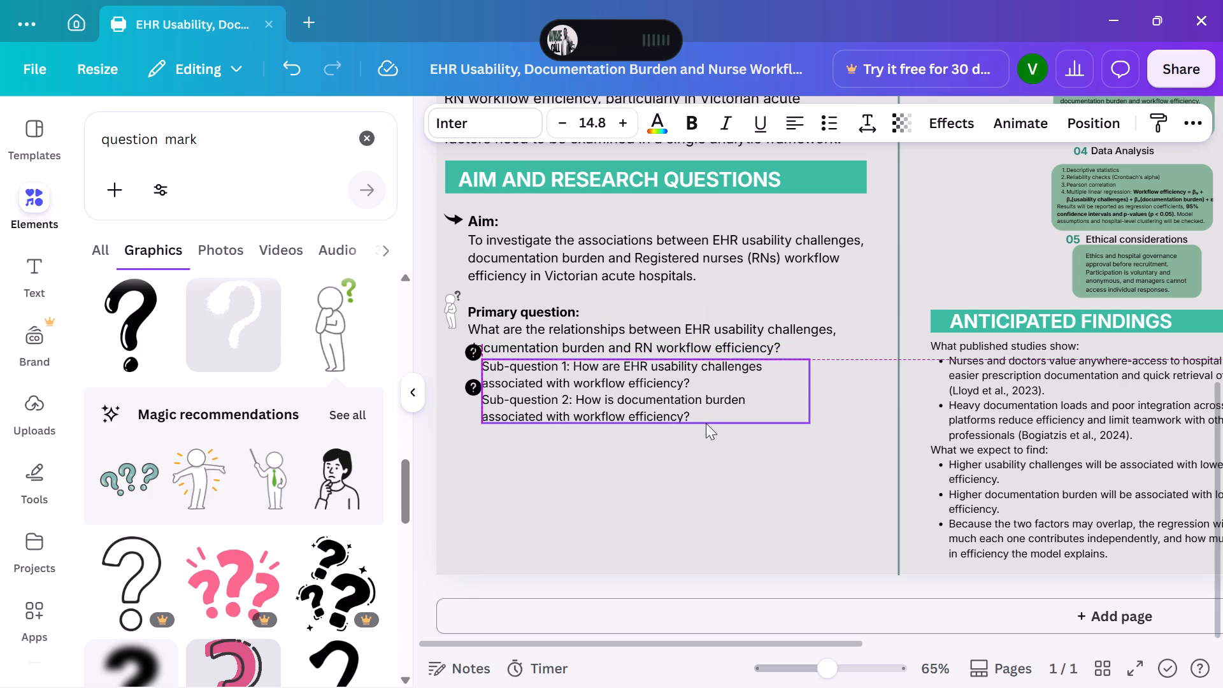
left_click_drag(706, 423, 706, 424)
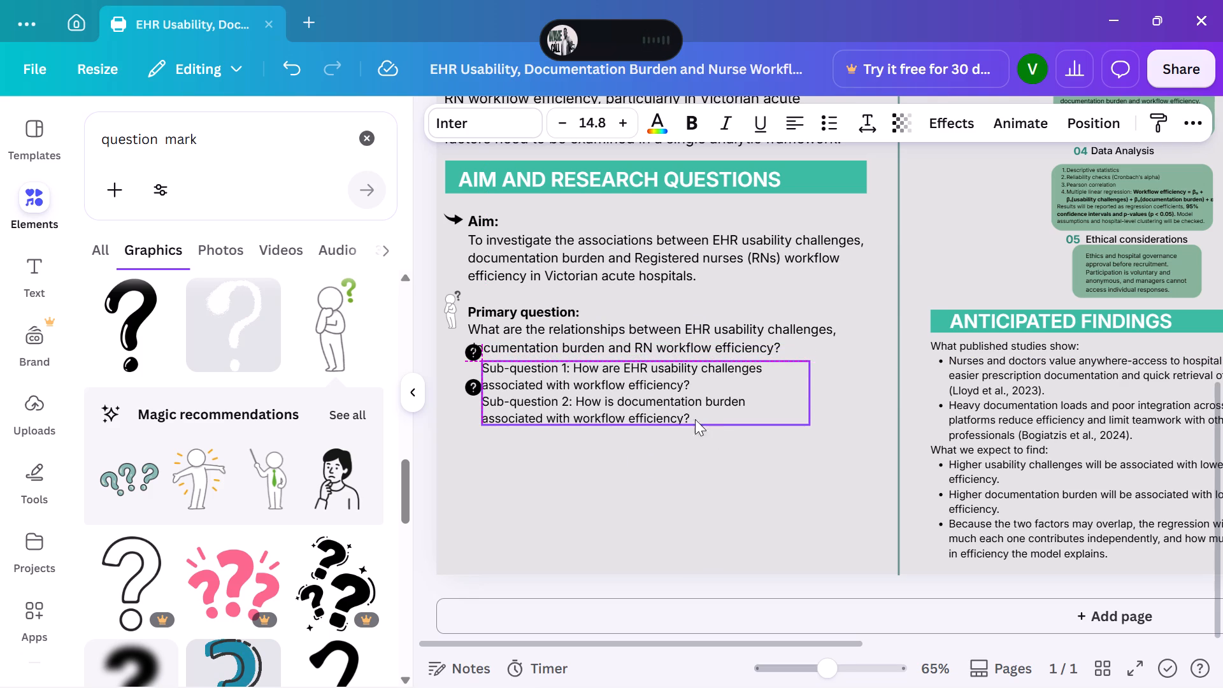
Move the two question mark markers down to line up with Sub-question 1 and Sub-question 2.
left_click_drag(469, 345, 469, 354)
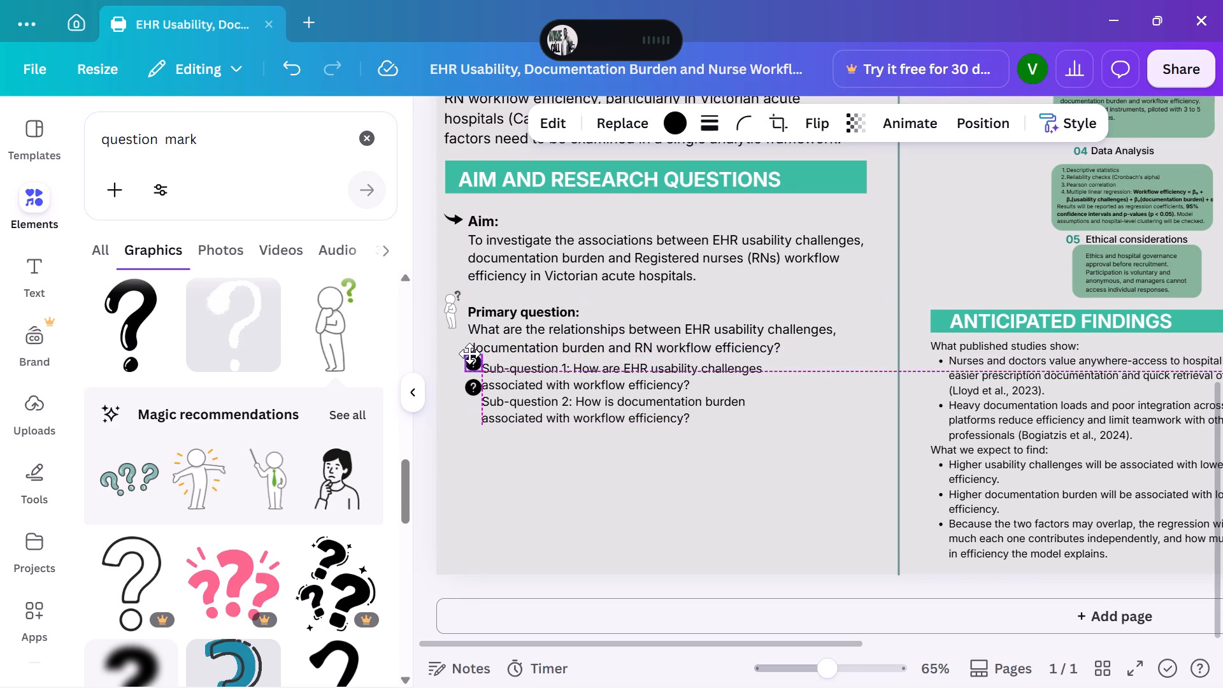
left_click_drag(469, 354, 469, 357)
left_click_drag(475, 386, 474, 386)
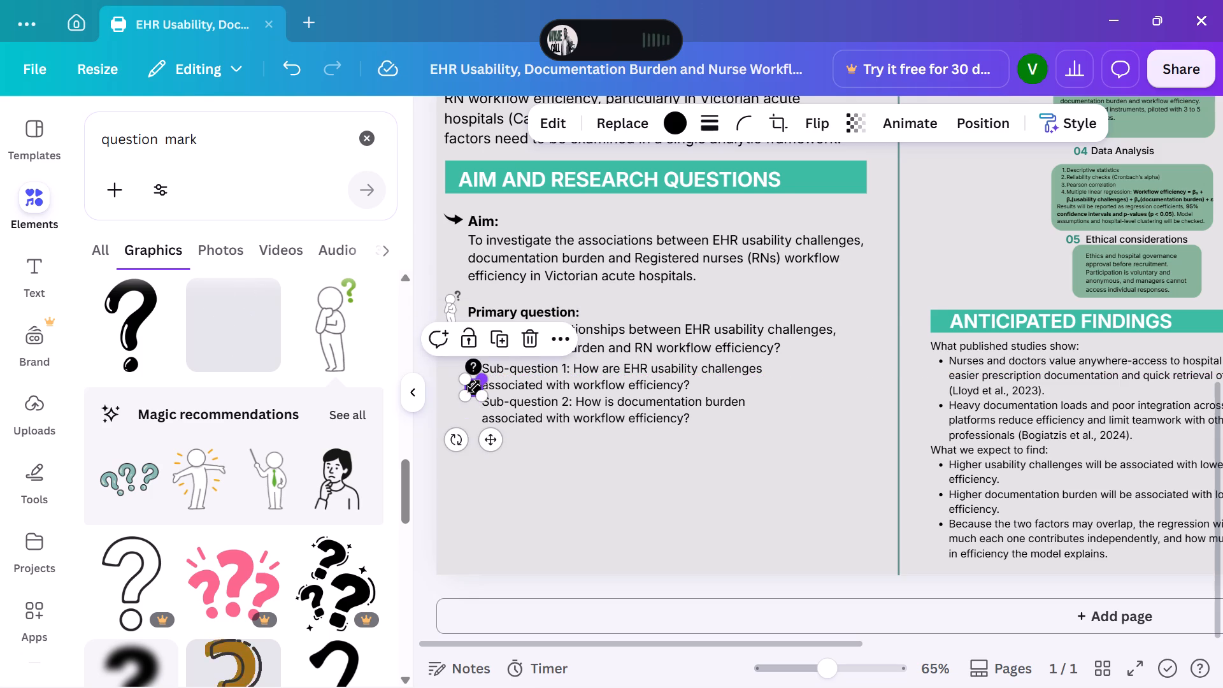
left_click_drag(474, 386, 469, 401)
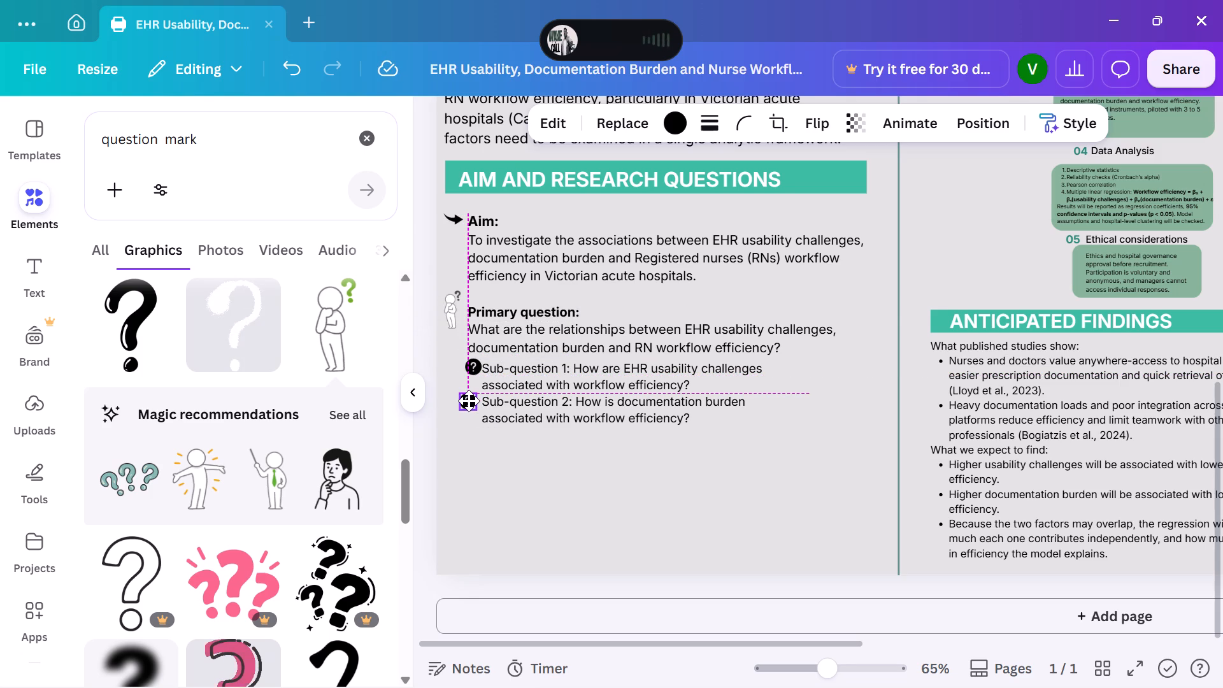
left_click_drag(469, 401, 473, 400)
left_click(544, 454)
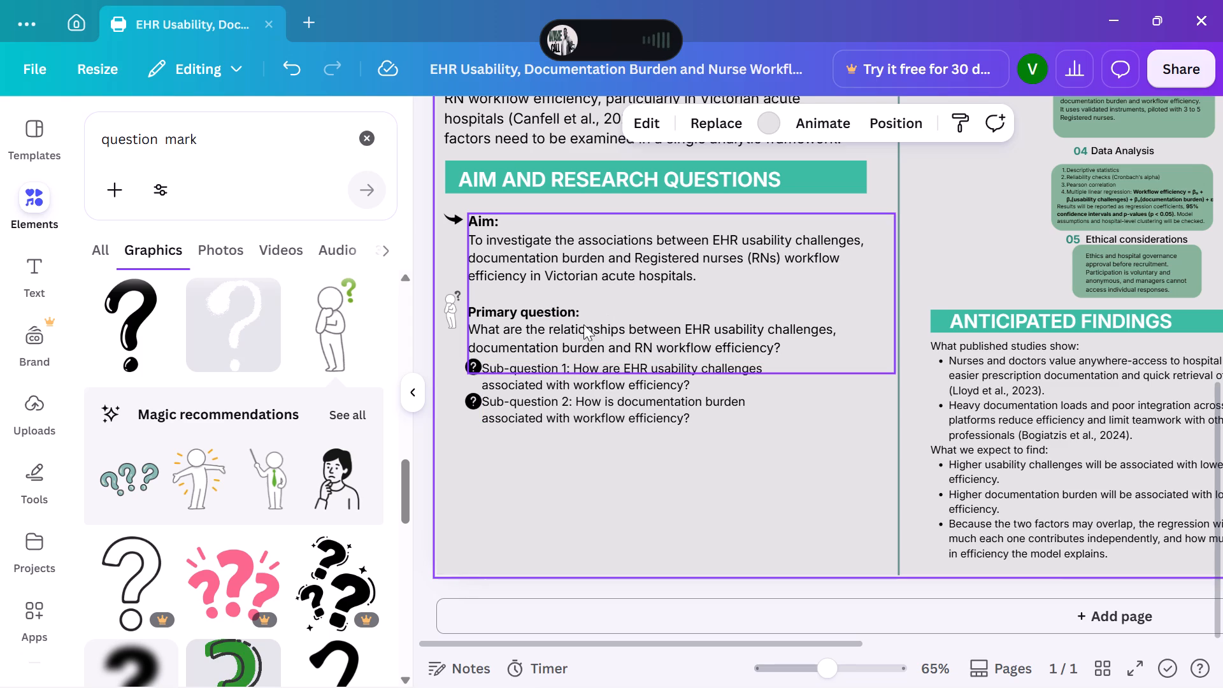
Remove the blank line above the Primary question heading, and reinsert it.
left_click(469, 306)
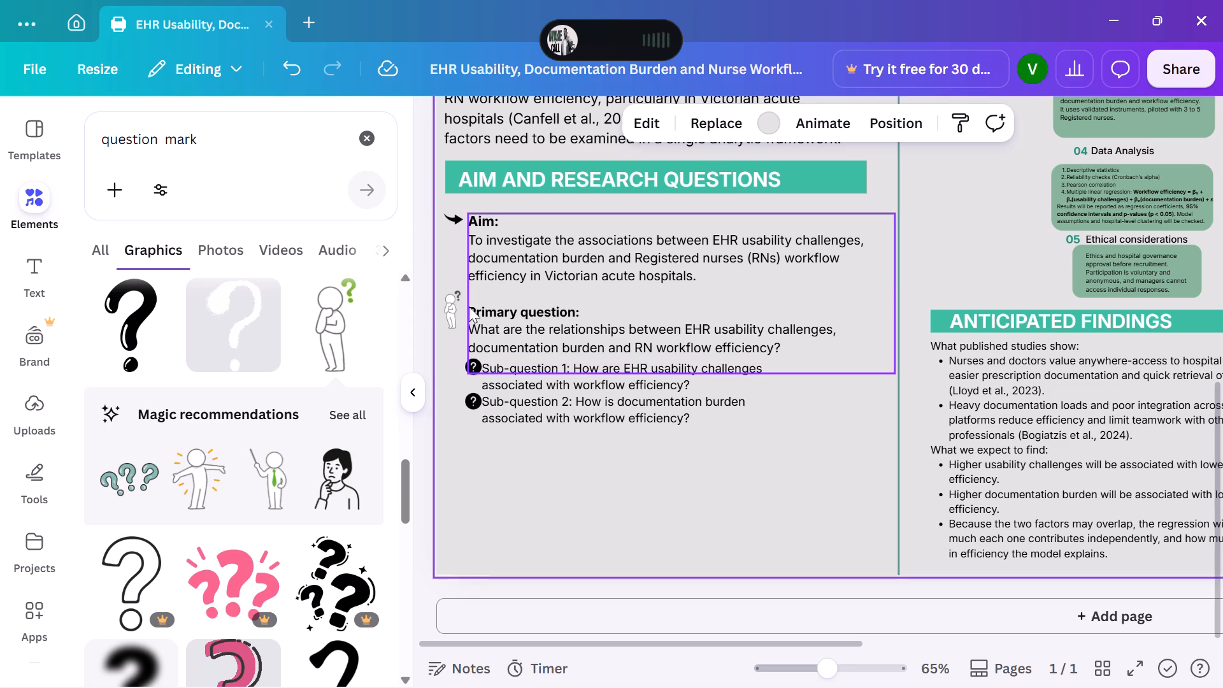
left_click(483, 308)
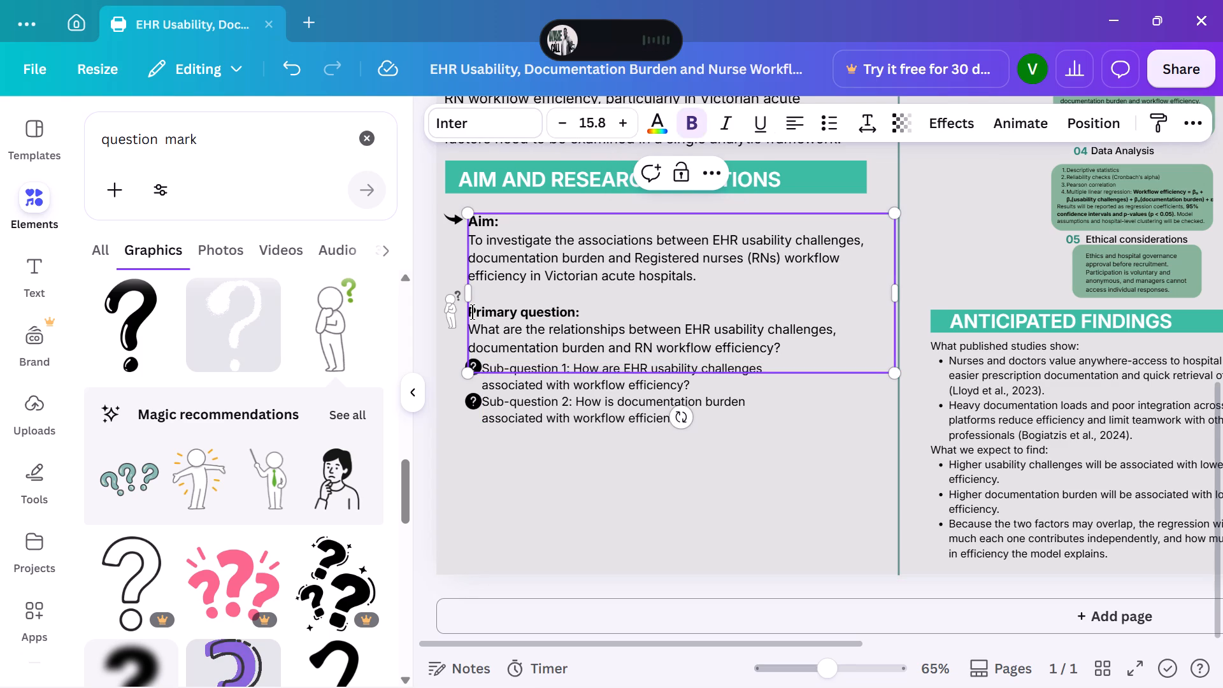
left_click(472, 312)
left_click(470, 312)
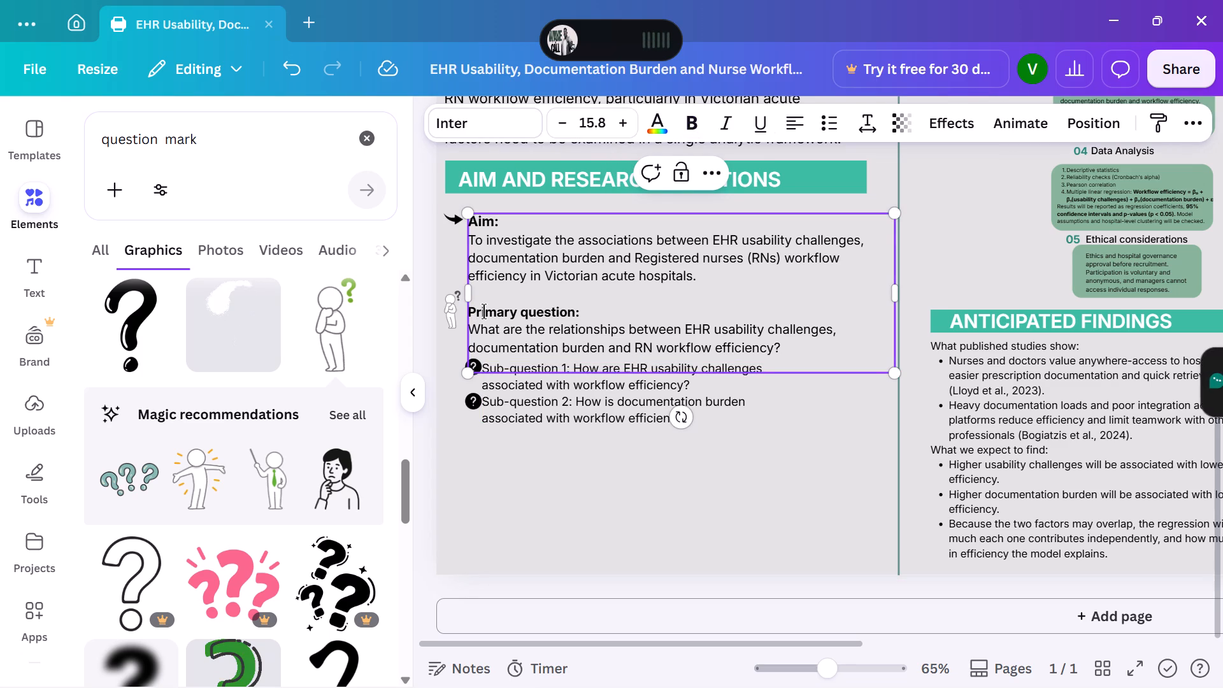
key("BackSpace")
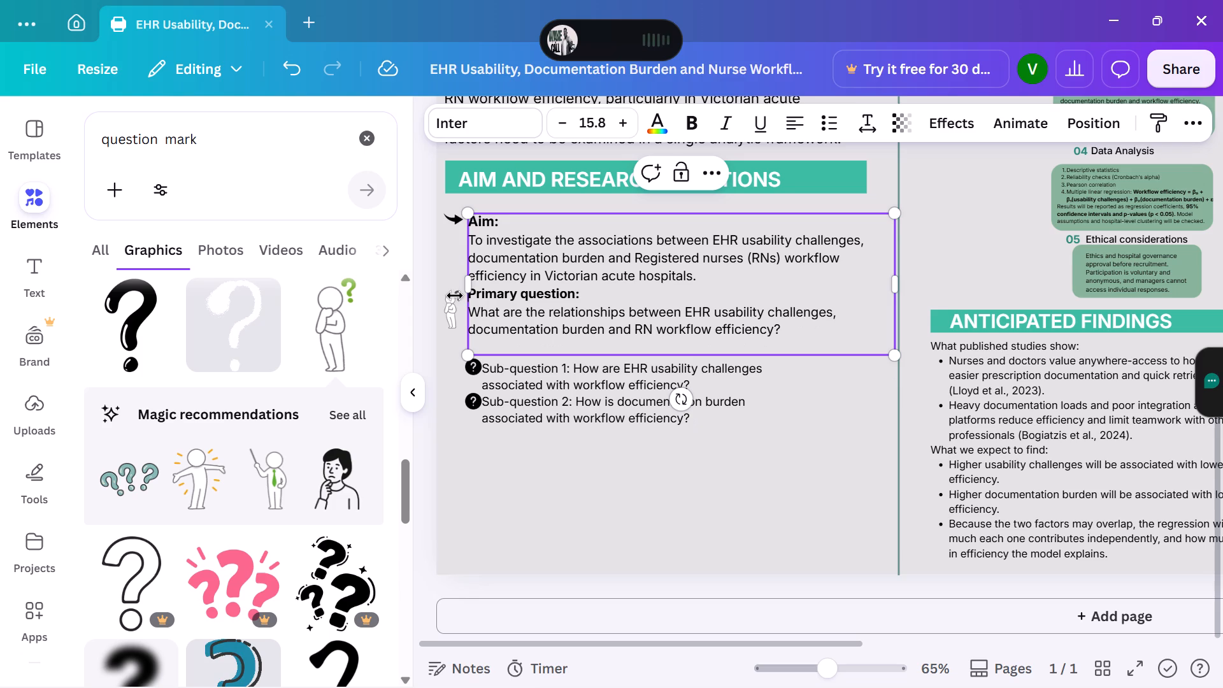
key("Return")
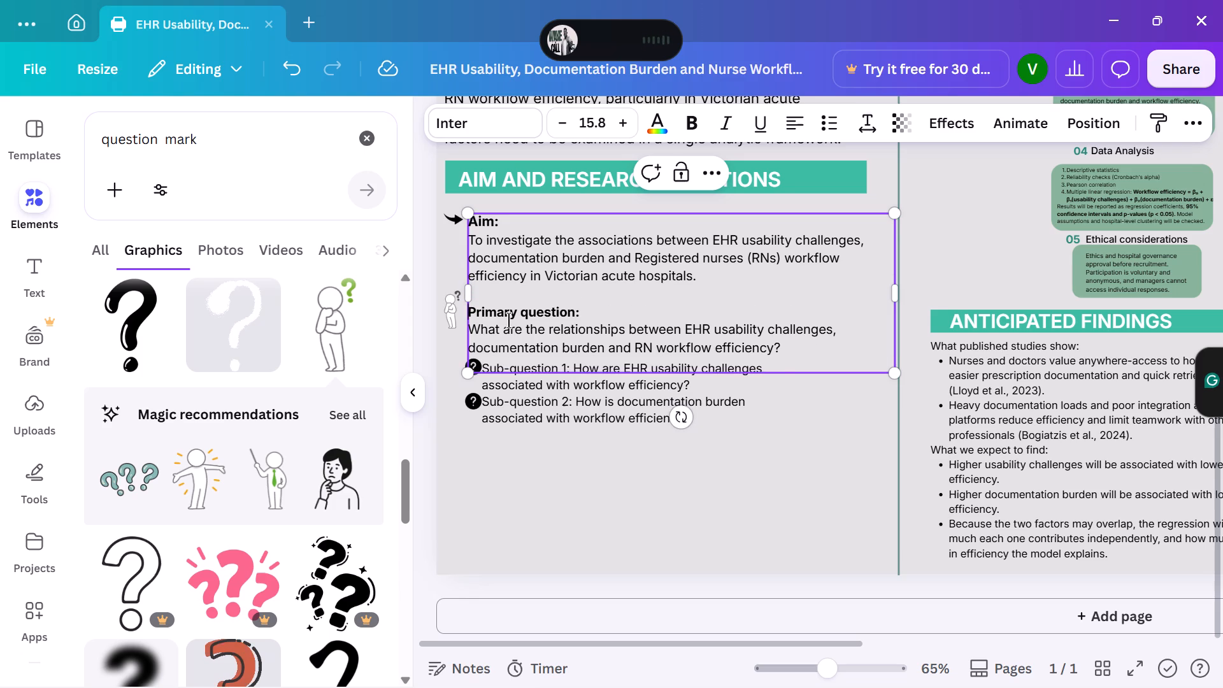
Move the Sub-question 1 and 2 text box slightly down from the Primary question text and realign both question mark markers with it.
left_click(788, 350)
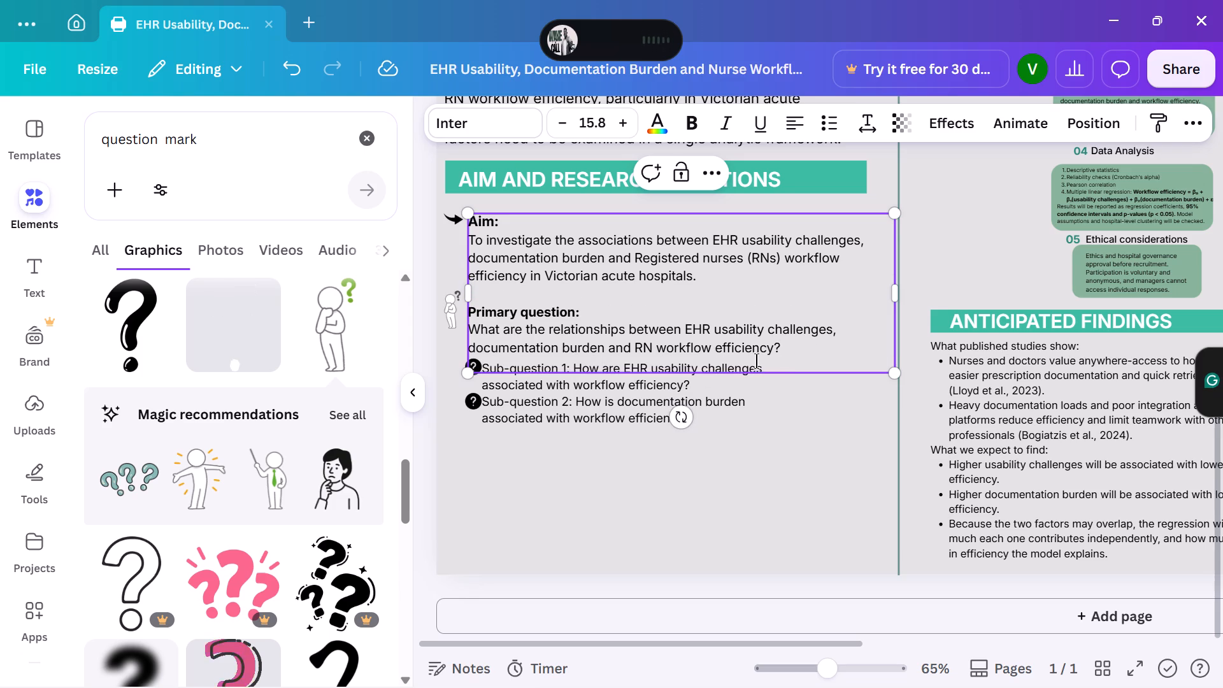
left_click(581, 398)
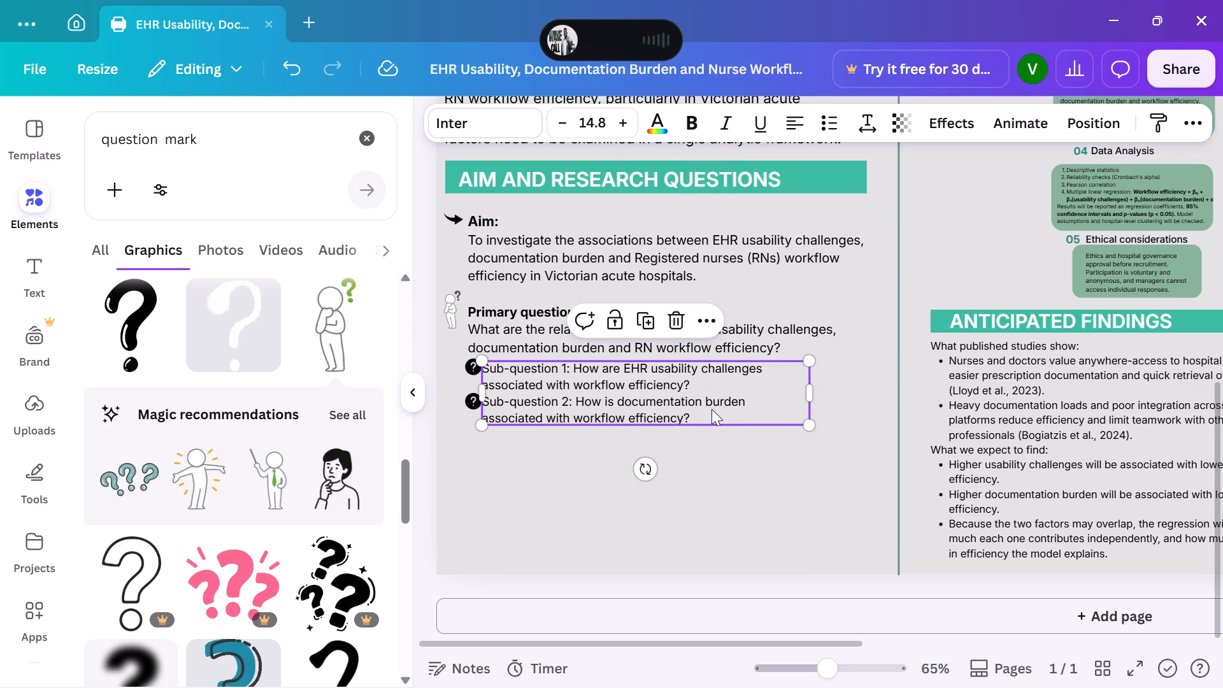
left_click_drag(719, 411, 722, 417)
left_click_drag(467, 364, 468, 364)
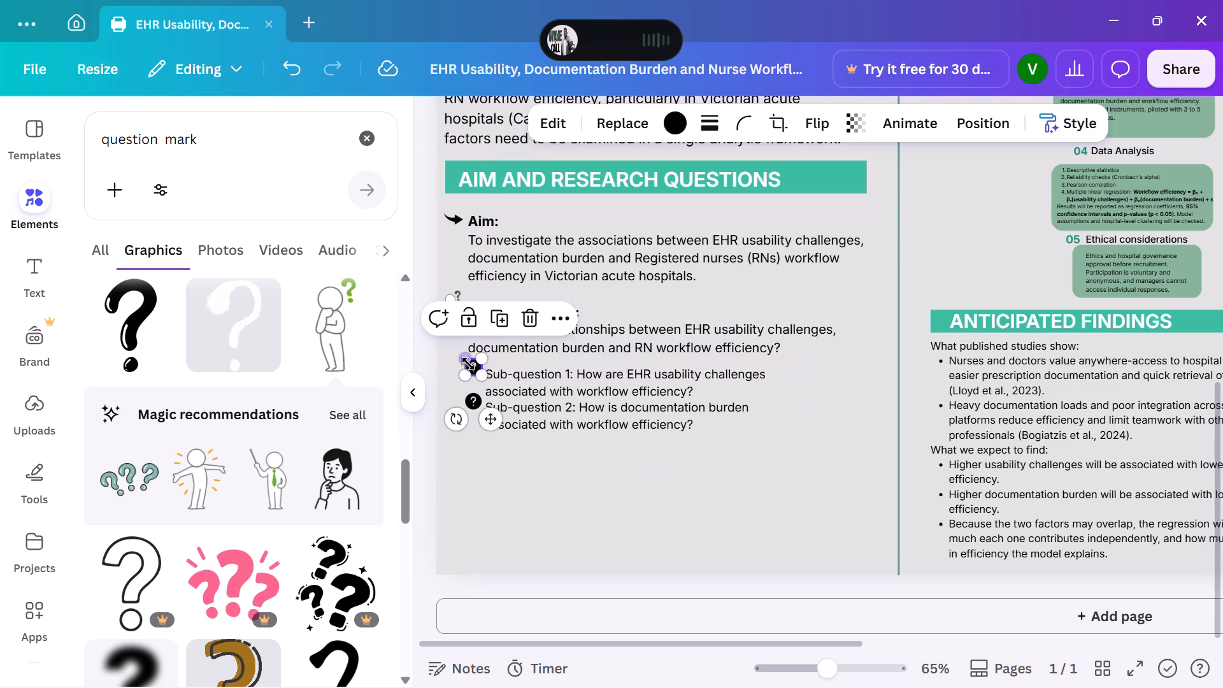
left_click_drag(468, 364, 469, 371)
left_click_drag(469, 398, 471, 404)
left_click(542, 482)
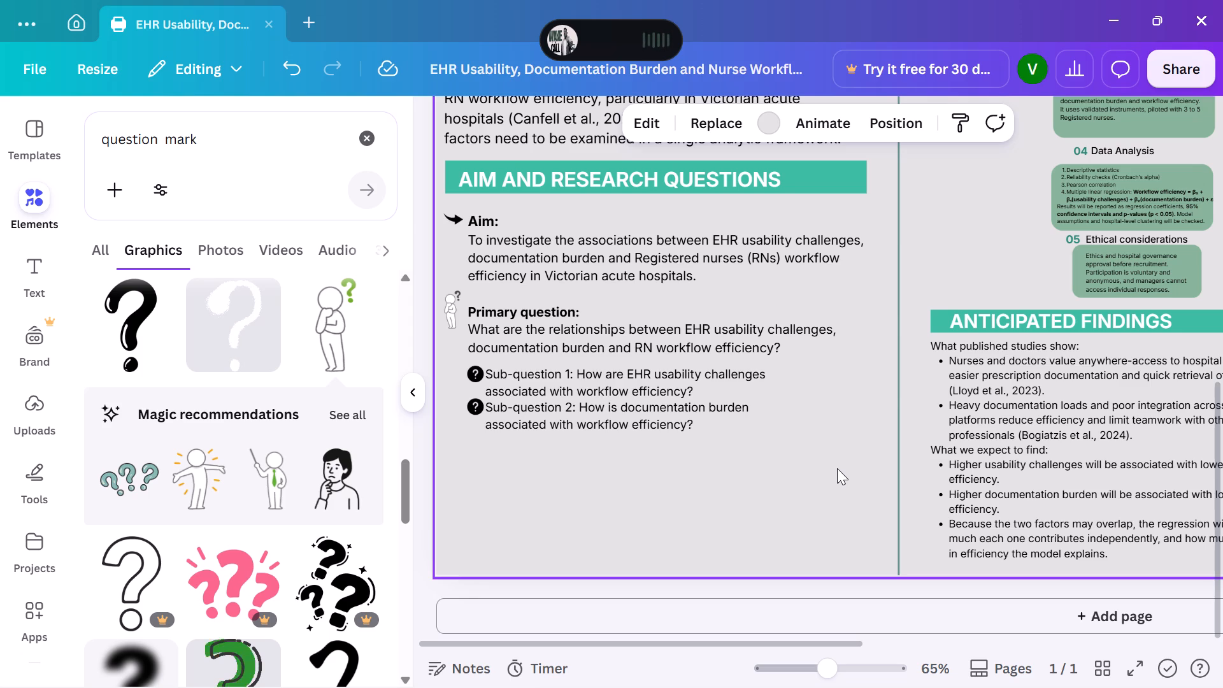
Look through the question mark graphics results for further suitable graphics.
scroll(294, 469, "down", 1)
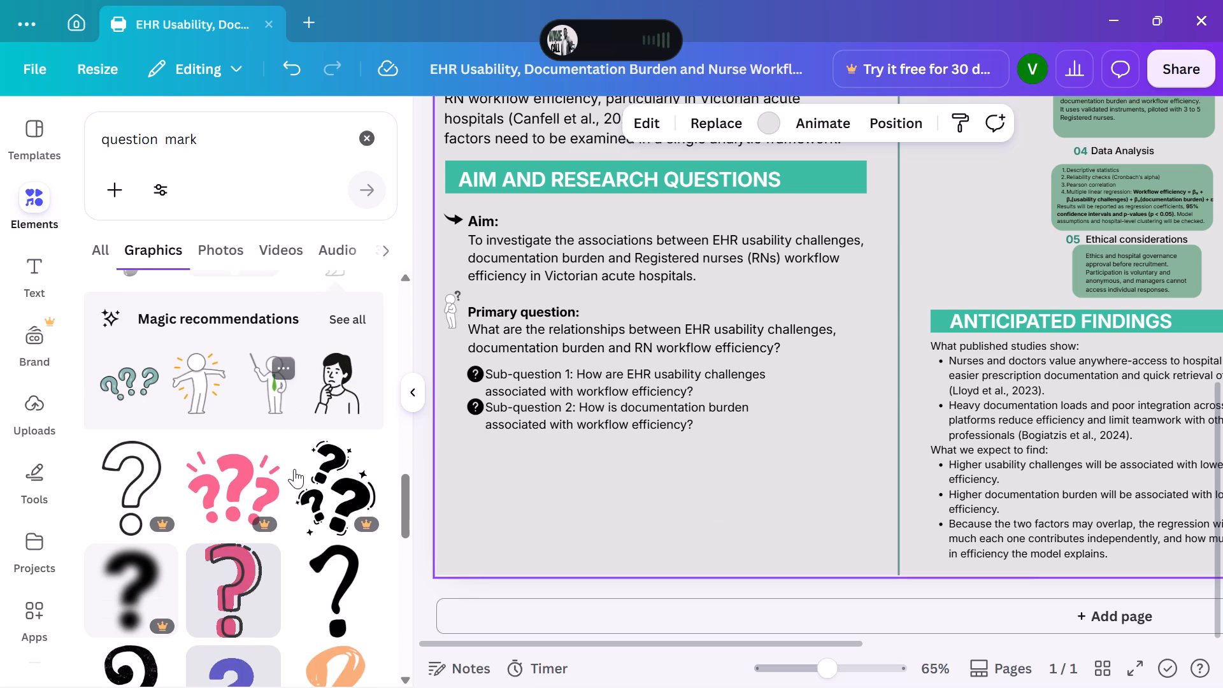
scroll(294, 468, "down", 5)
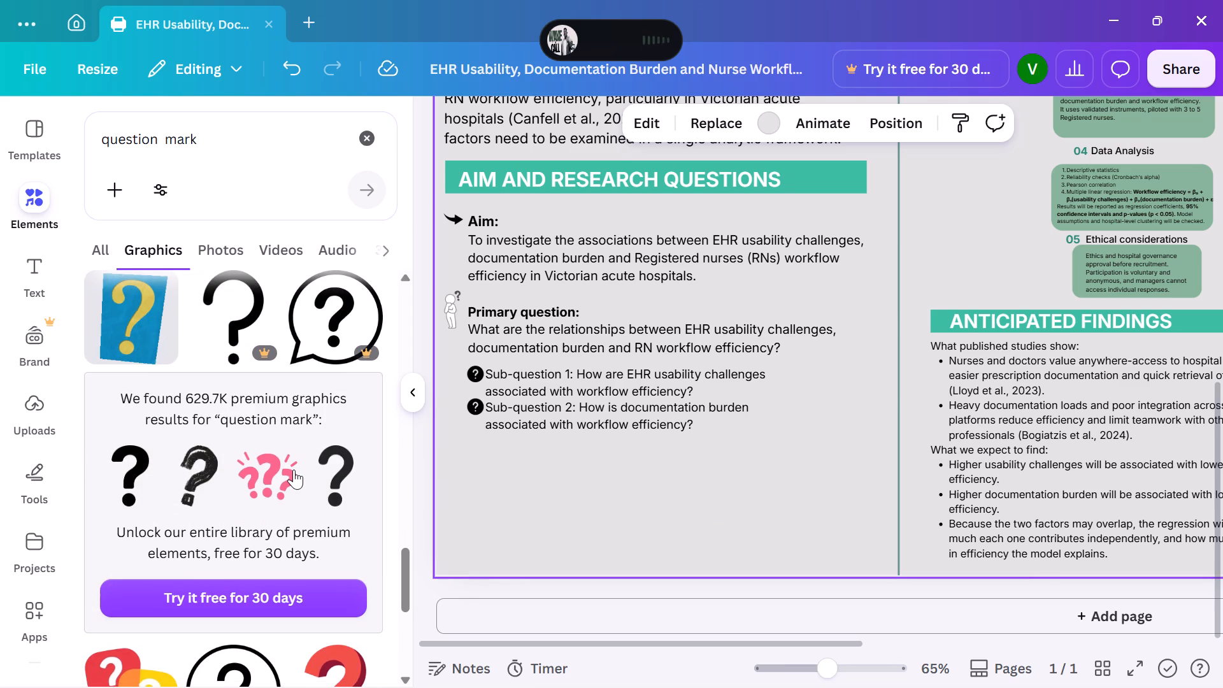
scroll(293, 469, "down", 6)
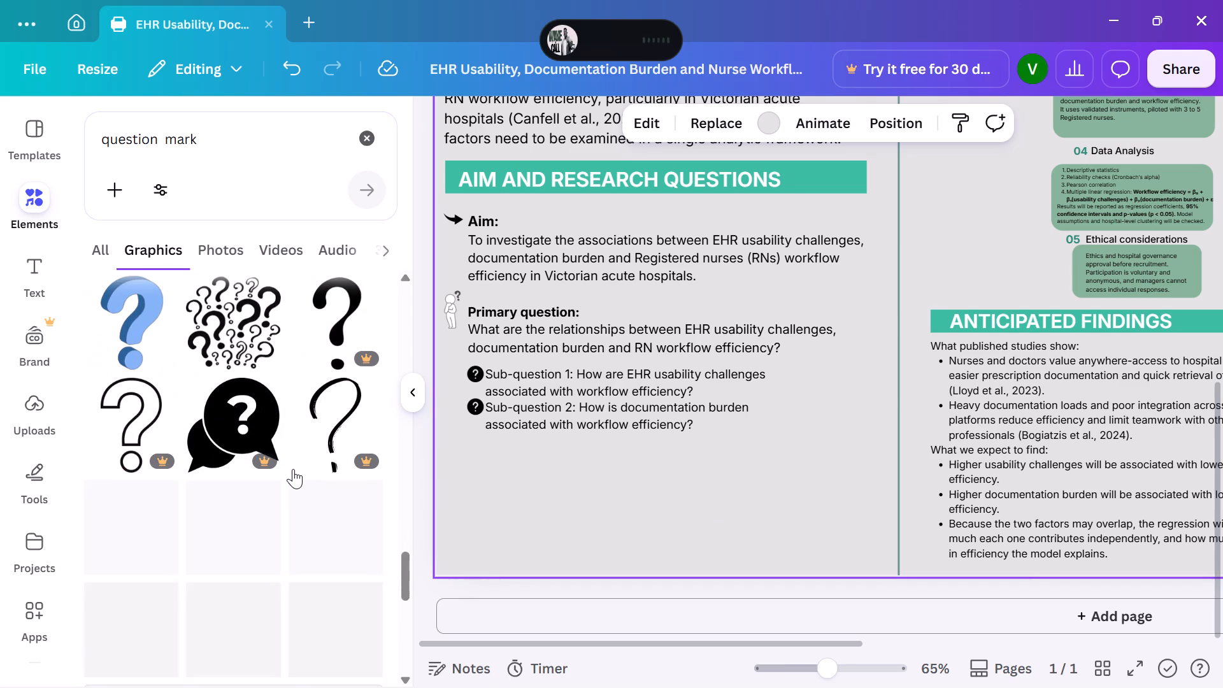
scroll(293, 469, "down", 2)
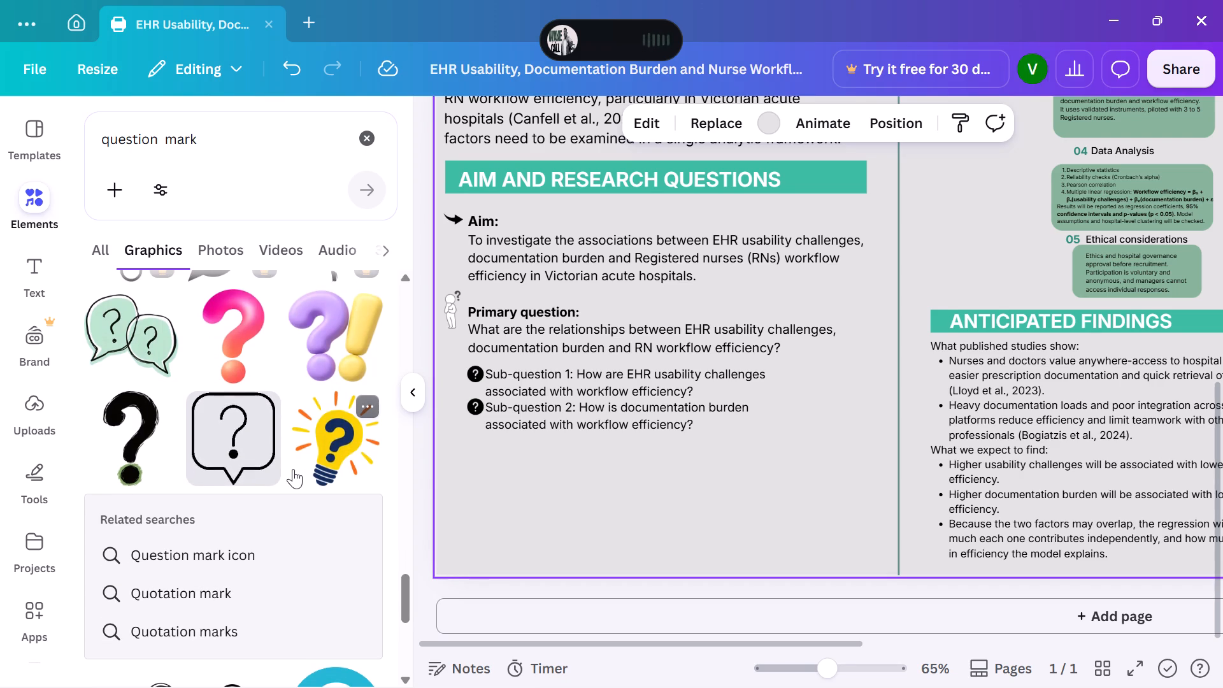
scroll(293, 469, "down", 1)
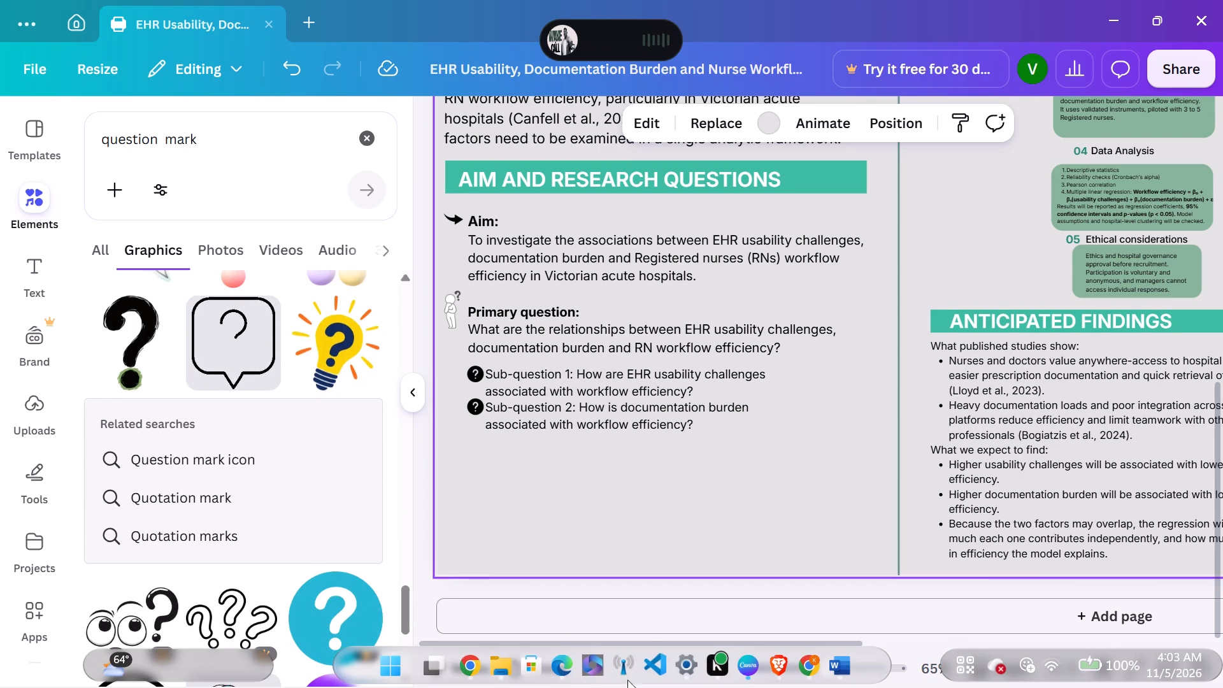
left_click(465, 668)
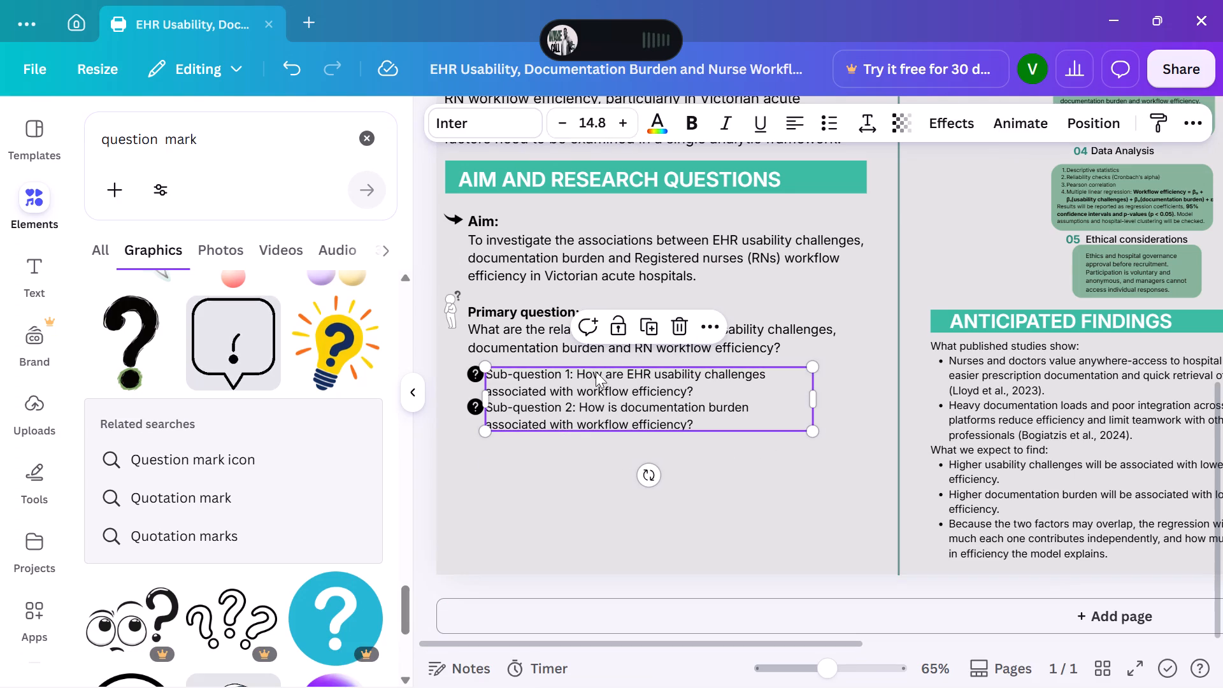
left_click(643, 319)
left_click_drag(599, 394, 596, 437)
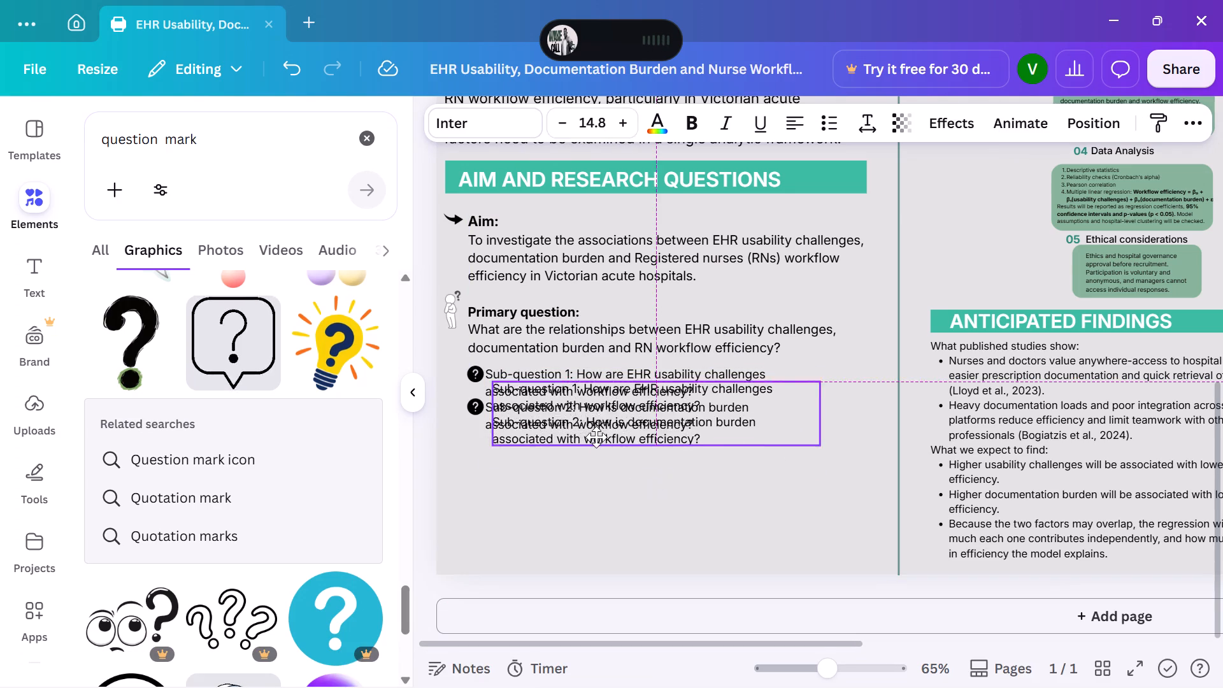
left_click_drag(596, 437, 570, 484)
Replace the duplicated text box's sub-questions with the copied H1 and H2 hypotheses.
left_click(581, 487)
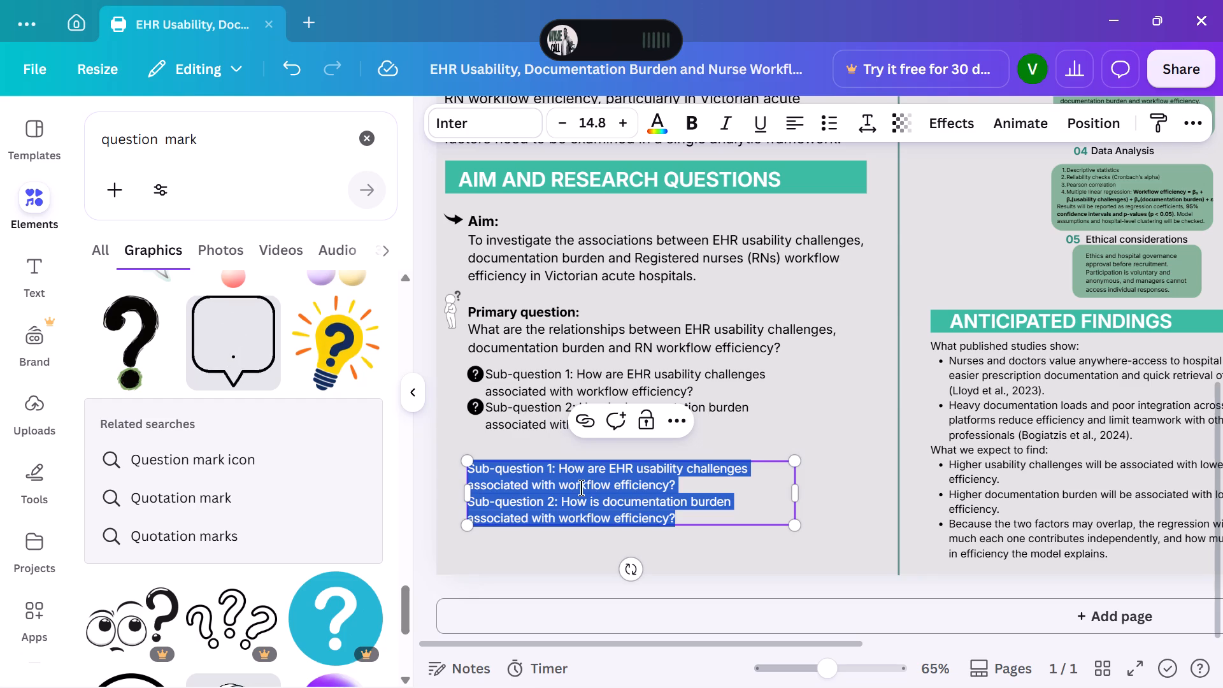
key("BackSpace")
right_click(580, 487)
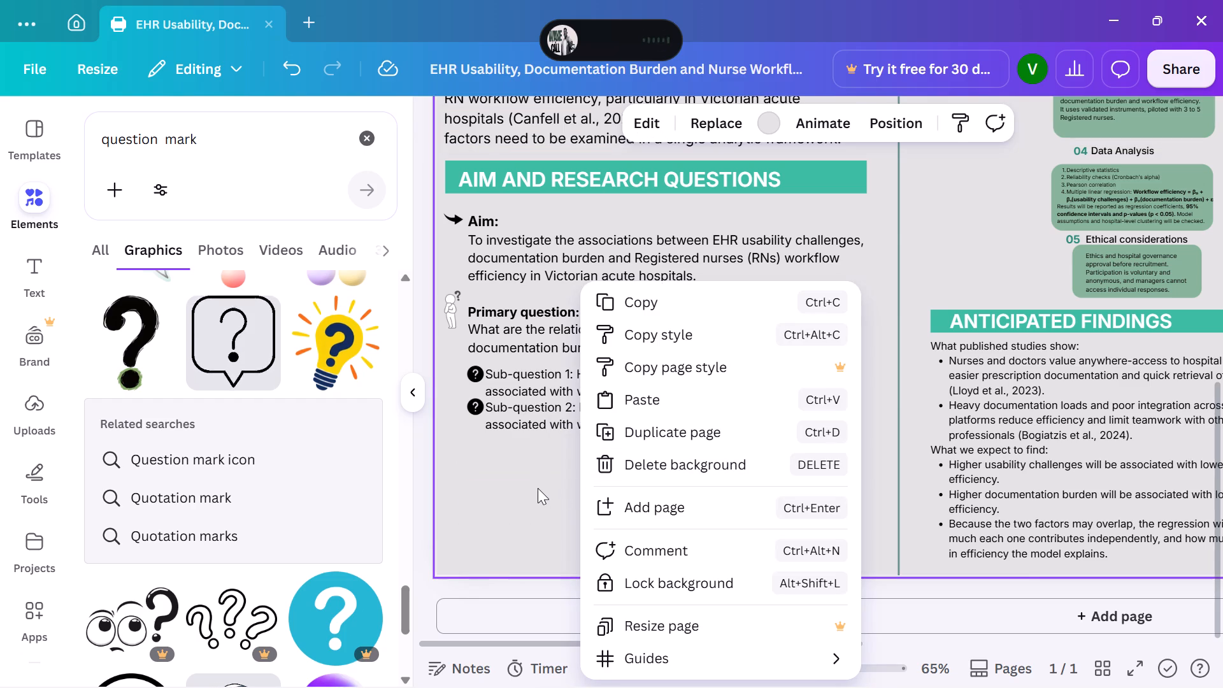
key("ctrl+z")
left_click(546, 489)
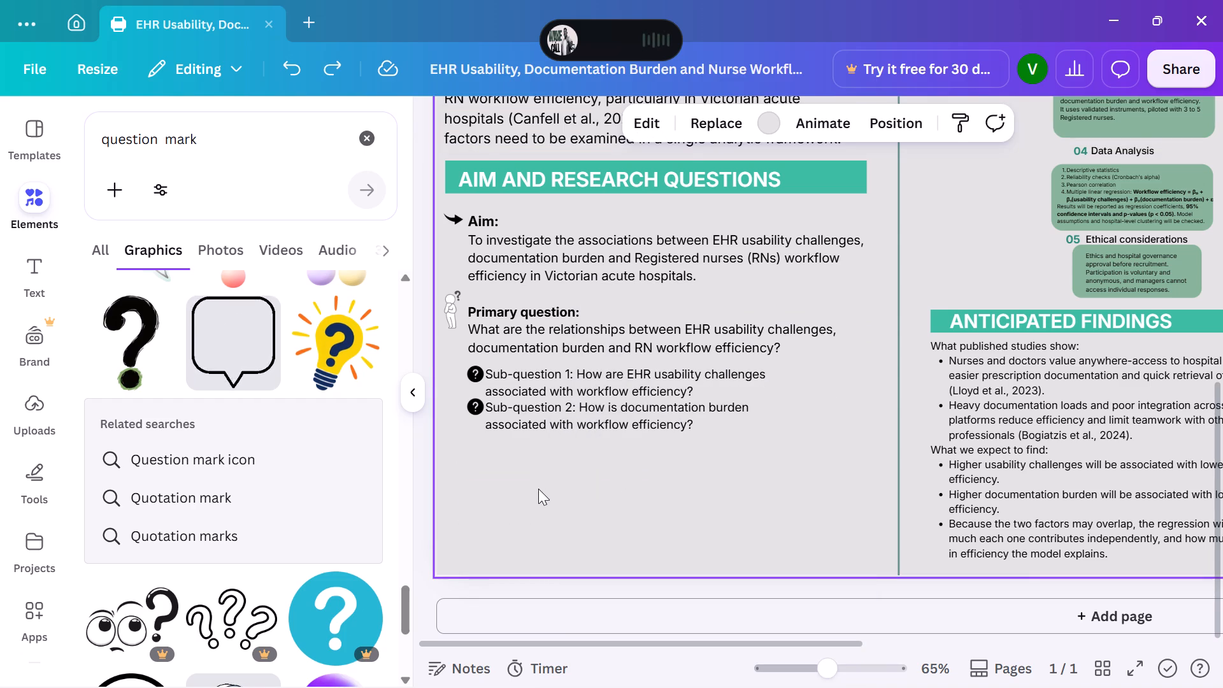
left_click(538, 488)
left_click(520, 471)
left_click(520, 471)
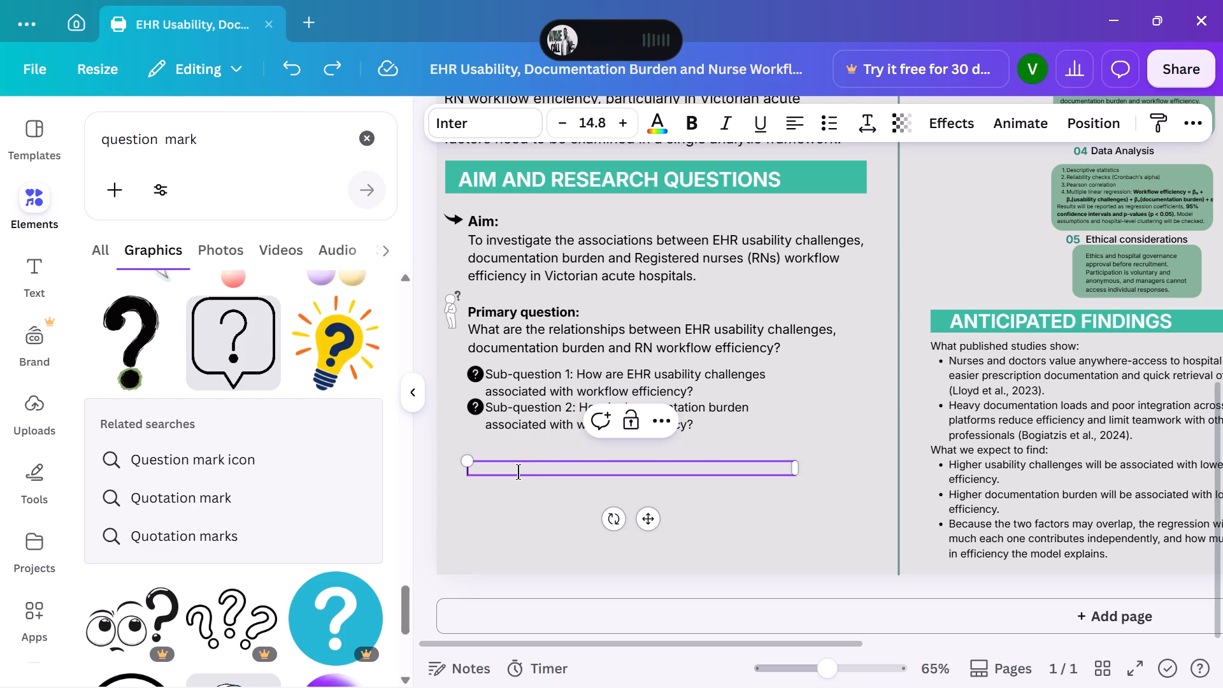
key("ctrl+v")
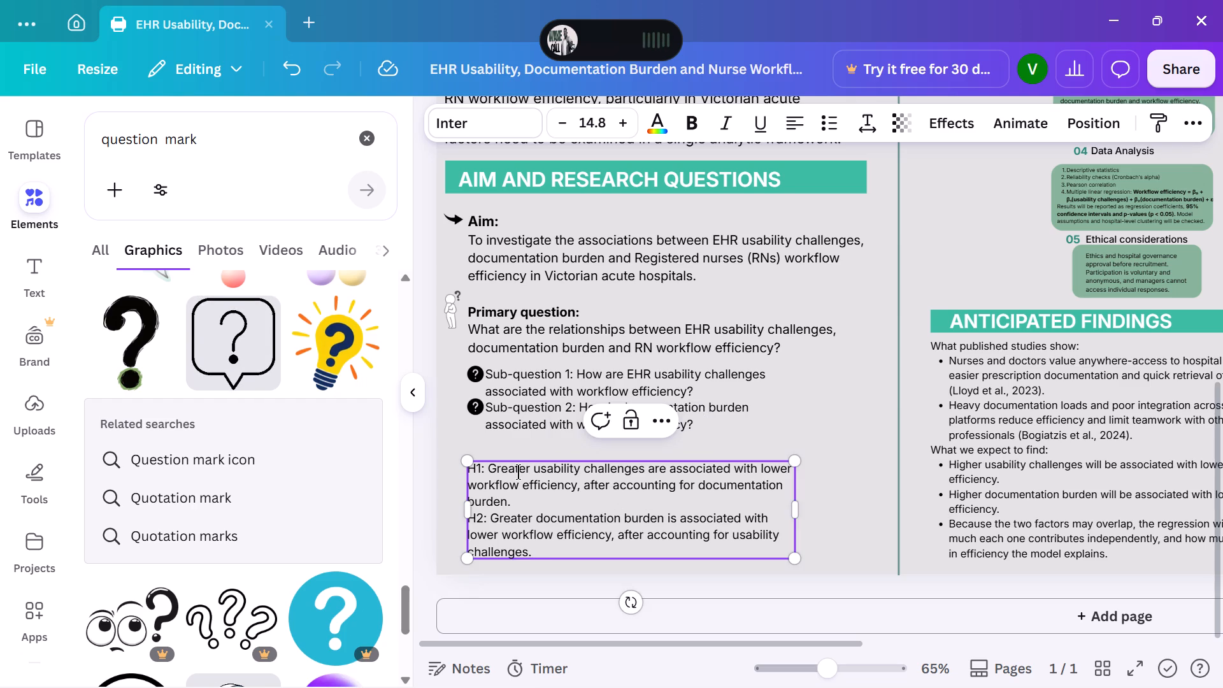
left_click(819, 487)
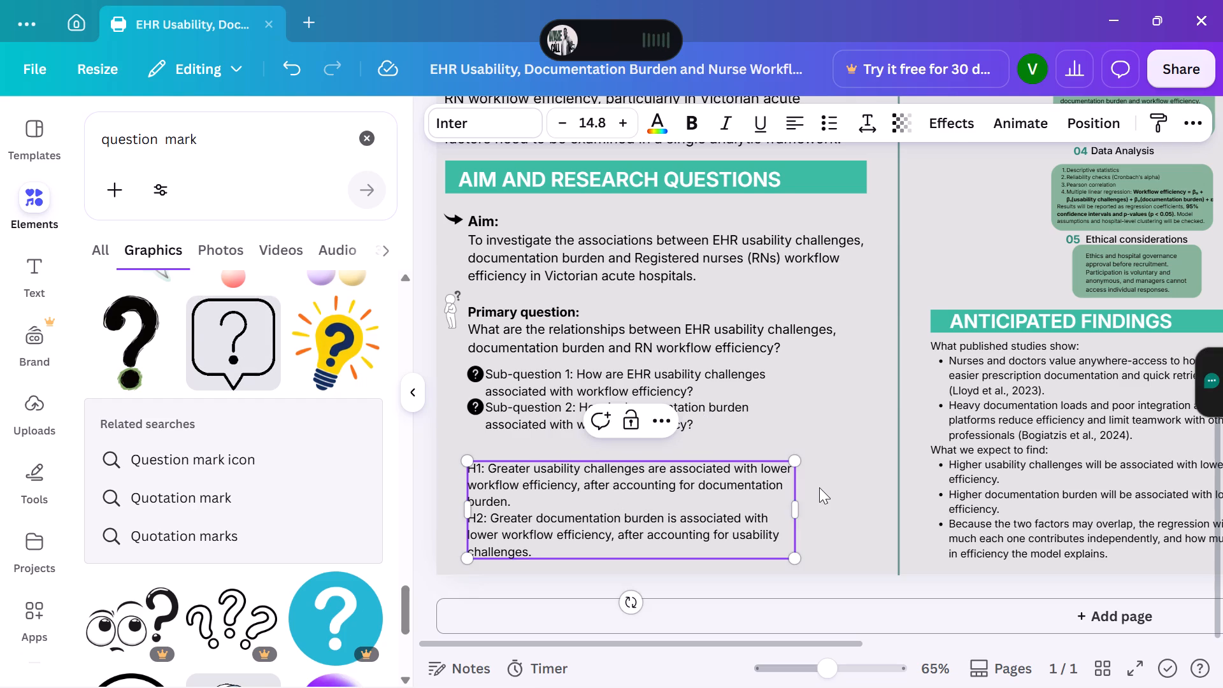
Widen the H1 and H2 text box so that each hypothesis fits on two lines.
left_click(732, 509)
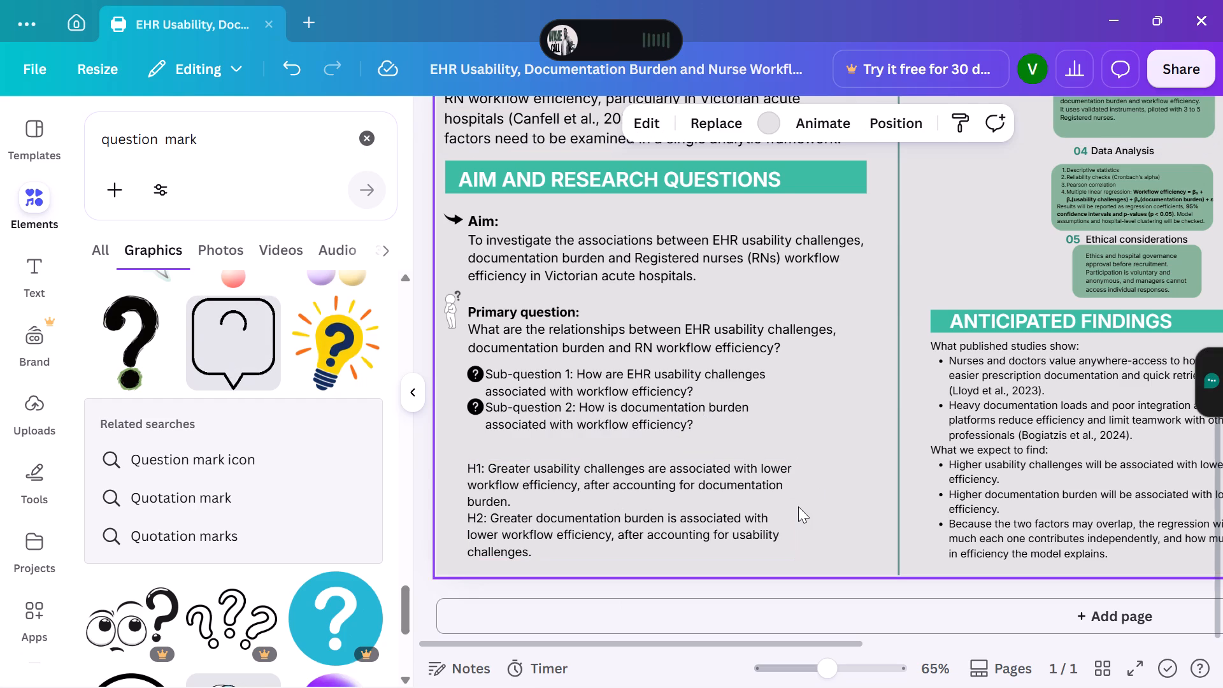
left_click_drag(795, 513, 852, 514)
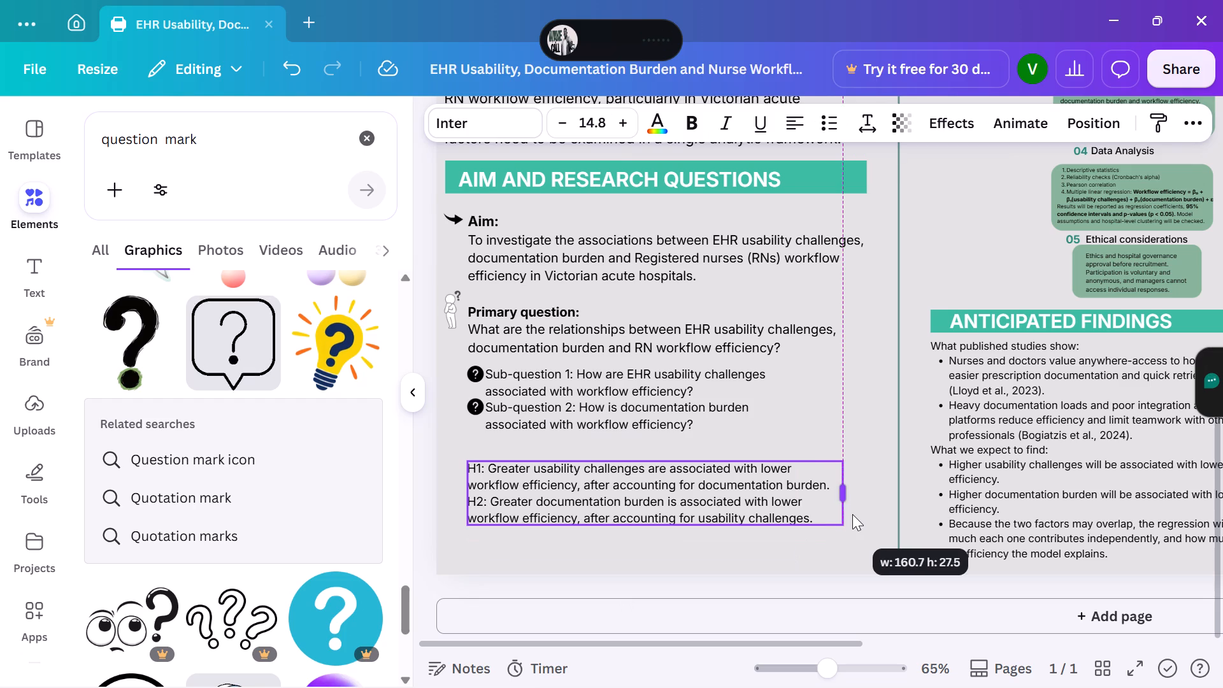
left_click_drag(852, 514, 852, 514)
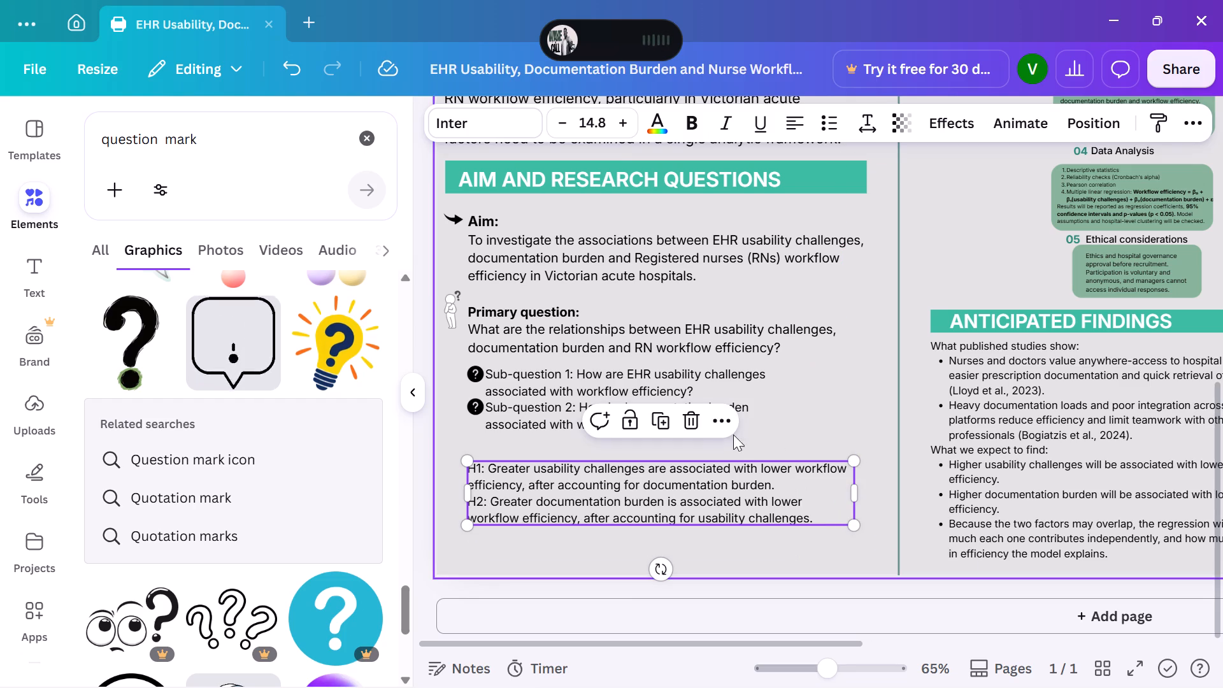
left_click(796, 494)
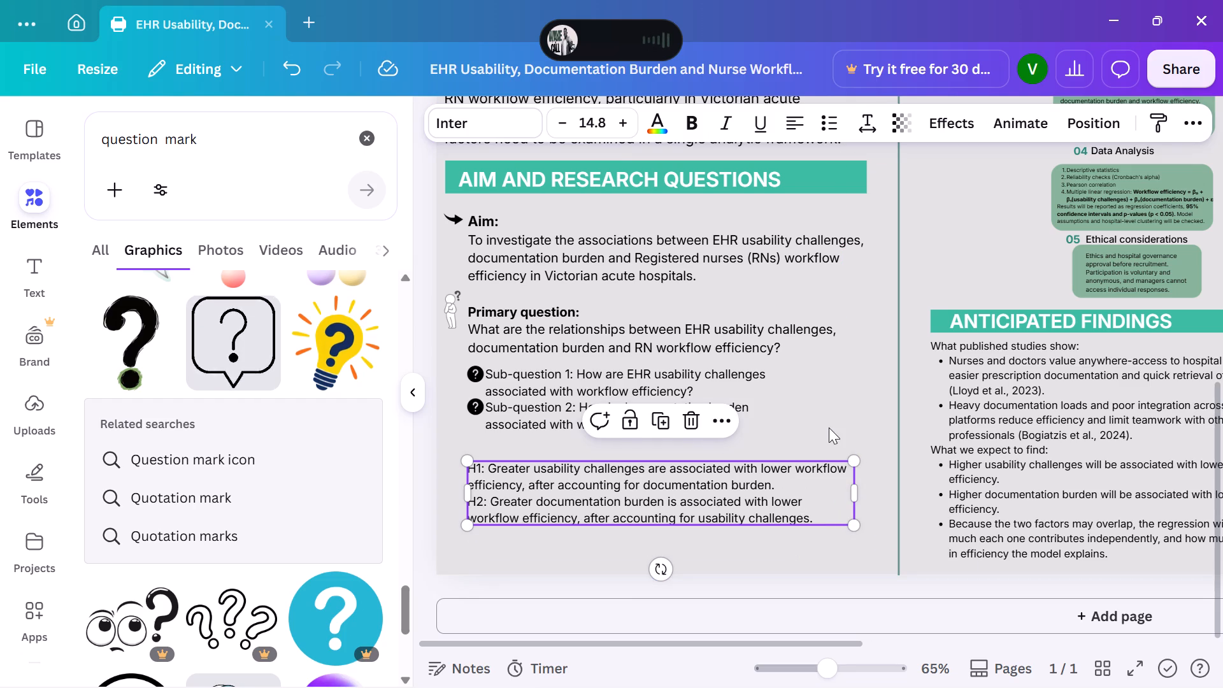
left_click(829, 427)
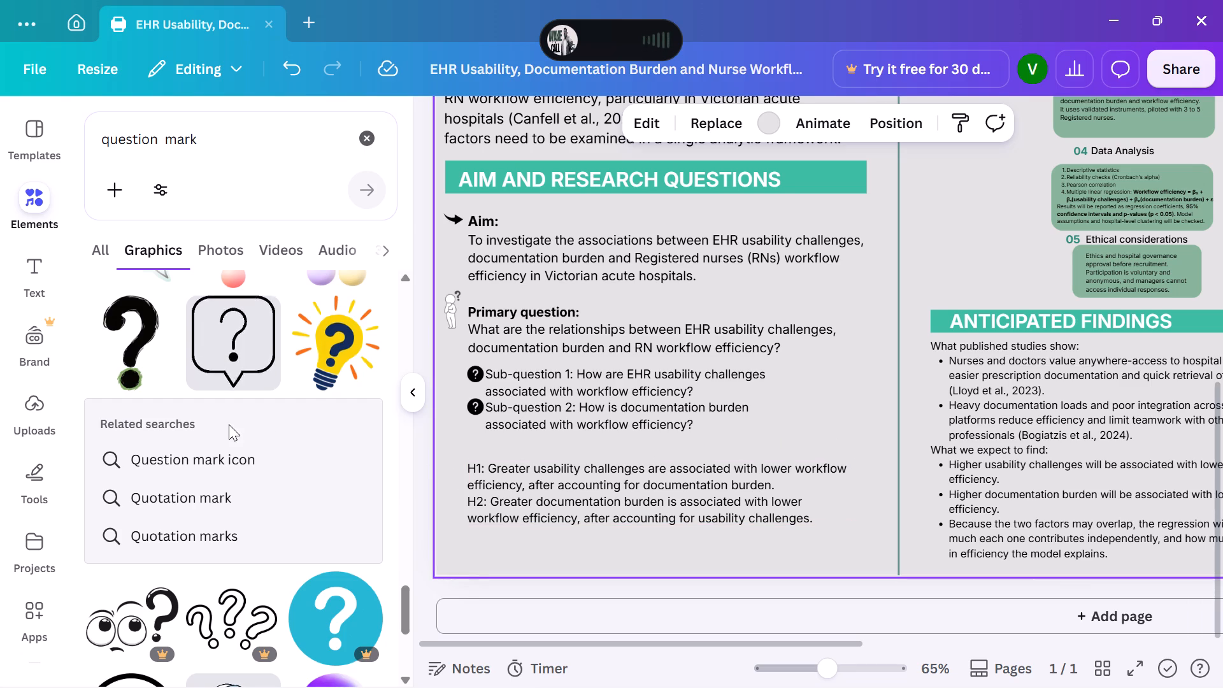
Search the graphics library for "suggestion".
scroll(229, 424, "down", 1)
scroll(241, 412, "up", 1)
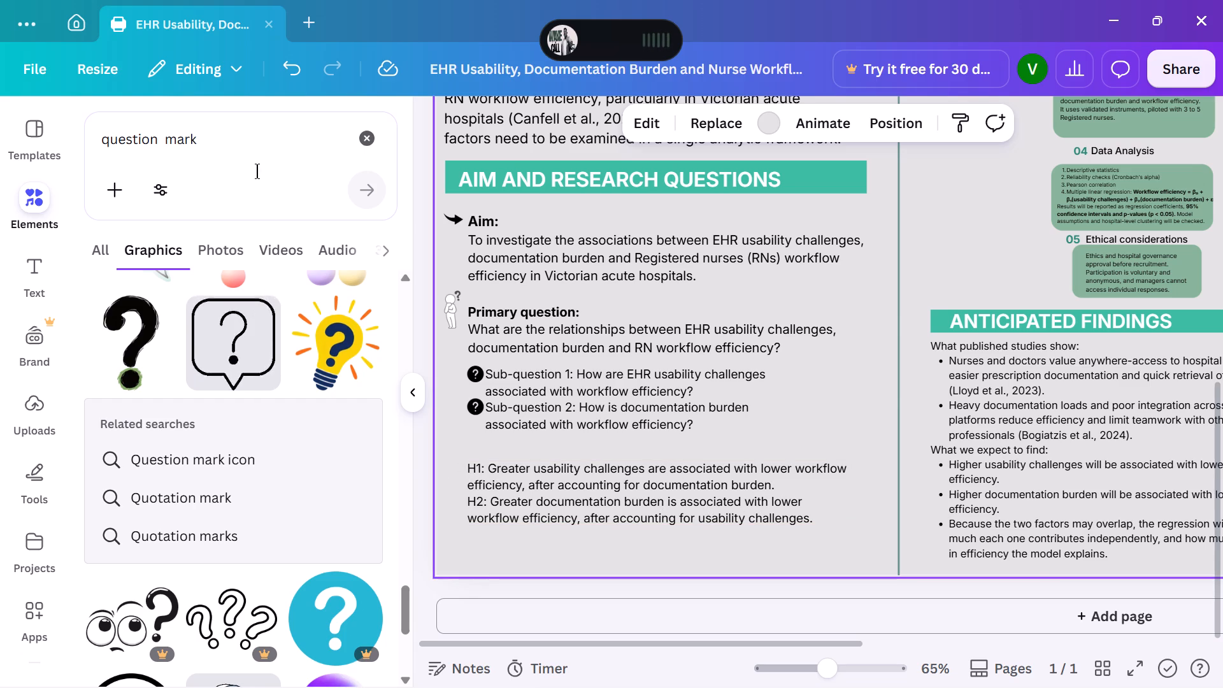
triple_click(252, 147)
key("BackSpace")
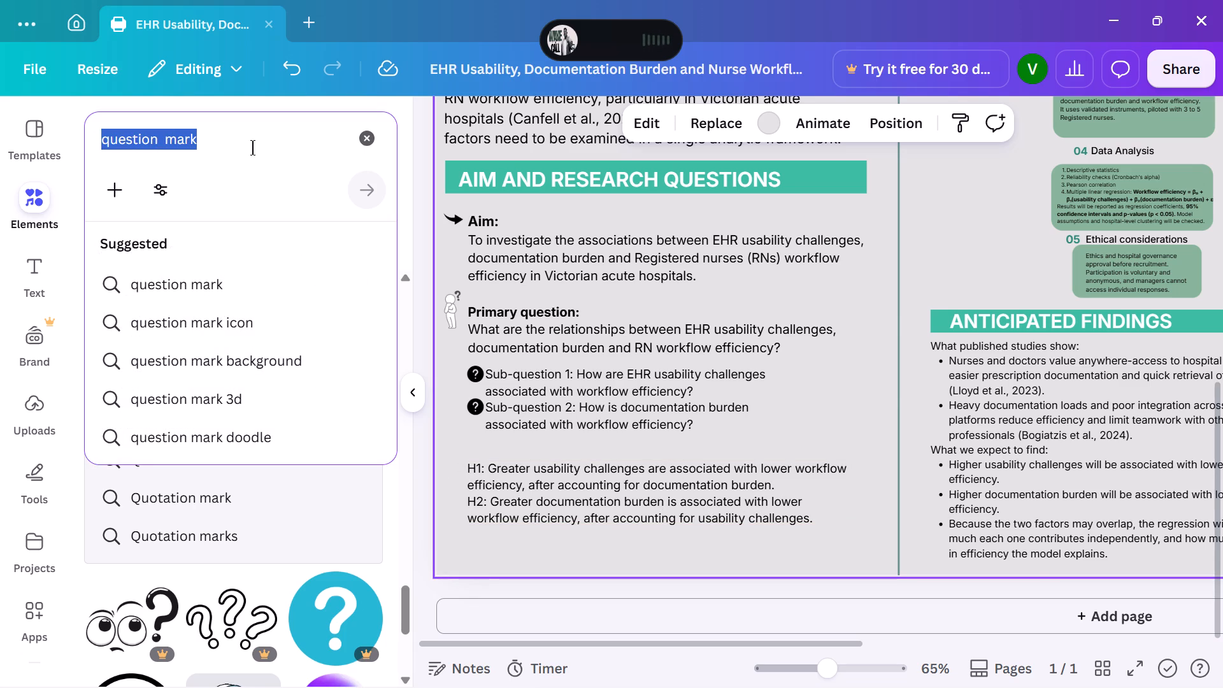
key("s")
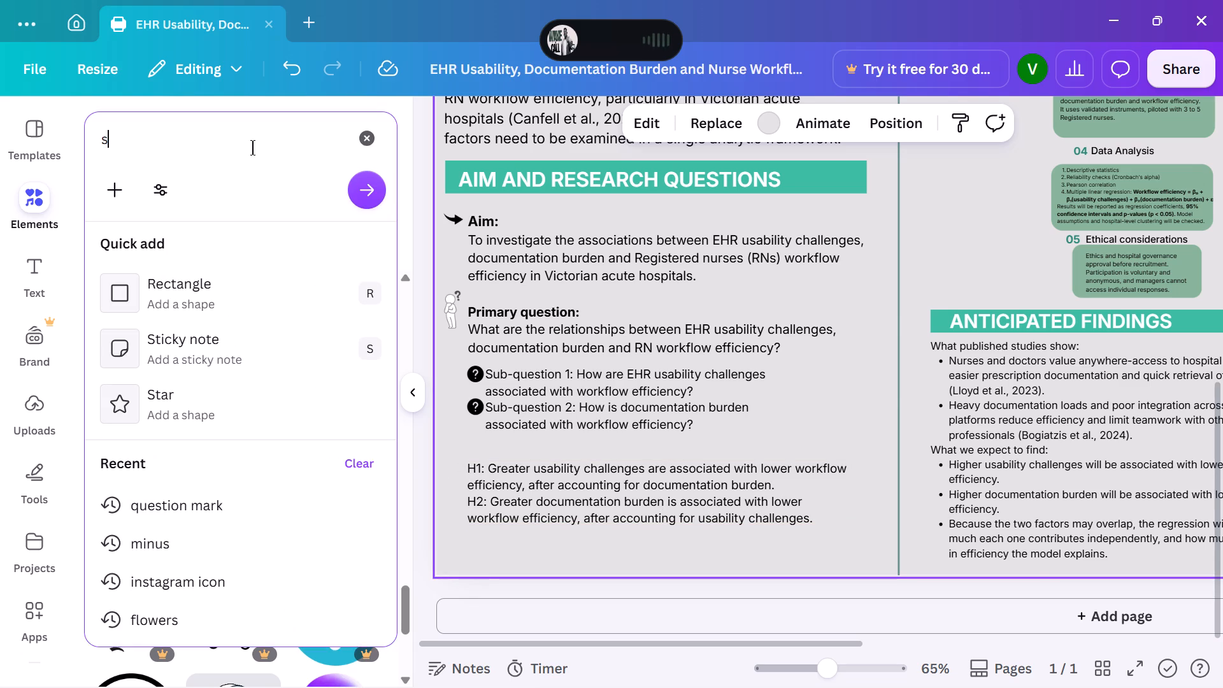
key("u")
type("ggest")
key("u")
key("BackSpace")
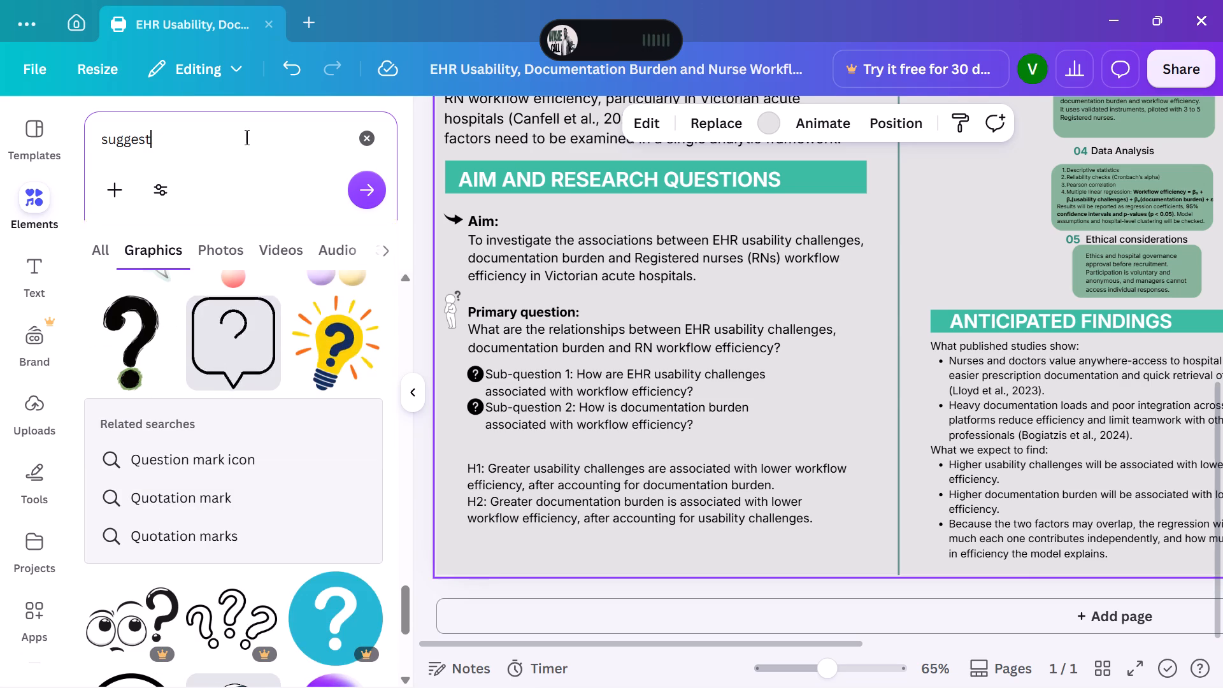
type("ion")
key("Return")
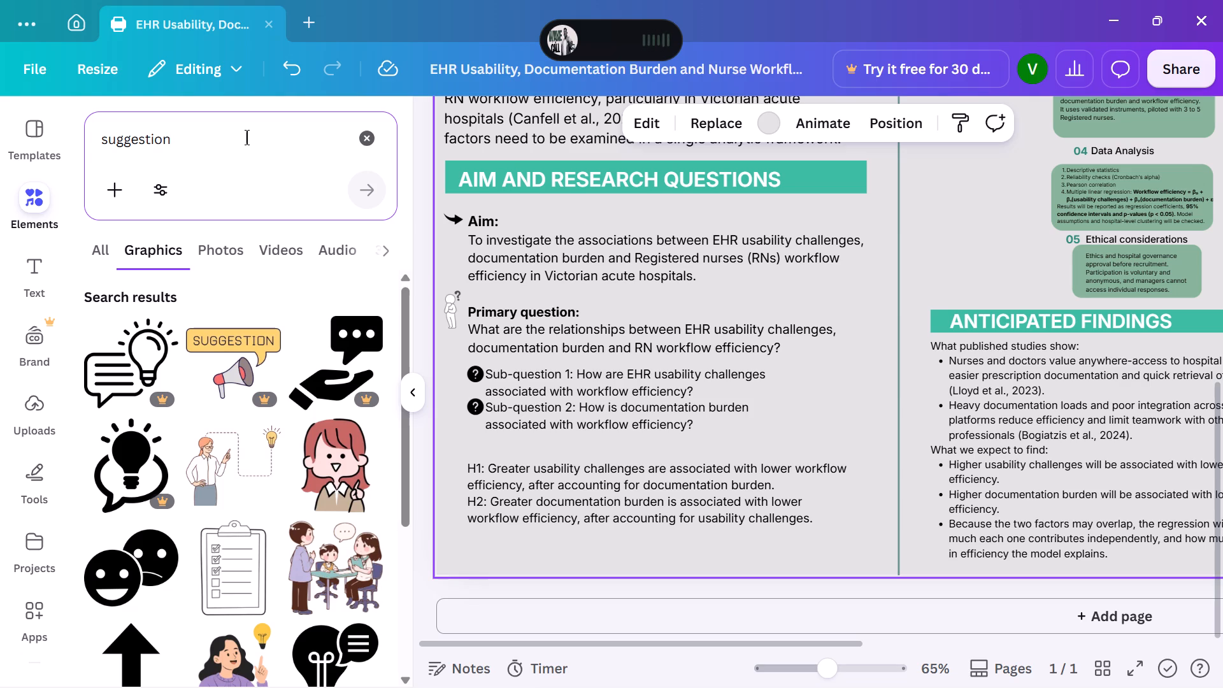
scroll(247, 137, "down", 3)
Replace the graphics search term with "arrow" and run the search.
left_click(224, 131)
key("BackSpace")
key("BackSpace")
key("BackSpace")
key("BackSpace")
key("BackSpace")
key("BackSpace")
key("BackSpace")
key("BackSpace")
key("BackSpace")
key("BackSpace")
key("BackSpace")
key("BackSpace")
key("BackSpace")
key("BackSpace")
key("BackSpace")
key("BackSpace")
key("BackSpace")
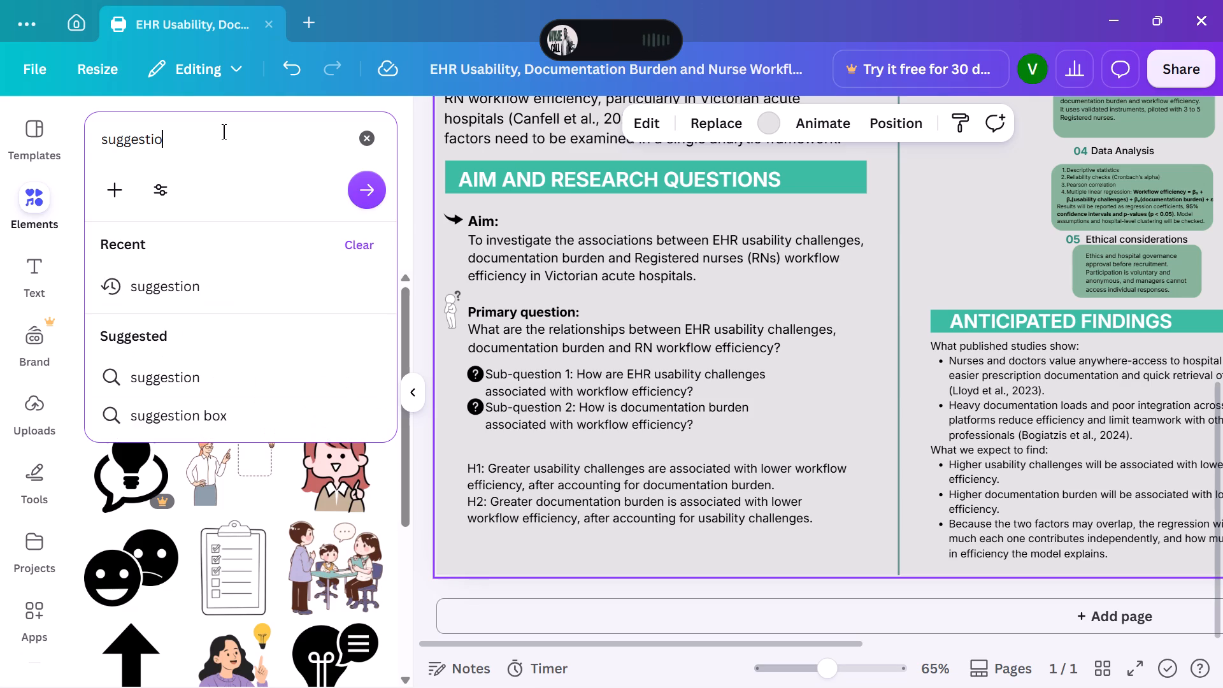
key("BackSpace")
key("BackSpace")
key("BackSpace")
key("BackSpace")
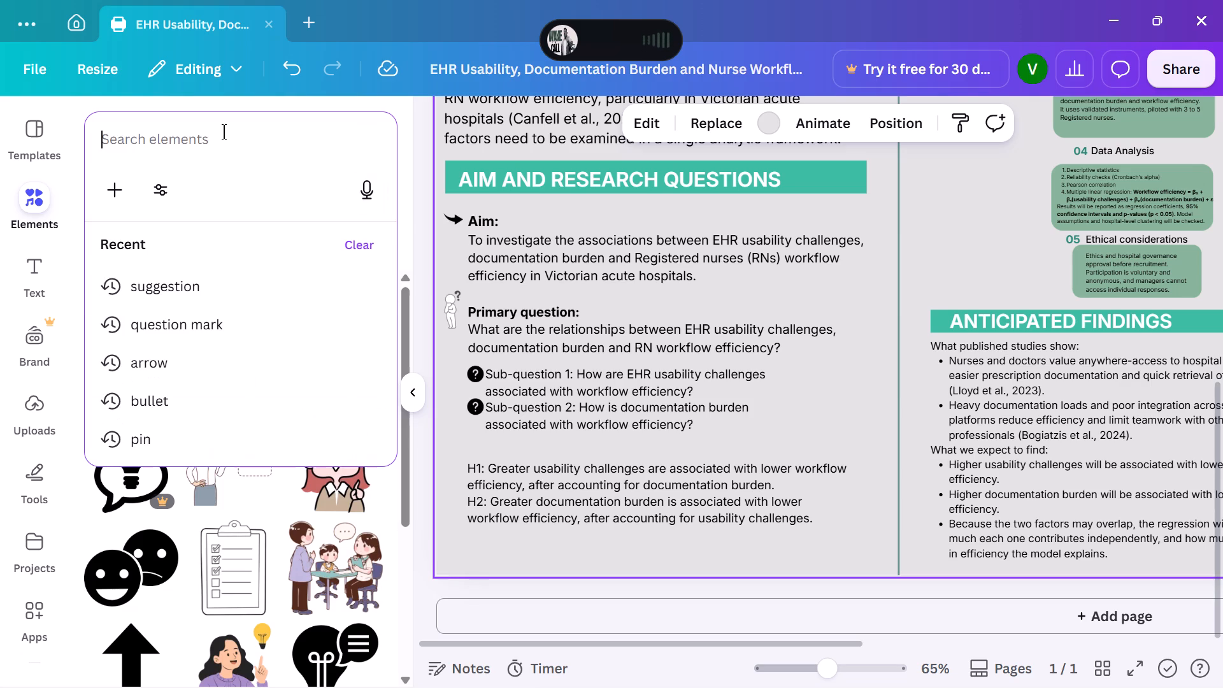
key("s")
key("BackSpace")
type("arro")
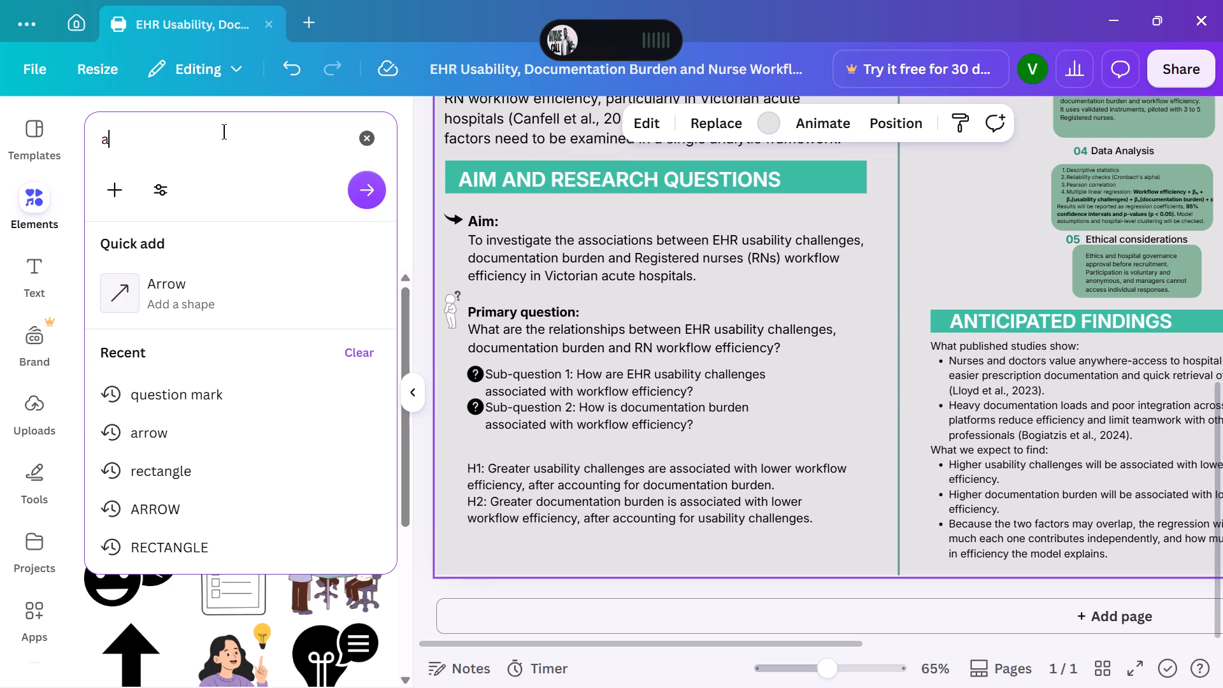
key("w")
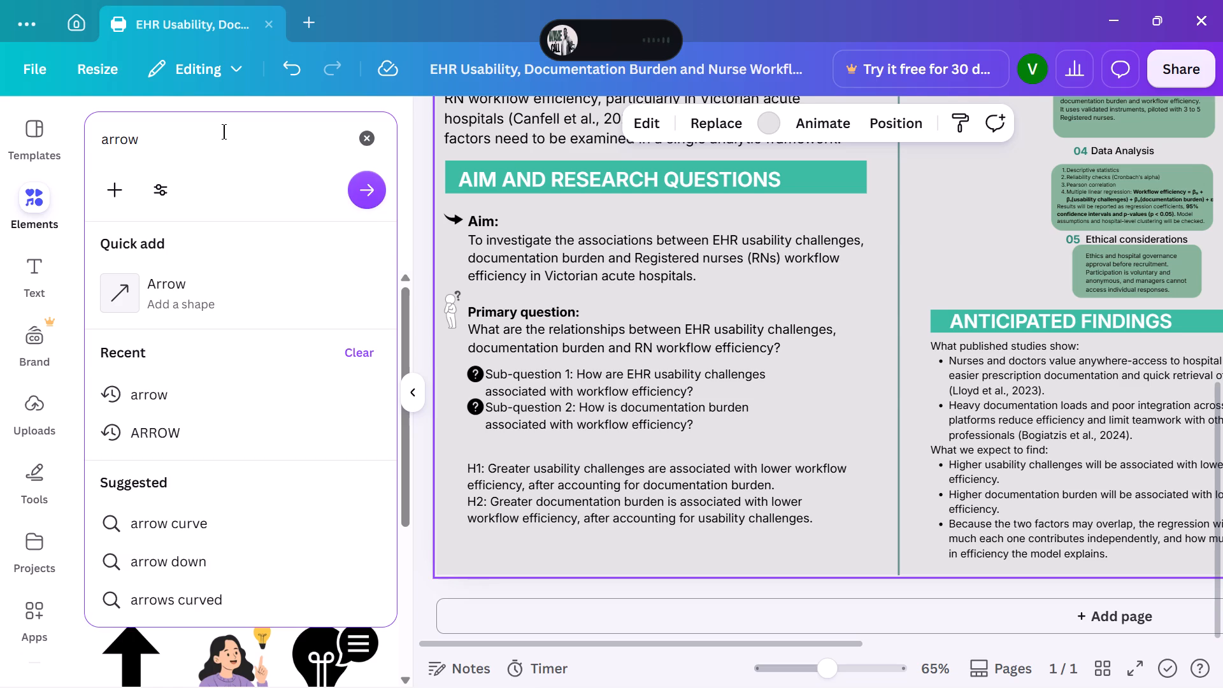
key("Return")
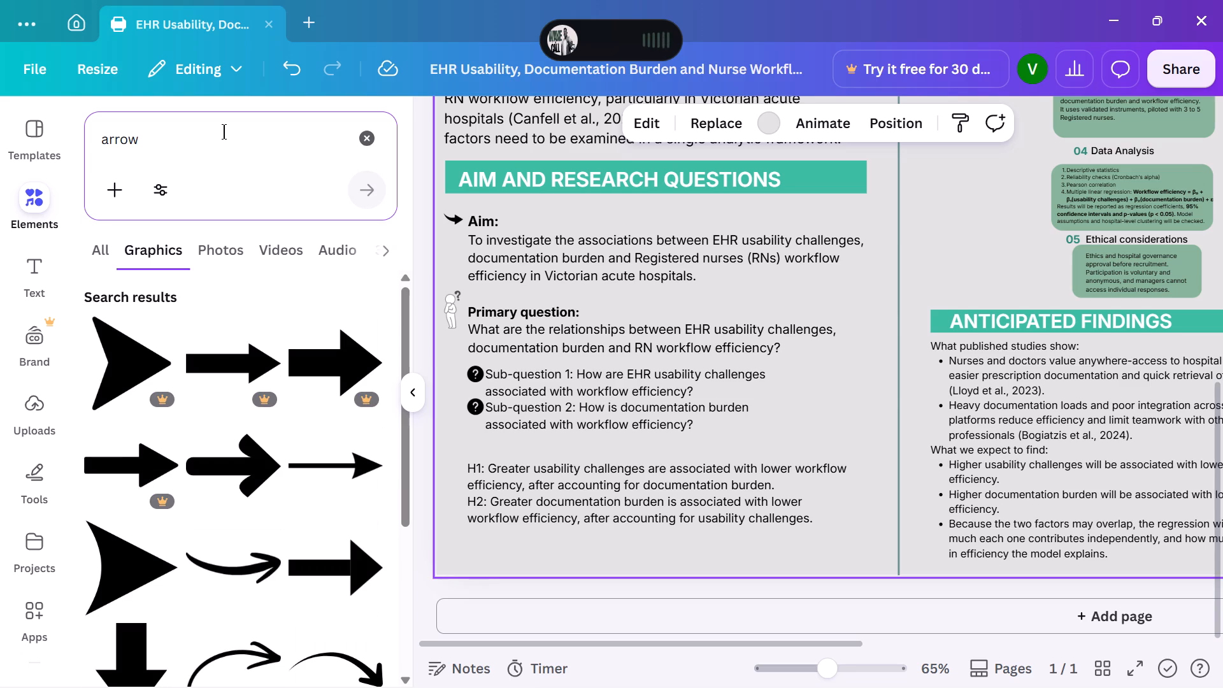
Browse the arrow graphics for a suitable marker for the H1 and H2 hypotheses.
scroll(262, 366, "down", 2)
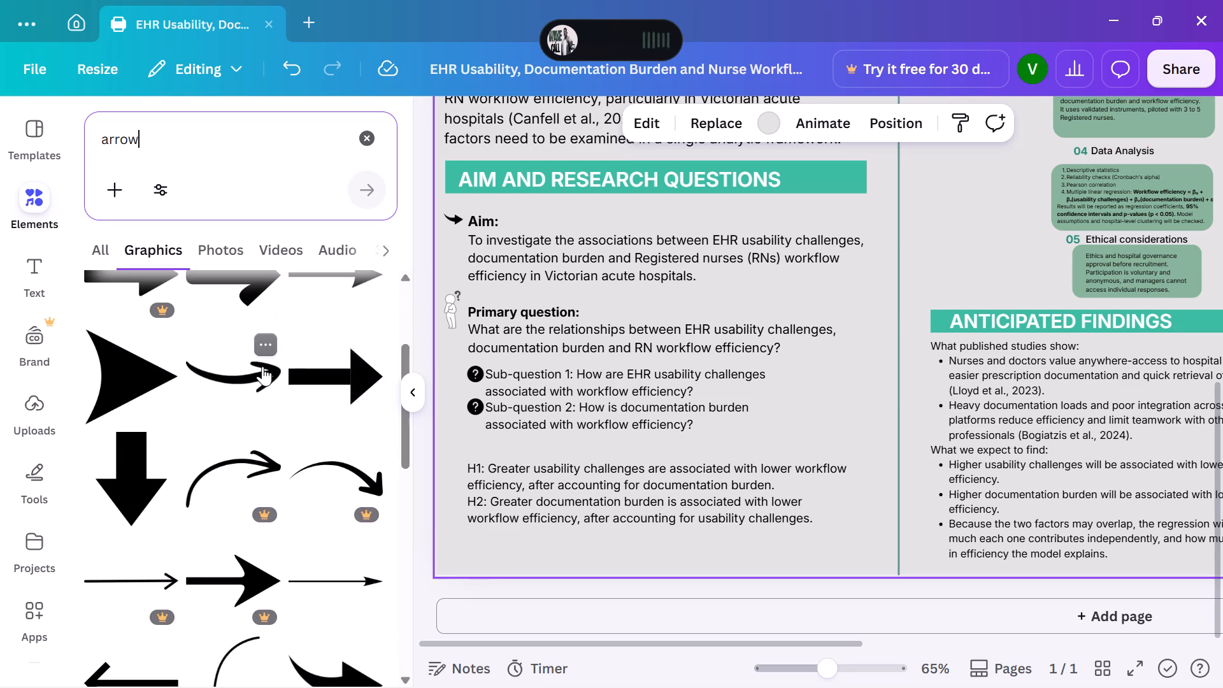
scroll(269, 369, "down", 1)
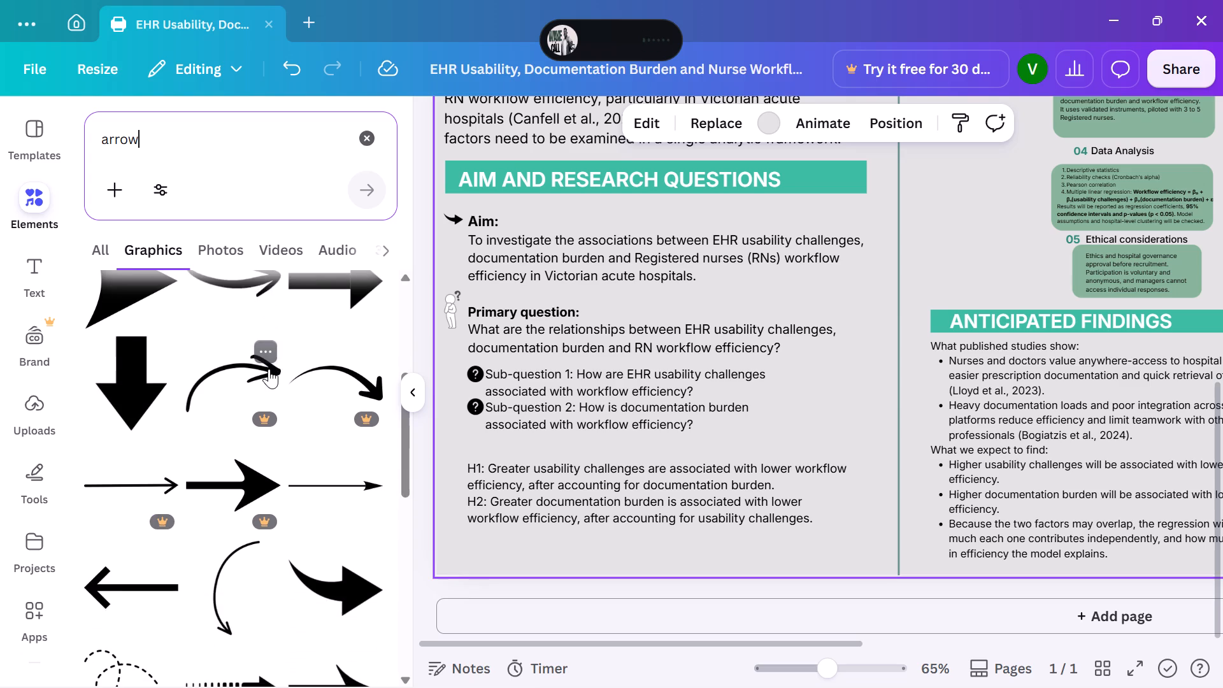
scroll(269, 369, "down", 4)
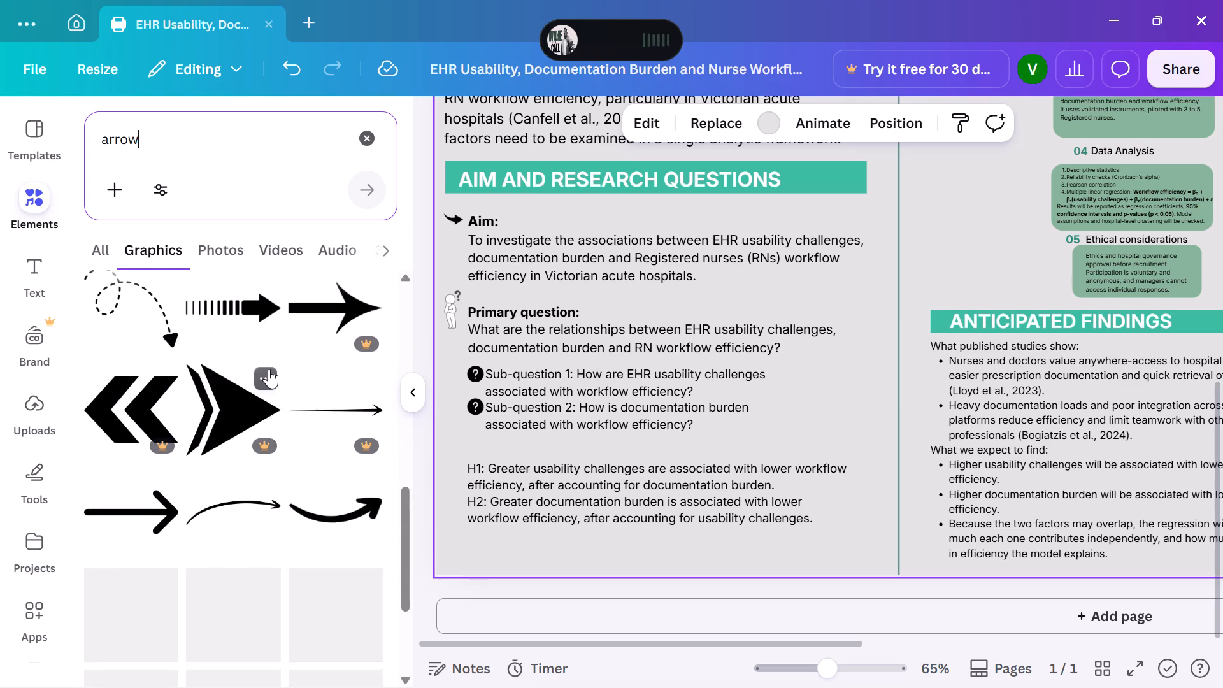
scroll(245, 399, "down", 3)
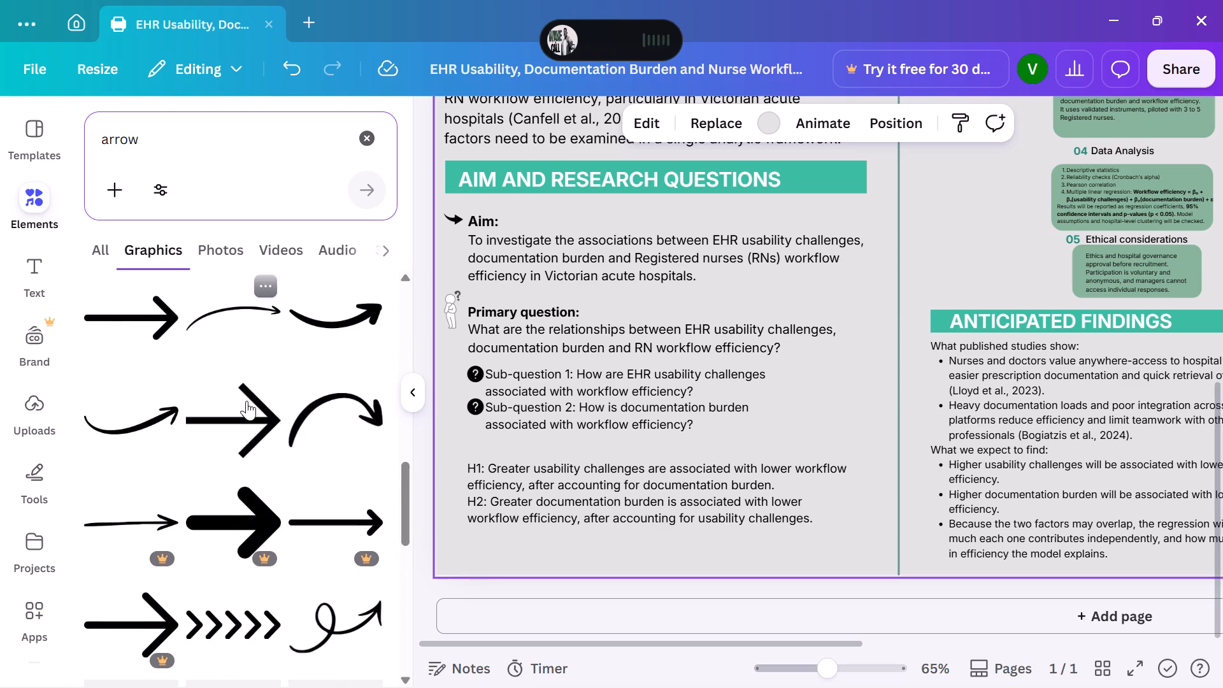
scroll(247, 401, "down", 2)
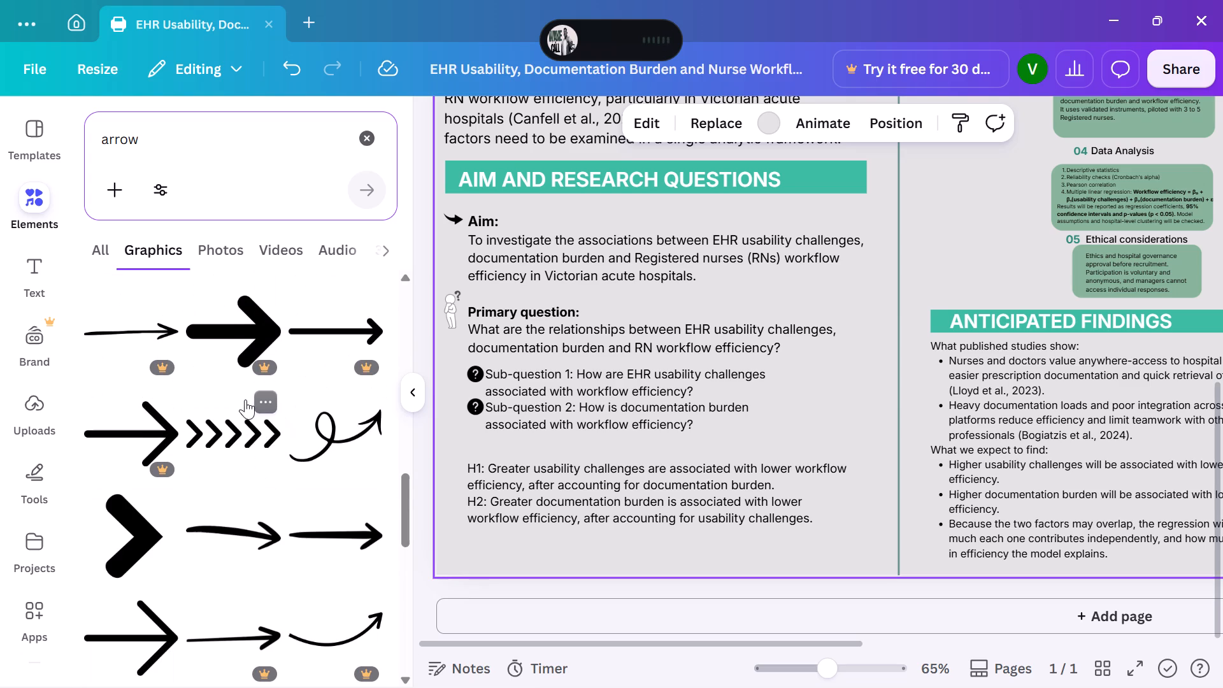
scroll(243, 399, "down", 3)
scroll(192, 382, "up", 1)
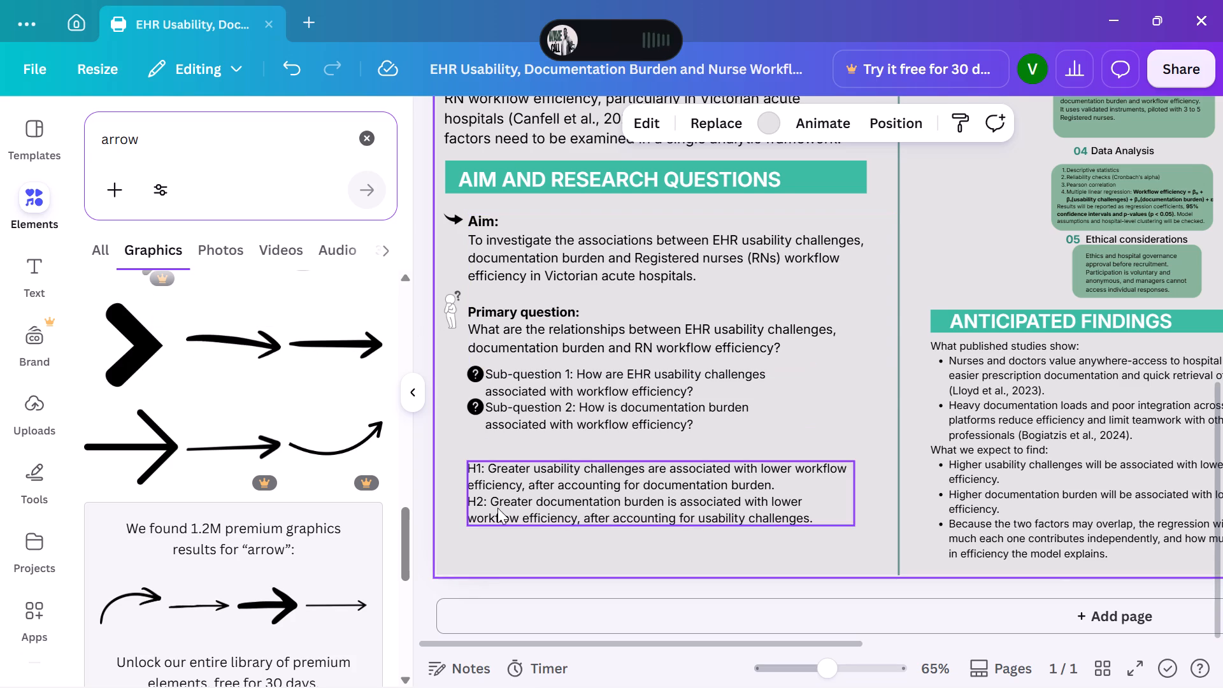
Search the graphics library for "pin".
left_click(809, 670)
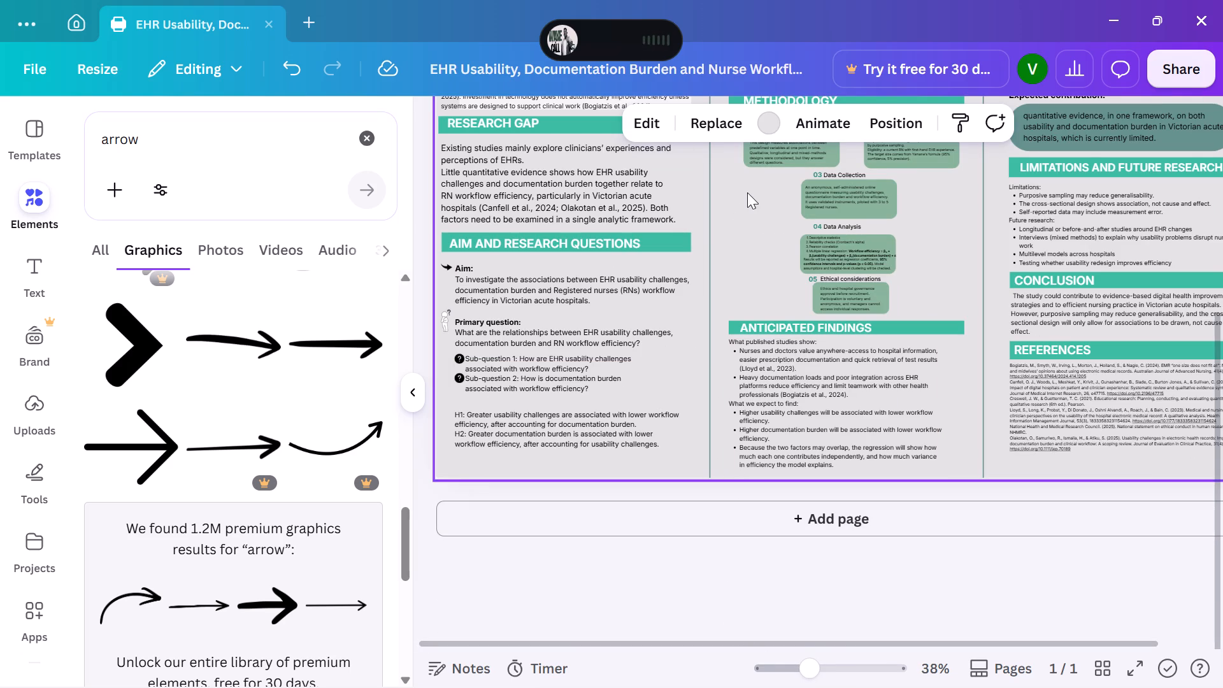
scroll(747, 192, "up", 1)
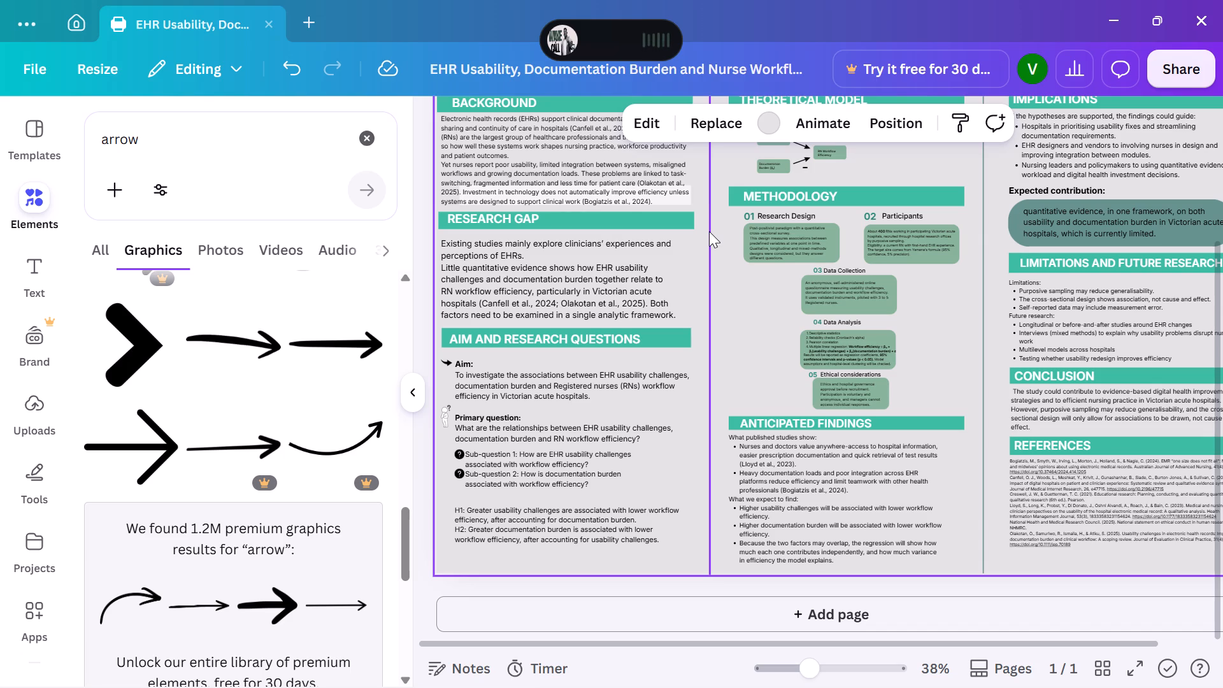
triple_click(218, 146)
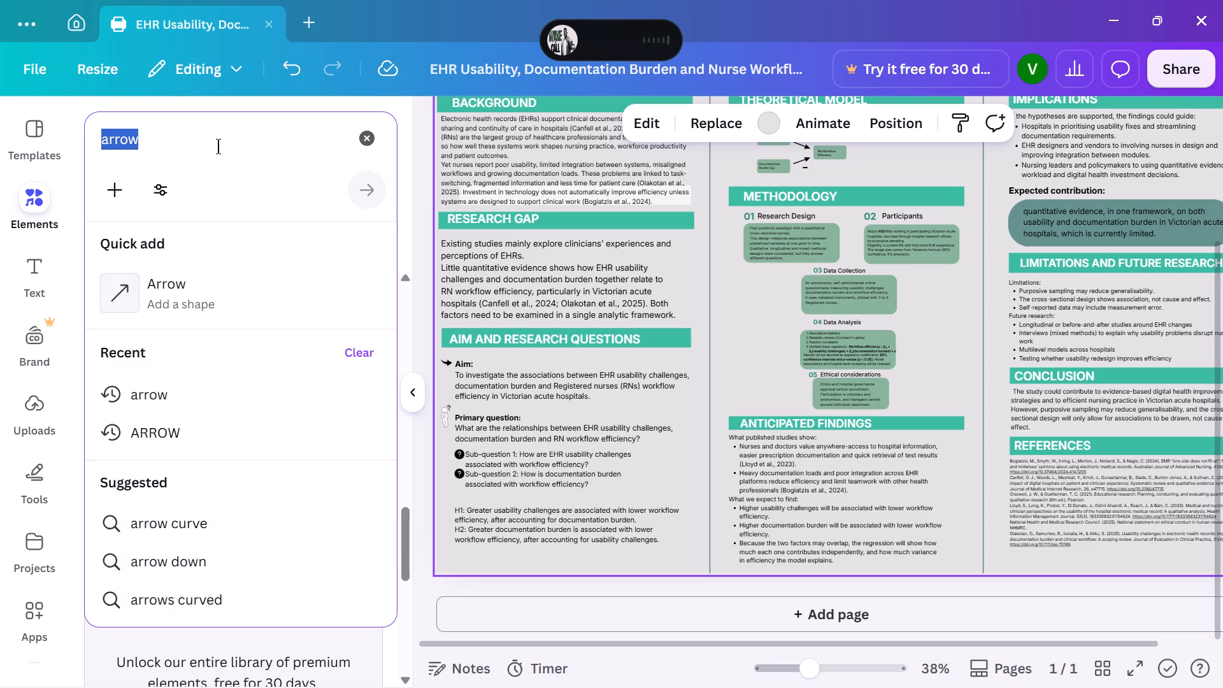
key("BackSpace")
type("pin")
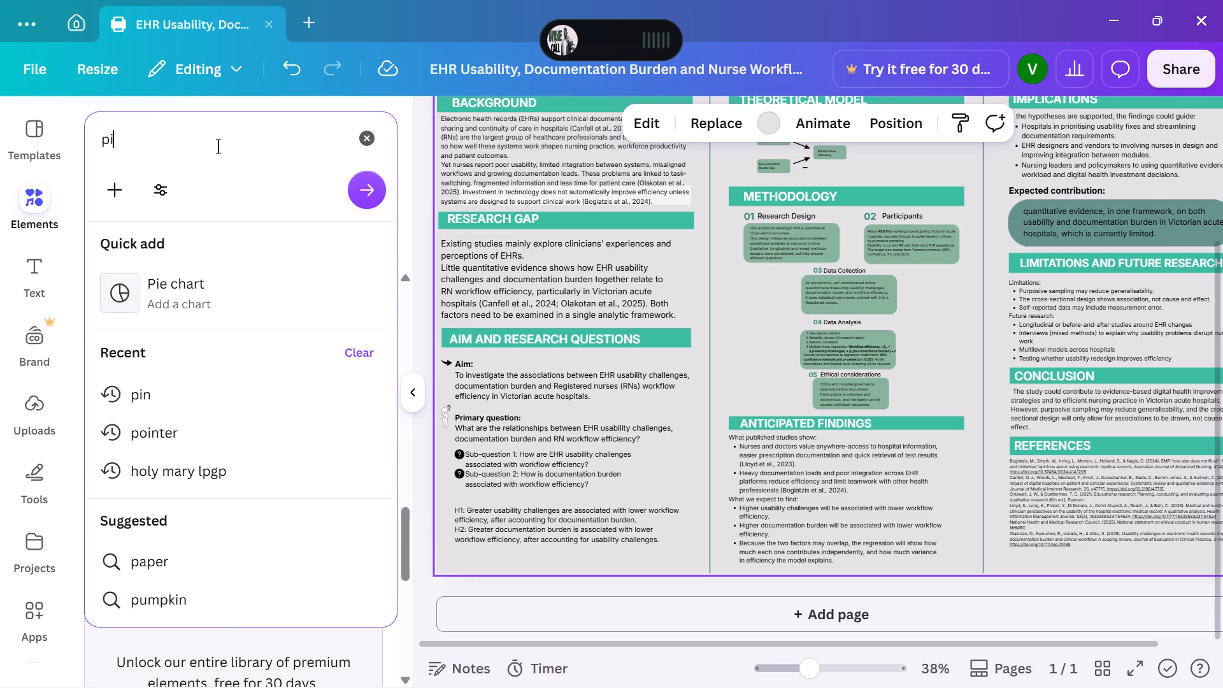
key("Return")
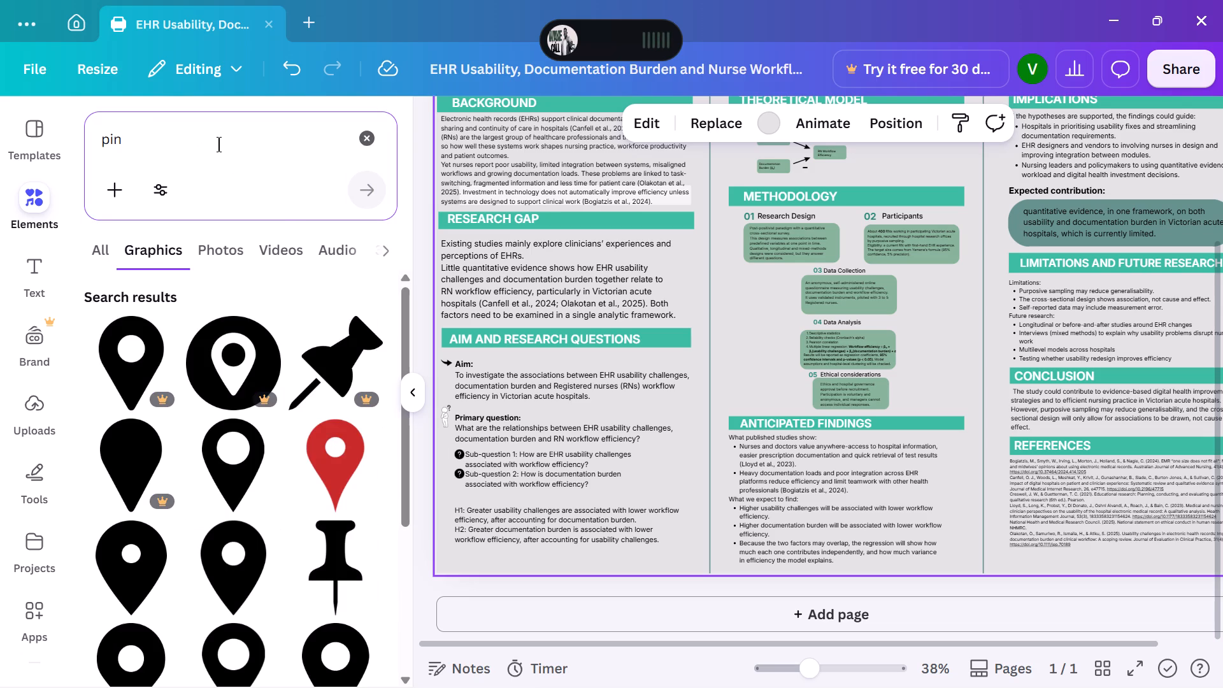
Add the hand-drawn white pushpin graphic with the solid black shadow from the pin results to the poster.
scroll(287, 250, "down", 5)
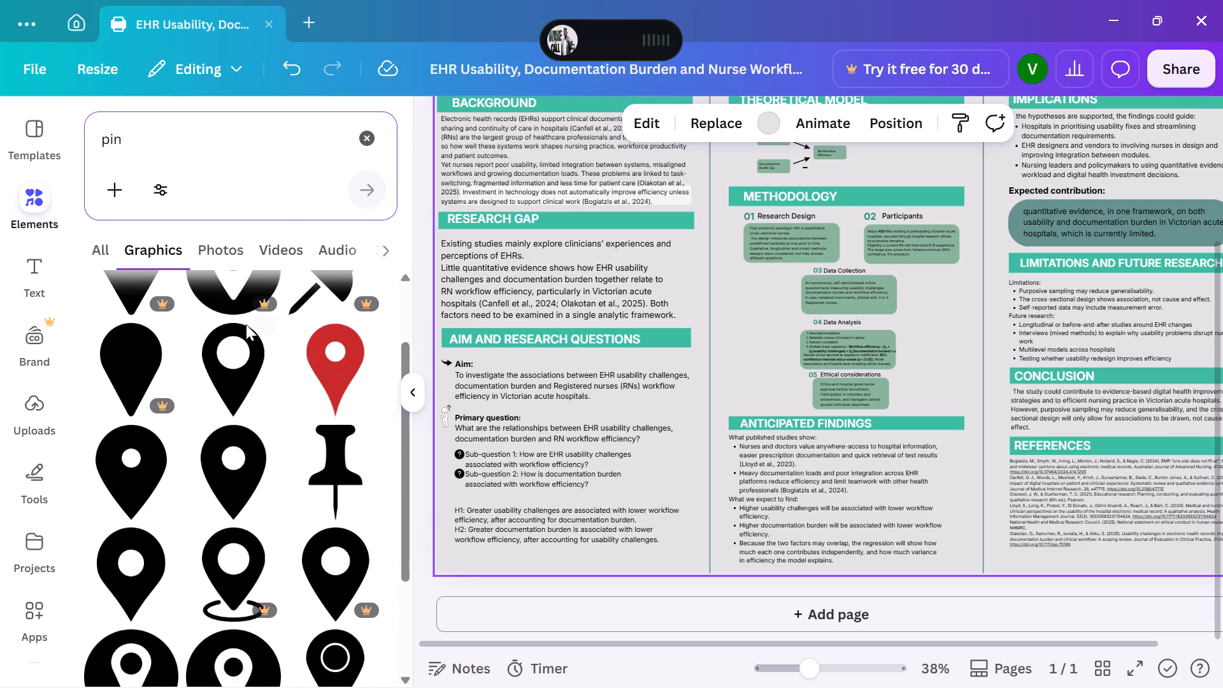
scroll(240, 337, "down", 6)
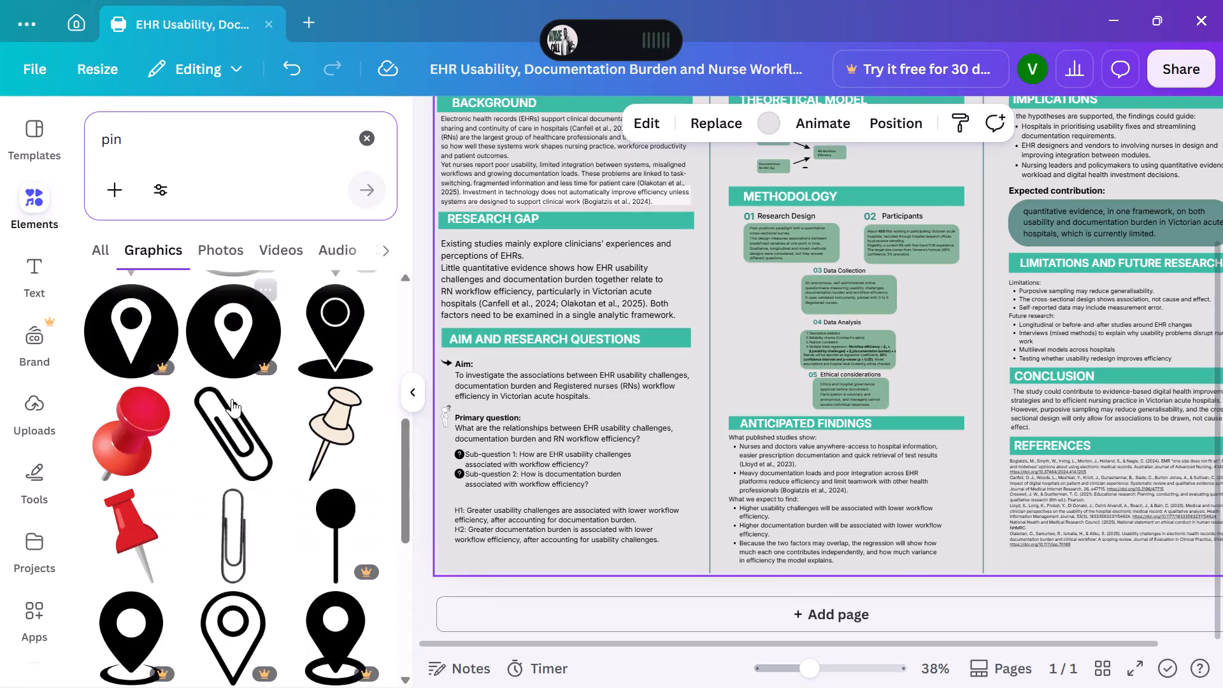
scroll(232, 400, "down", 4)
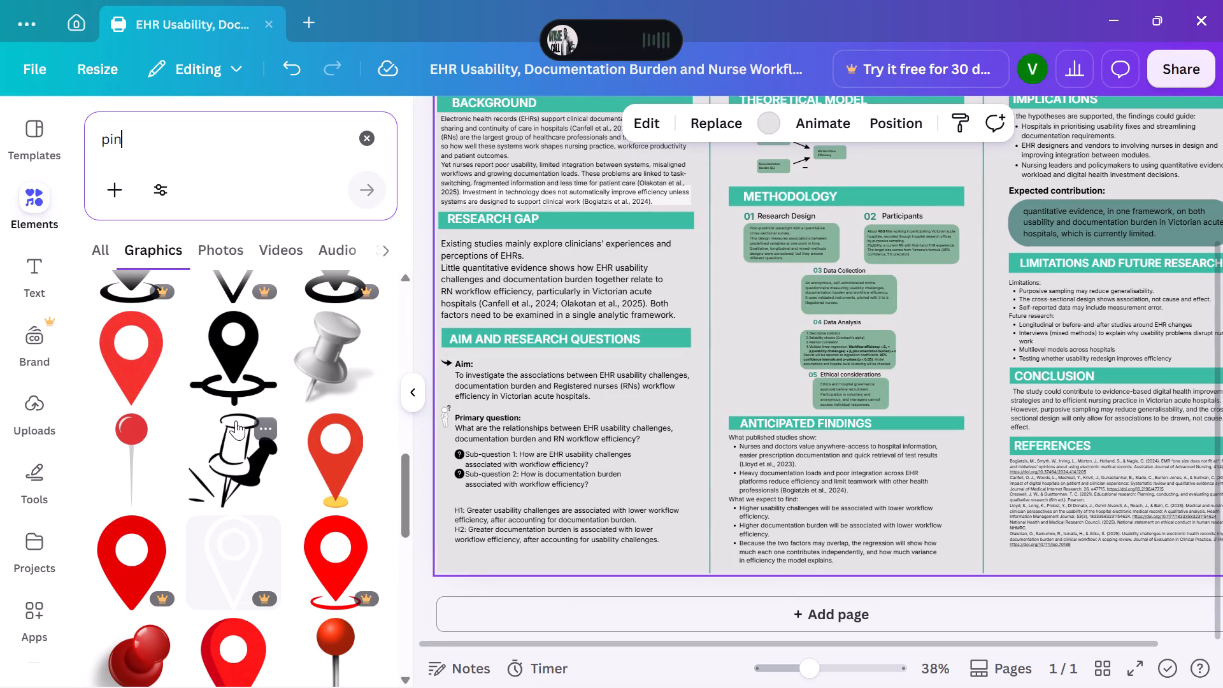
scroll(234, 421, "down", 5)
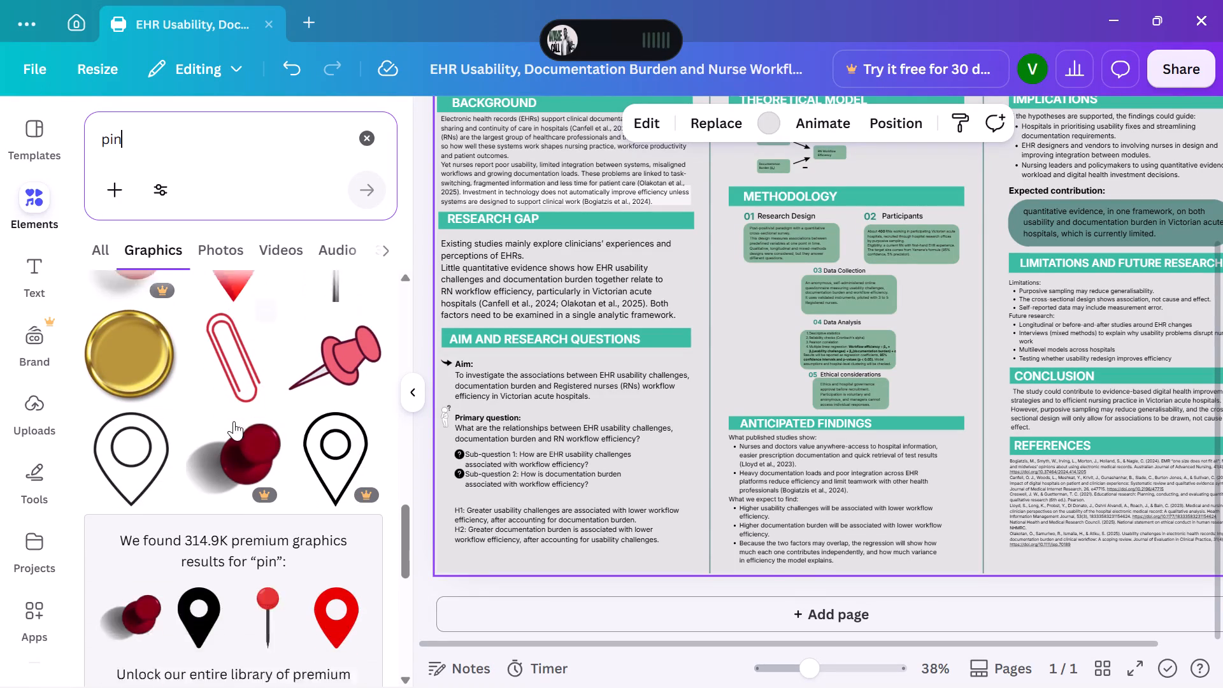
scroll(234, 421, "down", 2)
scroll(234, 421, "up", 5)
scroll(234, 421, "down", 17)
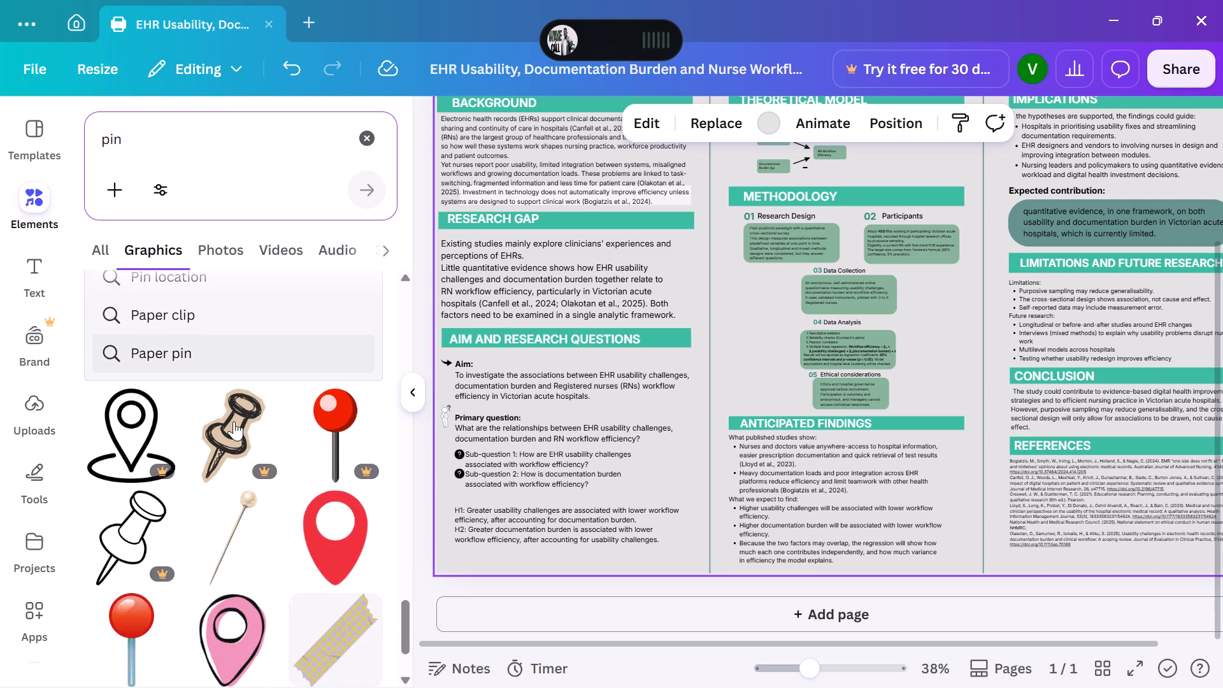
scroll(234, 421, "down", 5)
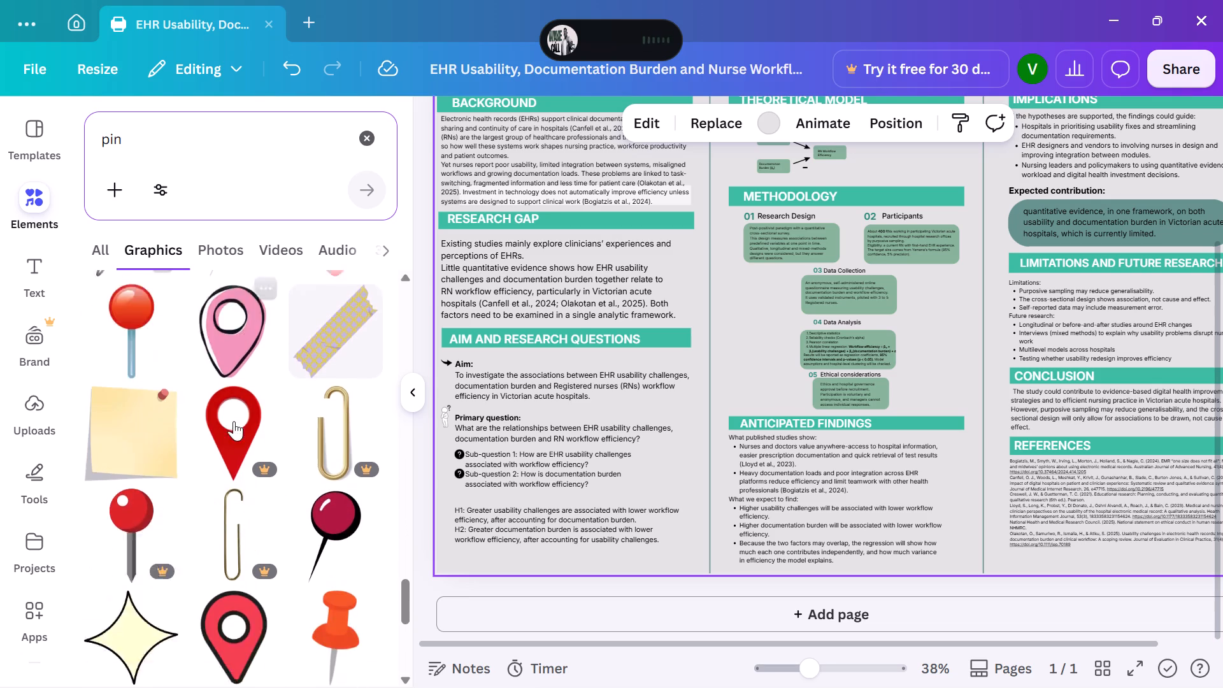
scroll(234, 421, "up", 13)
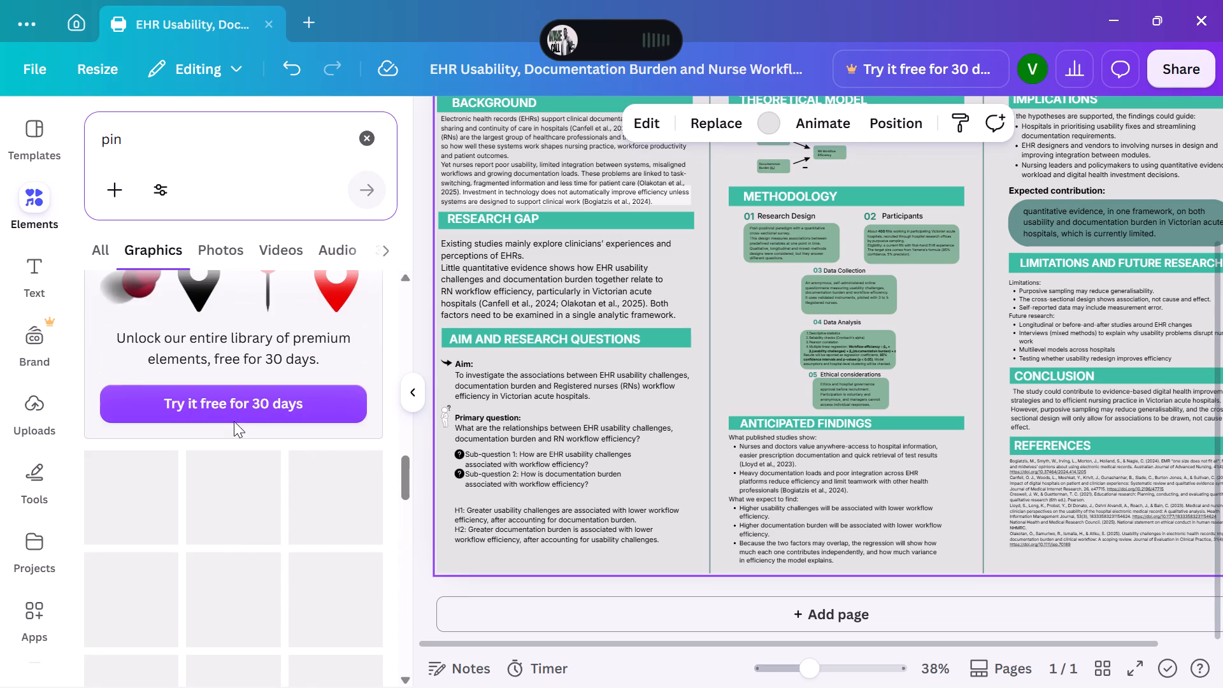
scroll(234, 421, "up", 6)
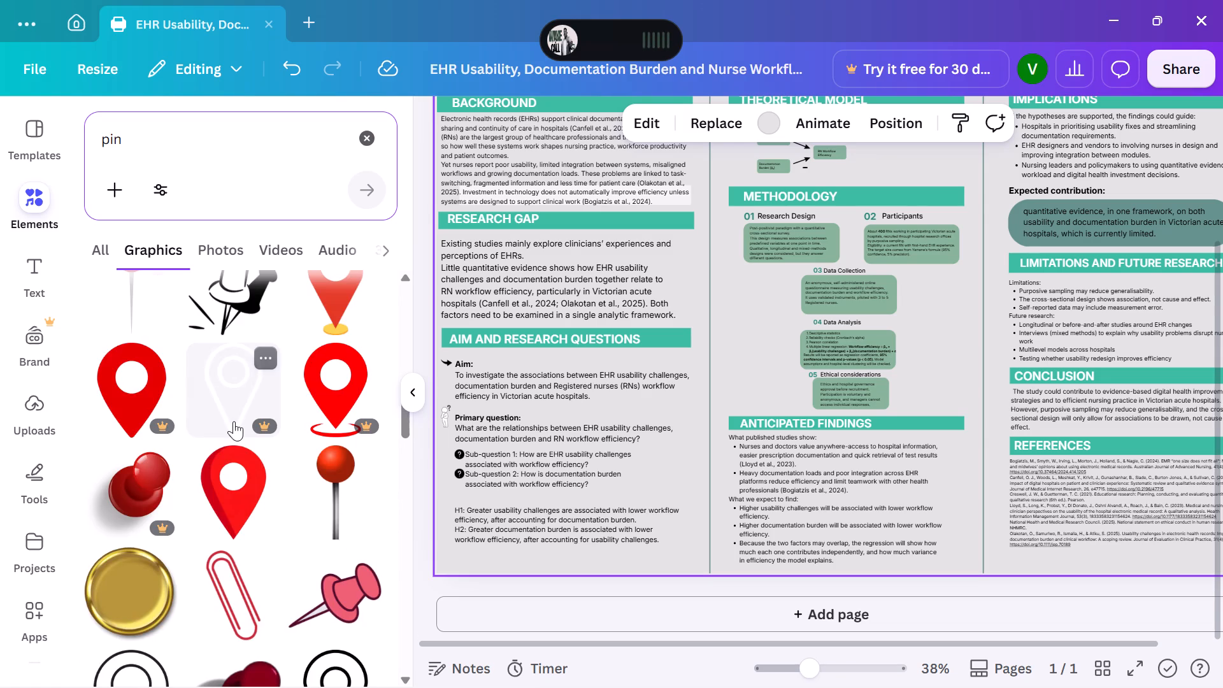
scroll(234, 421, "up", 2)
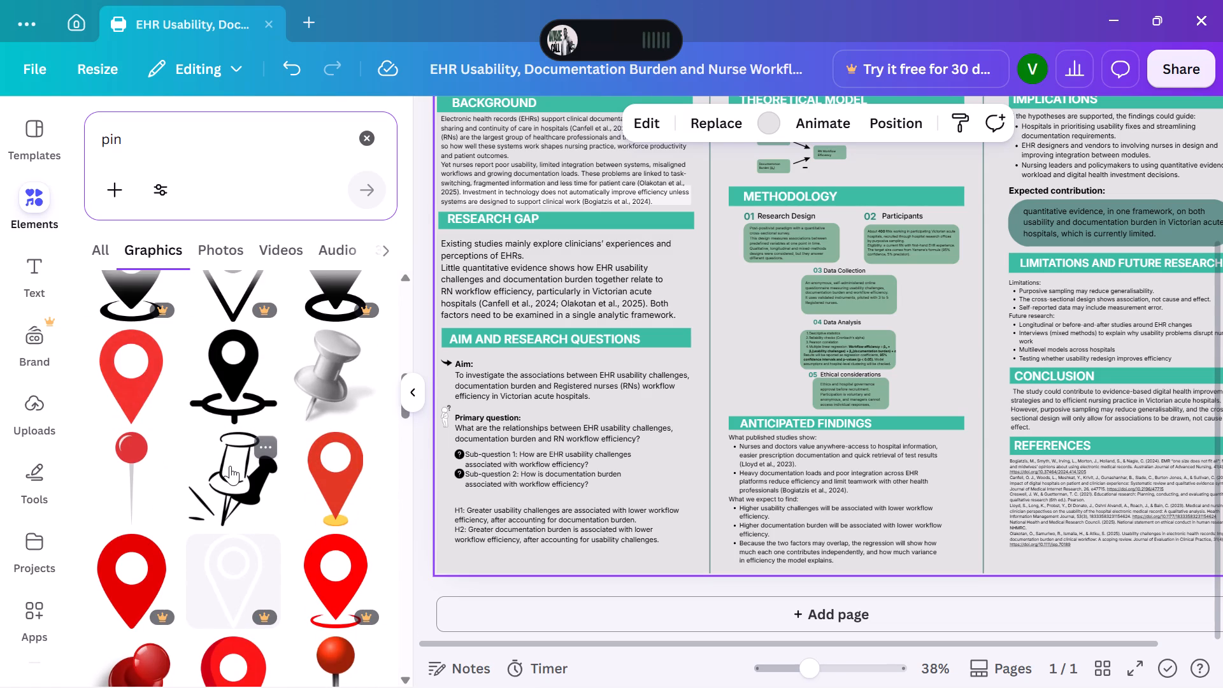
left_click(230, 465)
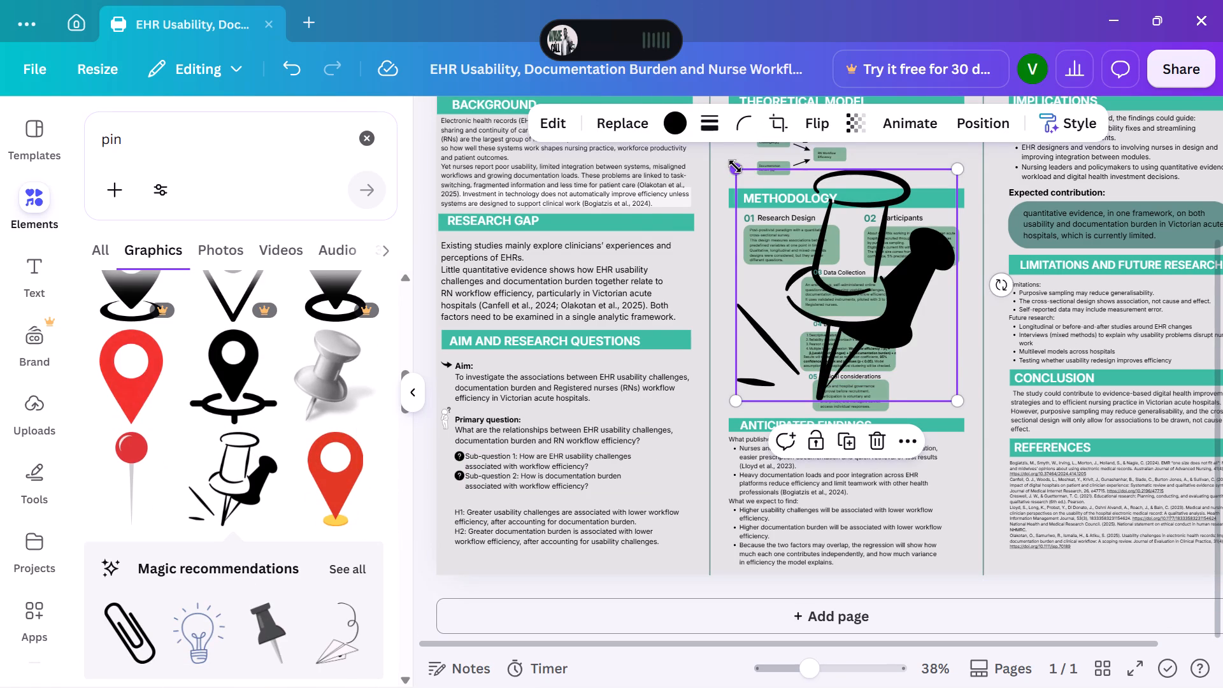
Shrink the pushpin graphic to icon size and move it from the Methodology section to the start of the H1 and H2 text.
left_click_drag(735, 166, 849, 347)
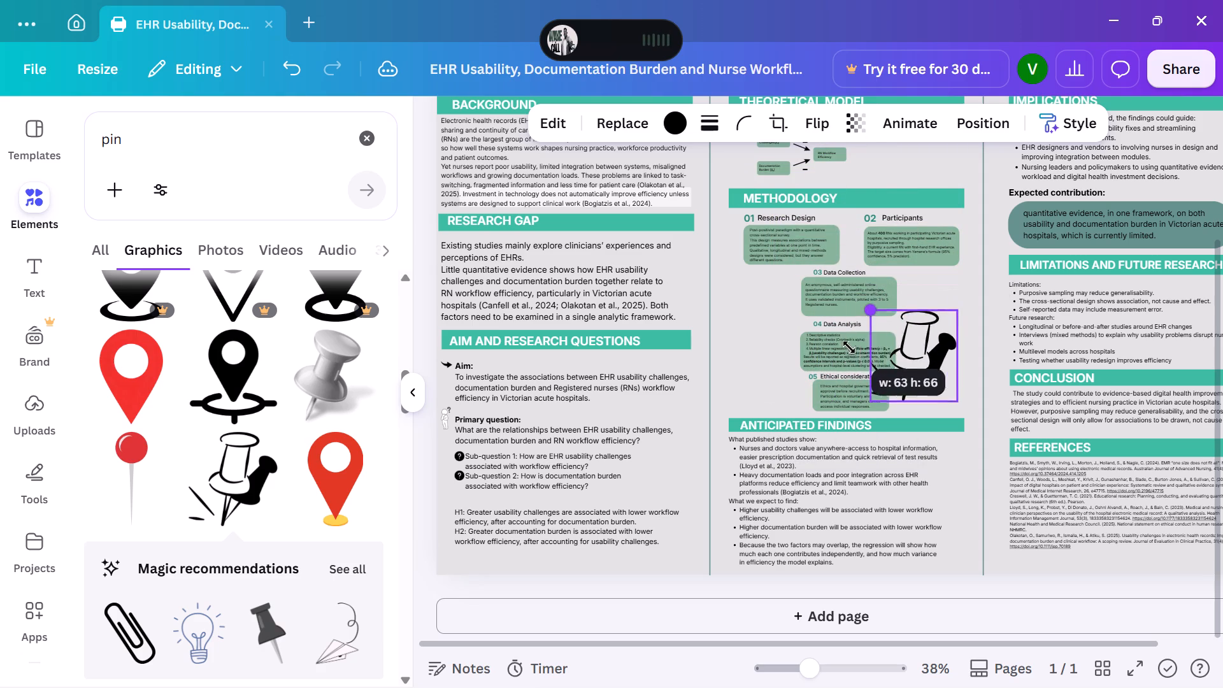
left_click_drag(849, 347, 871, 376)
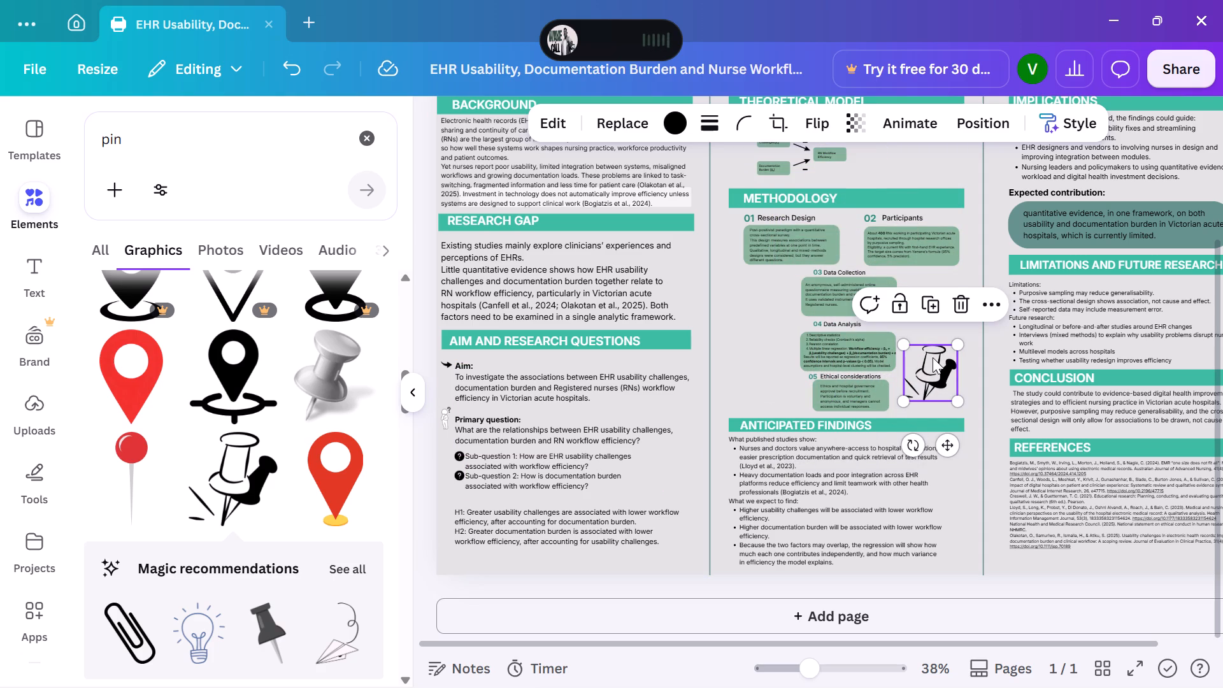
left_click_drag(931, 361, 433, 479)
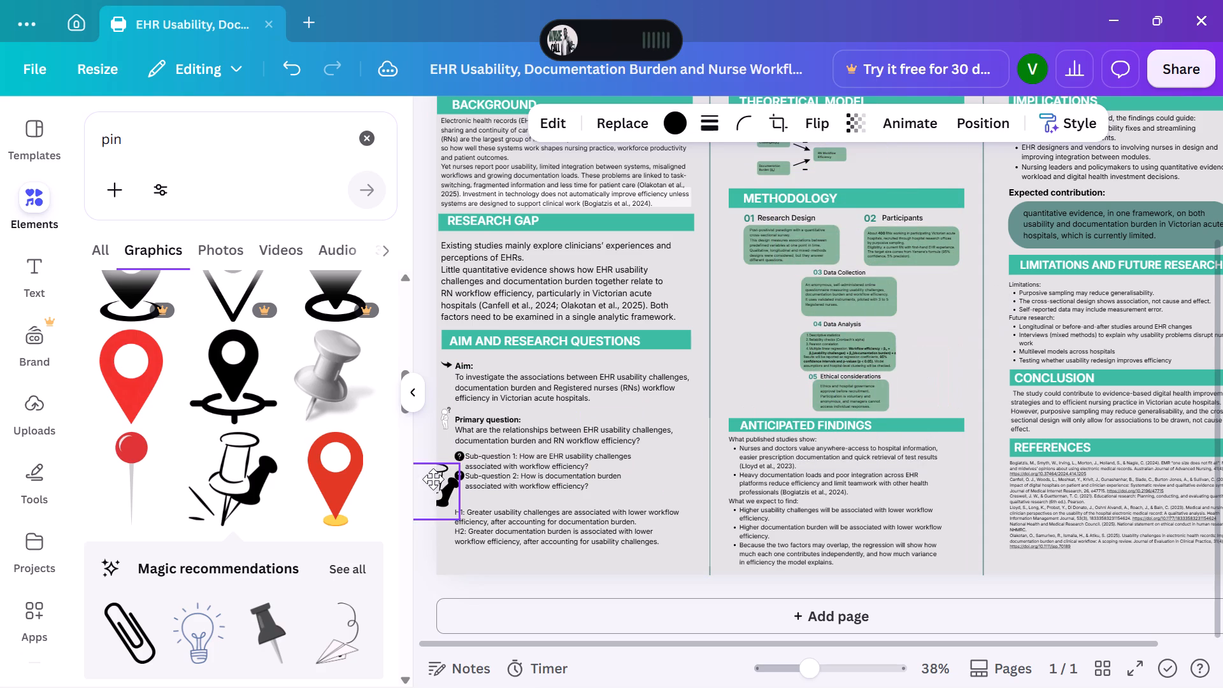
left_click_drag(433, 479, 445, 492)
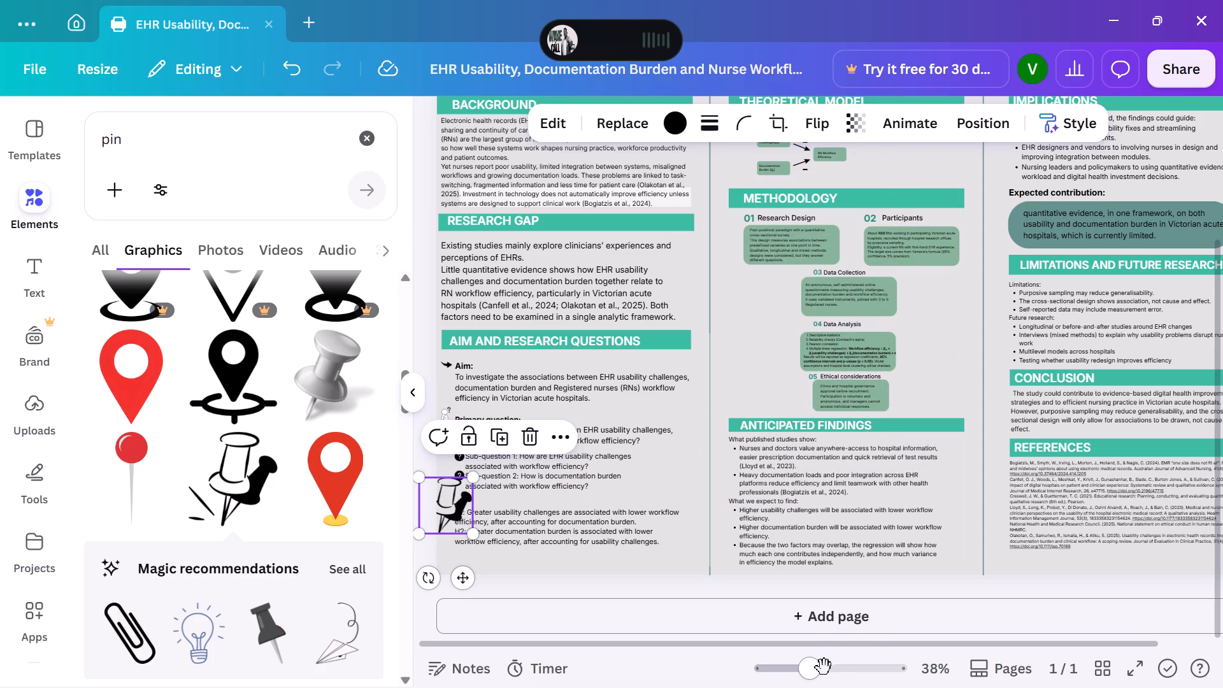
Shrink the pushpin graphic to a small marker and place it in the margin just above the start of the H1 hypothesis.
left_click(834, 679)
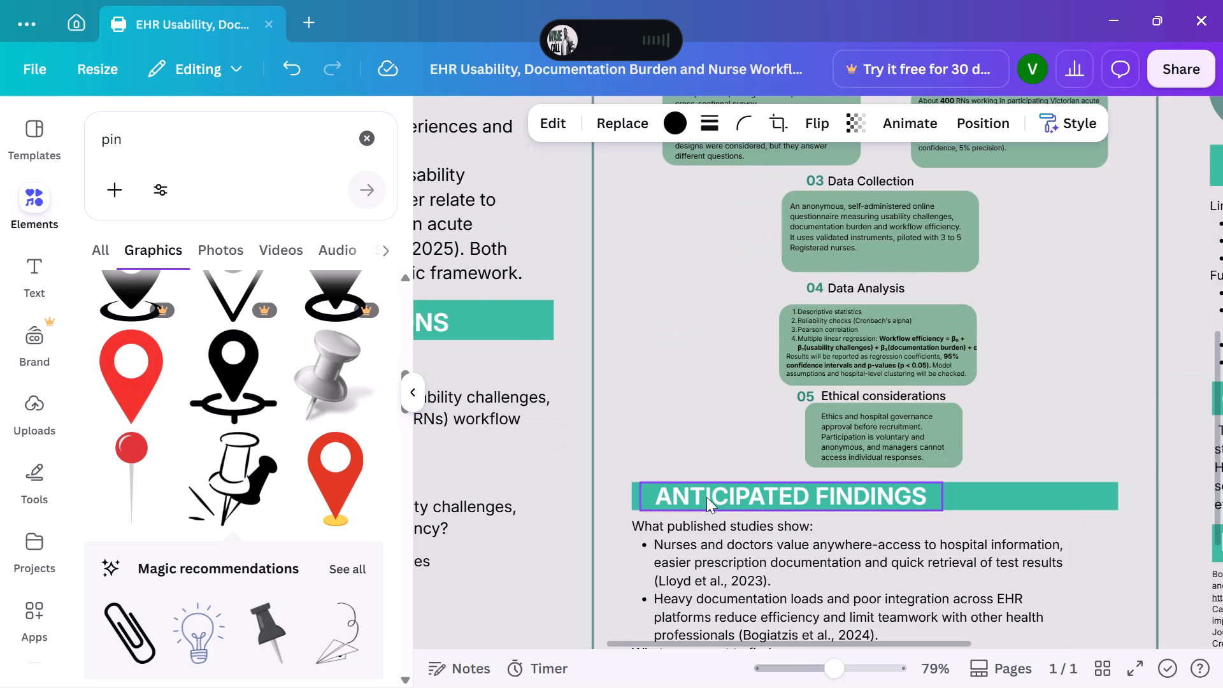
scroll(706, 497, "right", 6)
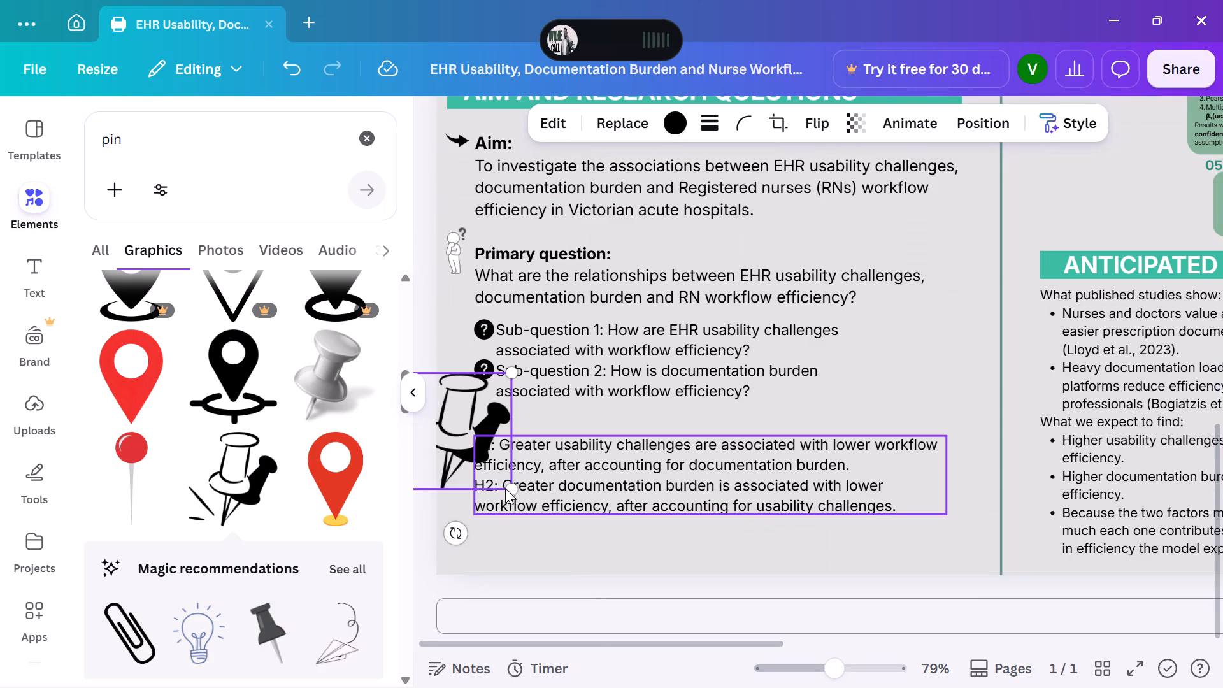
left_click_drag(513, 489, 479, 452)
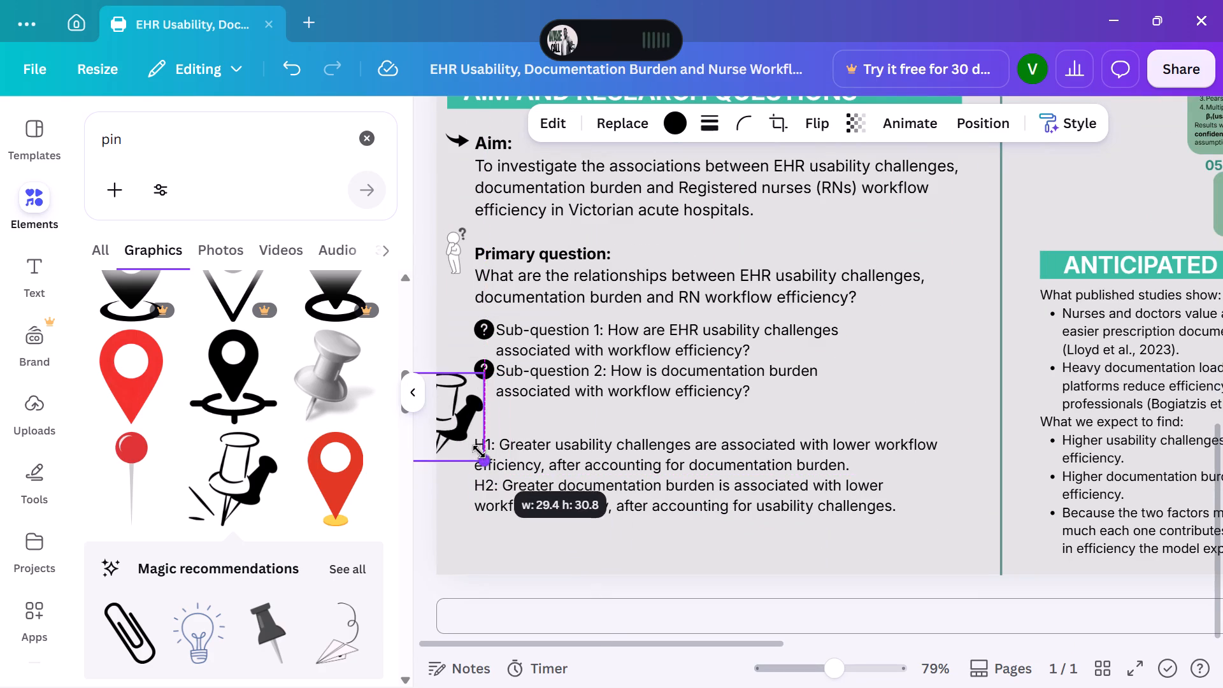
left_click_drag(479, 452, 475, 447)
left_click_drag(450, 408, 476, 426)
left_click_drag(431, 391, 445, 406)
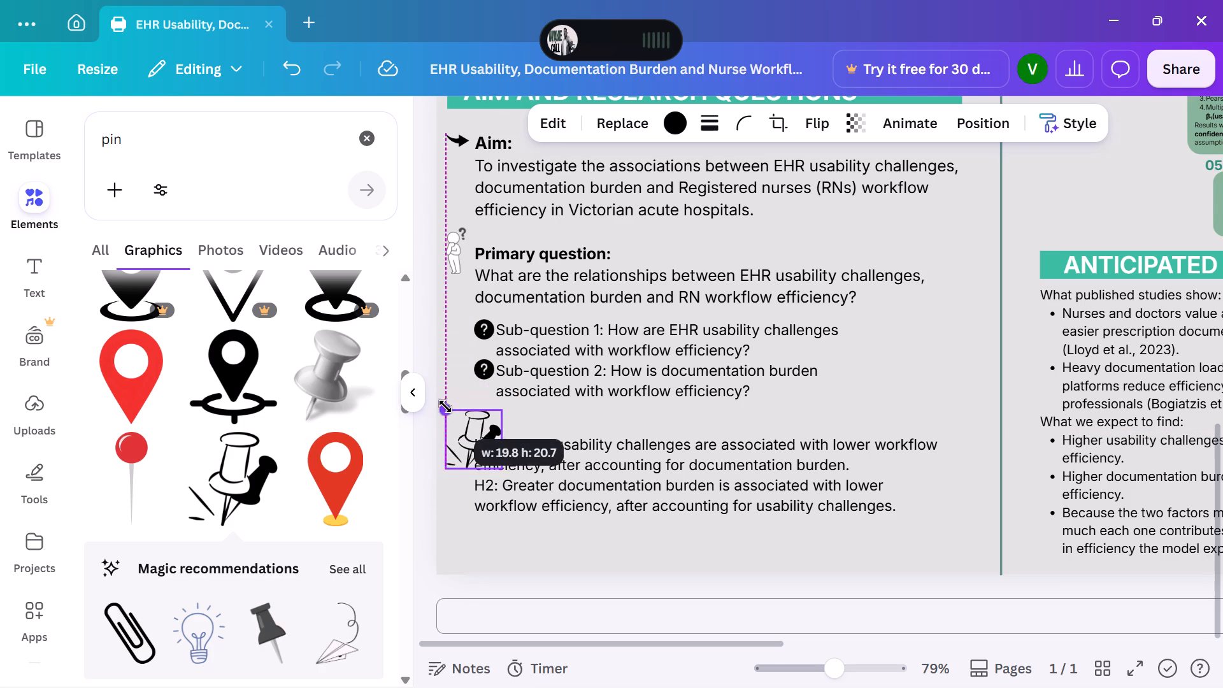
left_click_drag(445, 406, 466, 434)
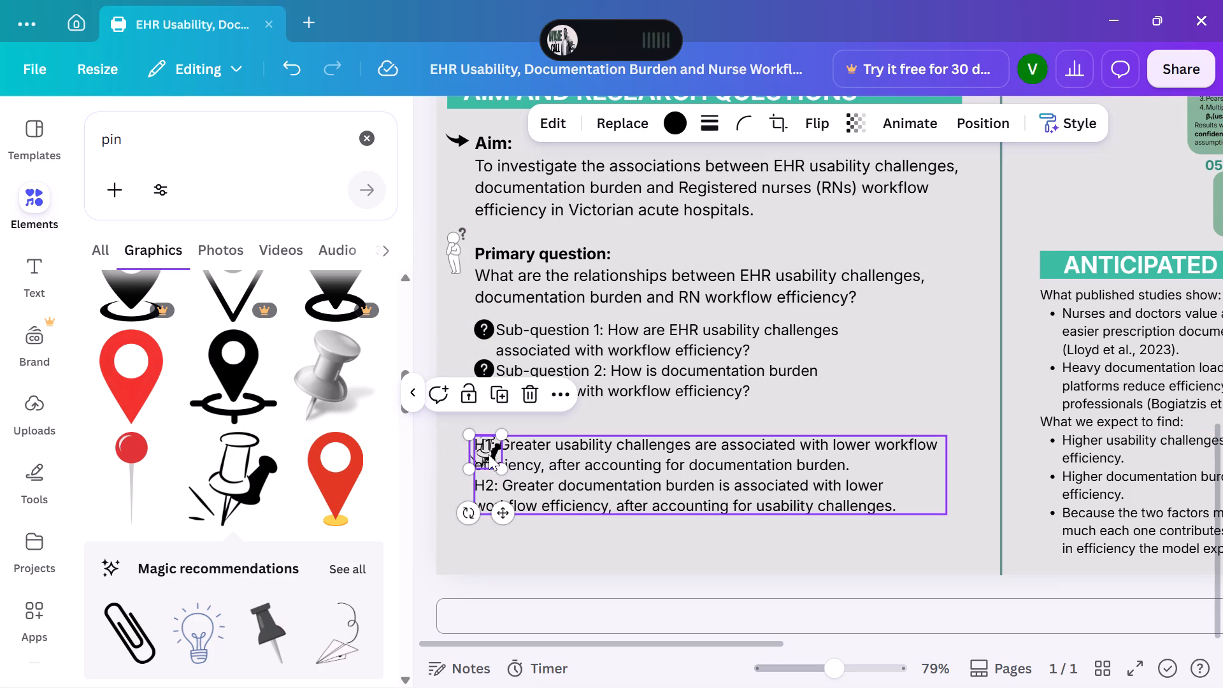
left_click_drag(489, 454, 470, 441)
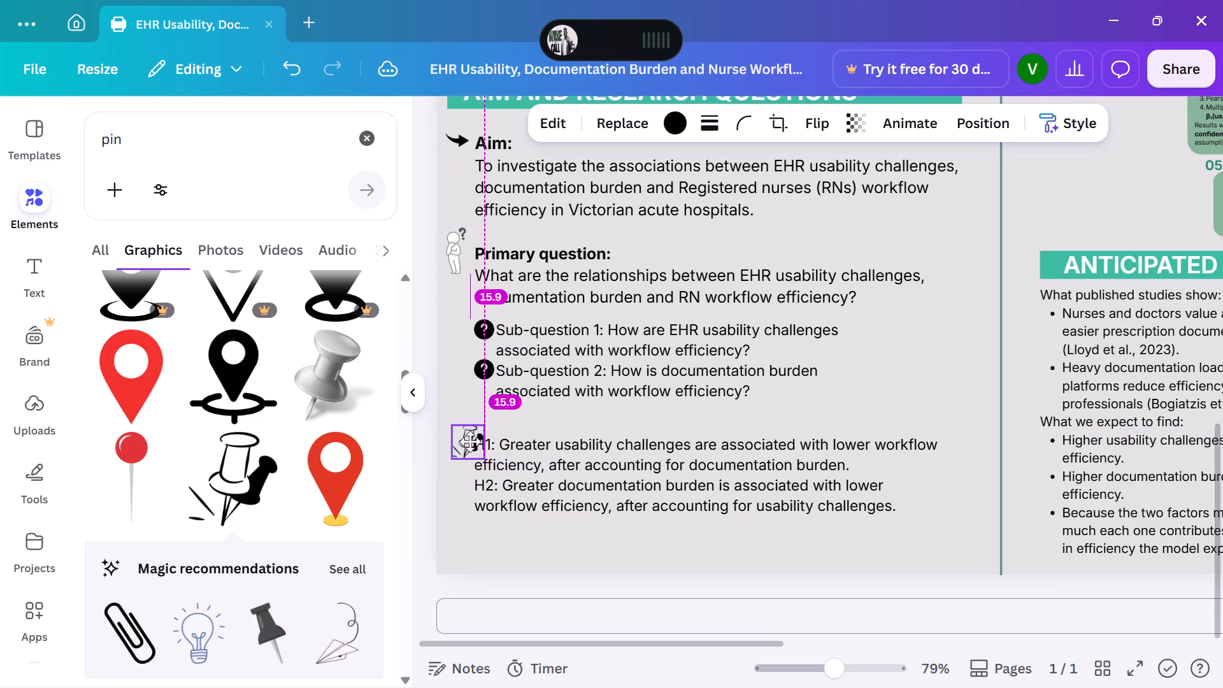
left_click_drag(470, 441, 468, 441)
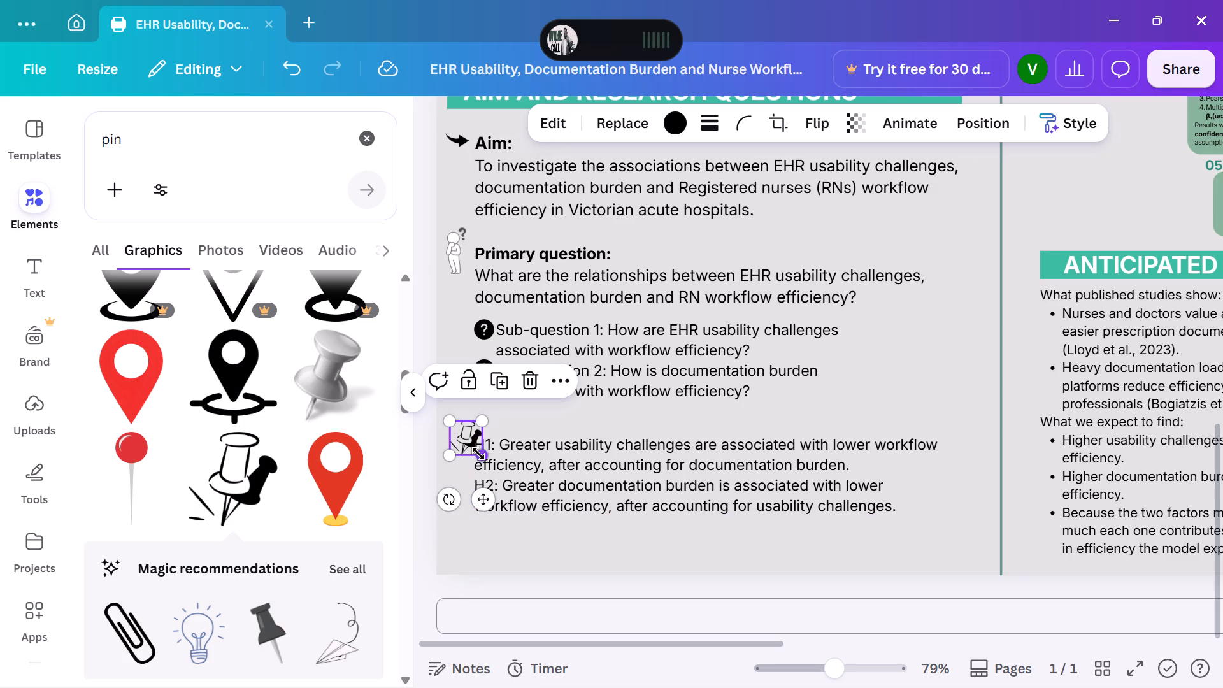
left_click_drag(478, 454, 475, 450)
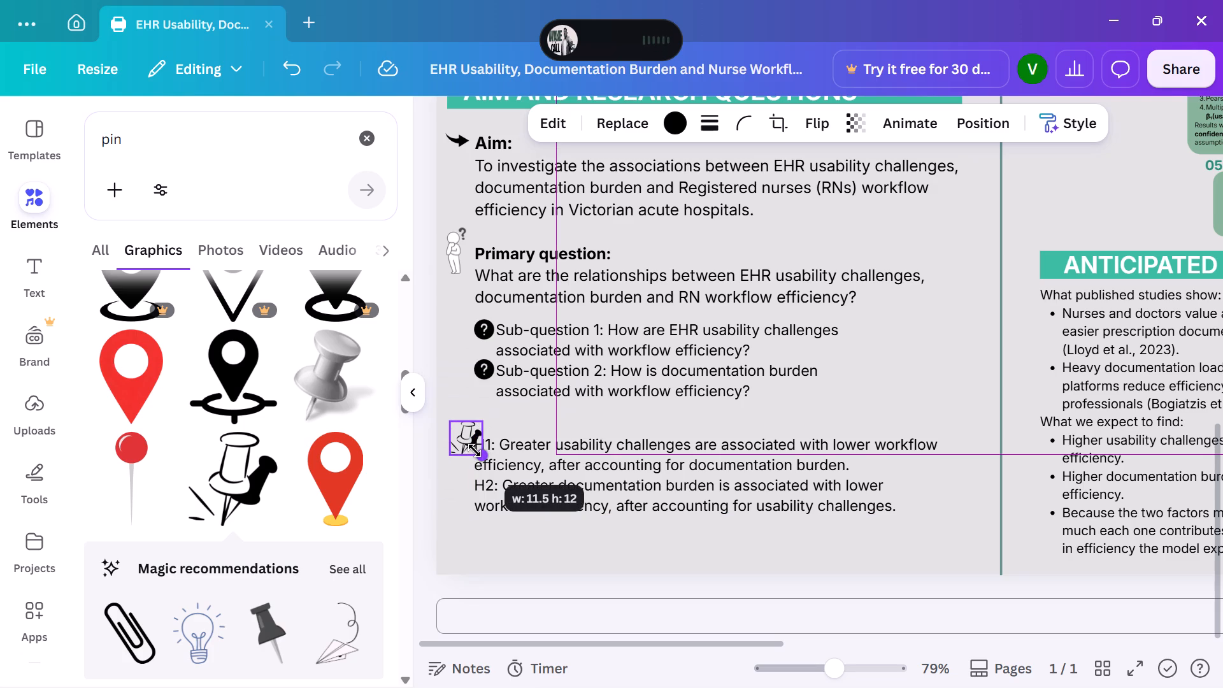
left_click_drag(475, 450, 473, 445)
left_click_drag(458, 434, 449, 430)
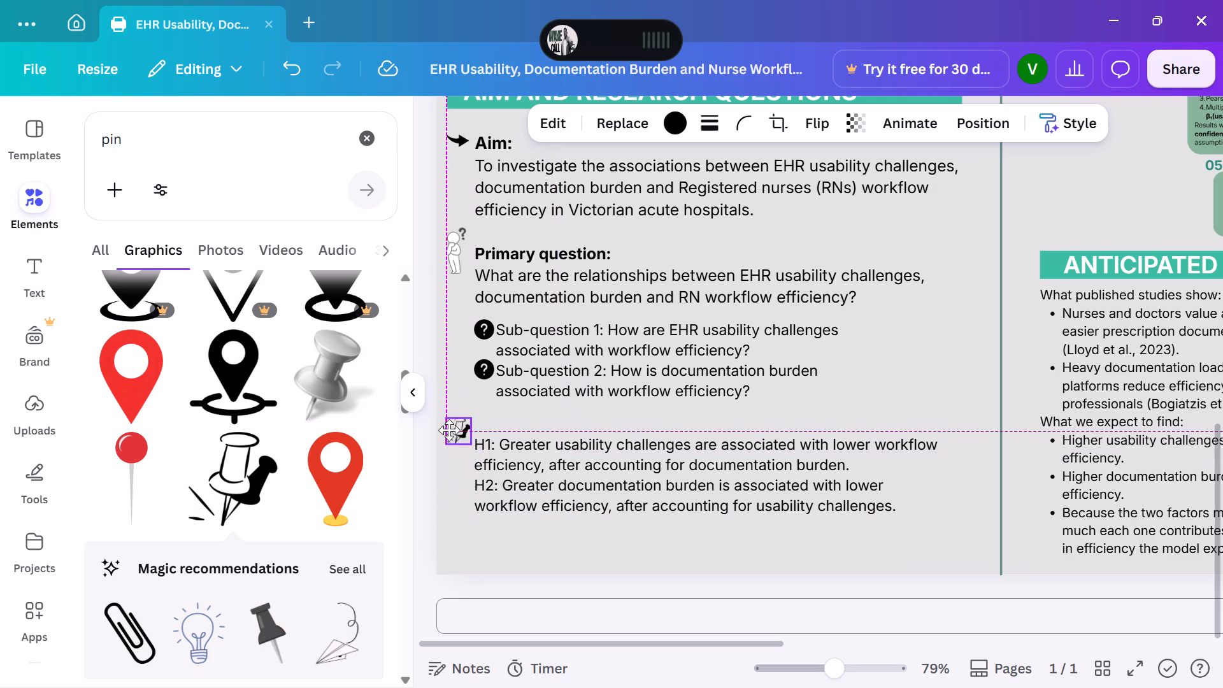
left_click_drag(449, 430, 452, 433)
left_click(527, 526)
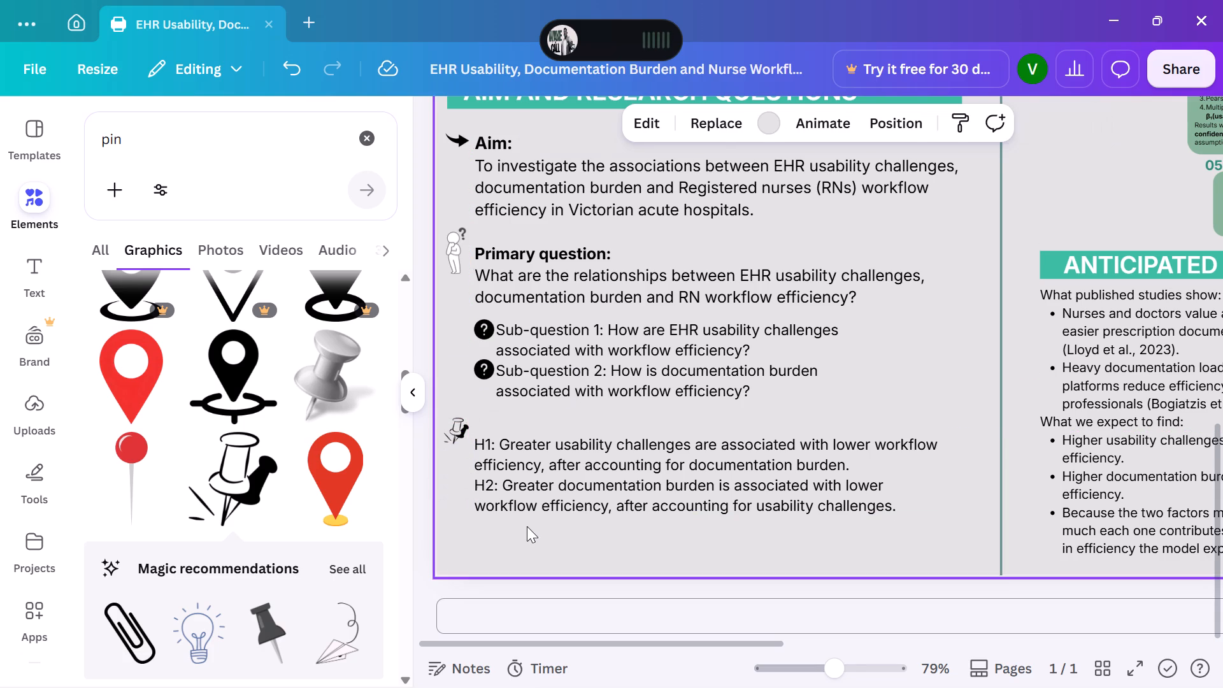
Lower the pushpin level with the first line of H1 and shrink it slightly more so it clears the text.
left_click(459, 429)
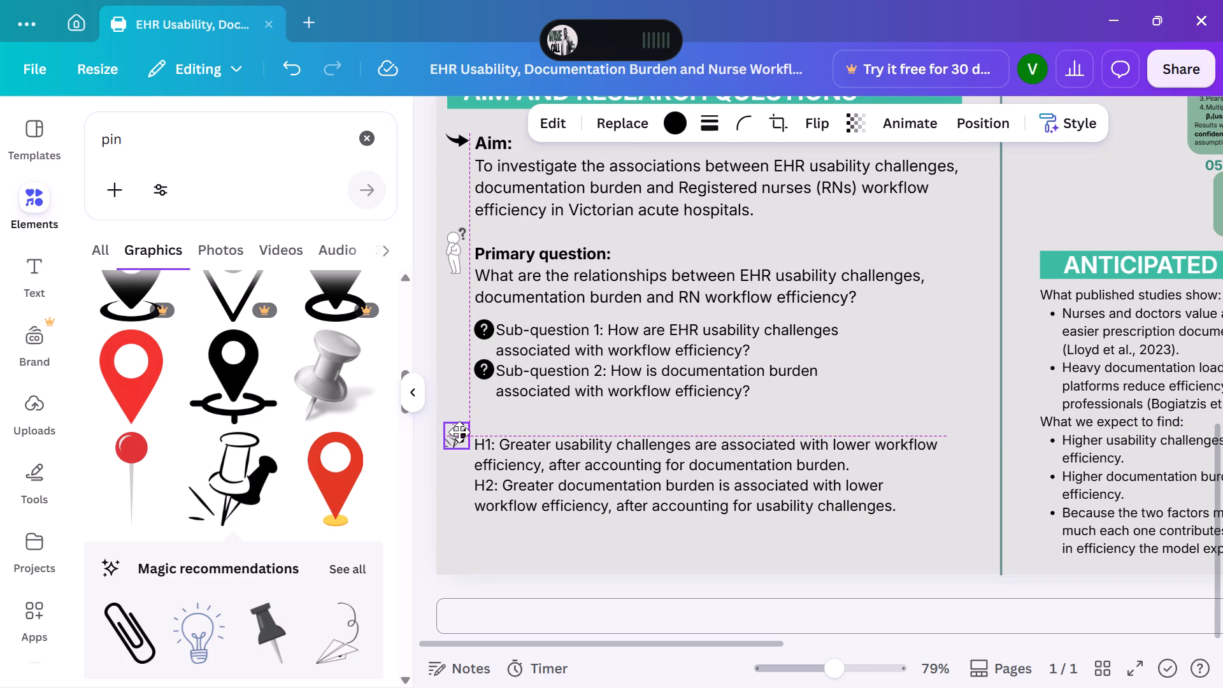
left_click(538, 533)
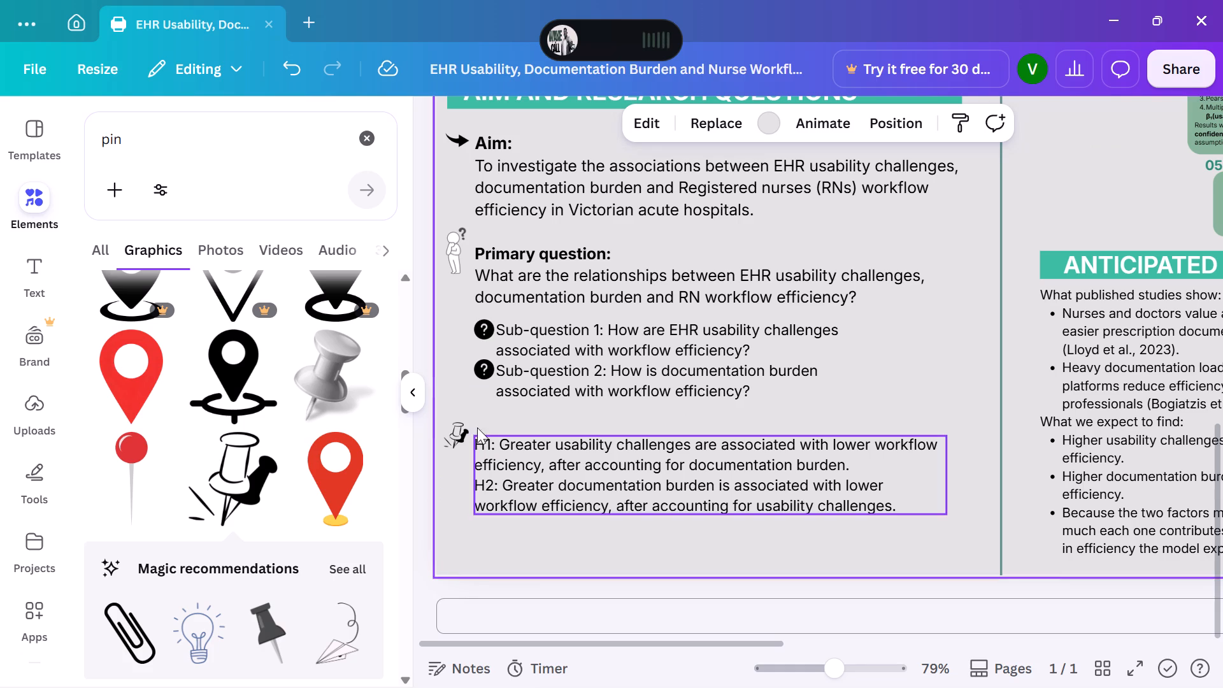
left_click(452, 429)
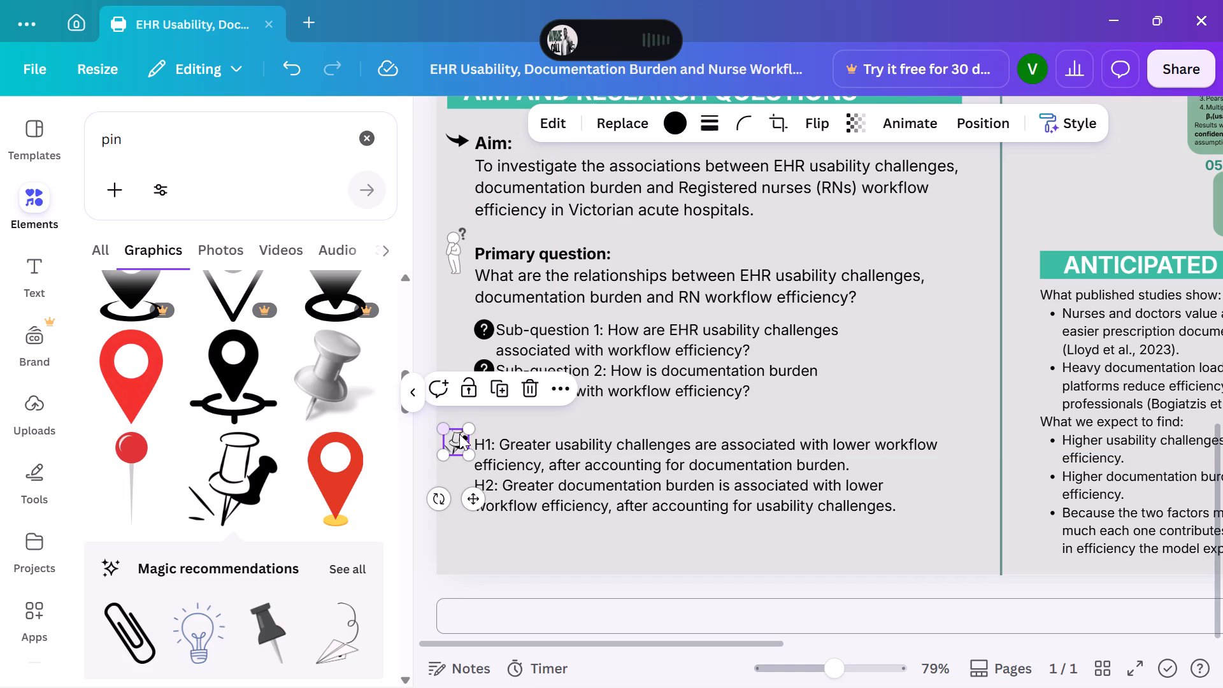
left_click(457, 440)
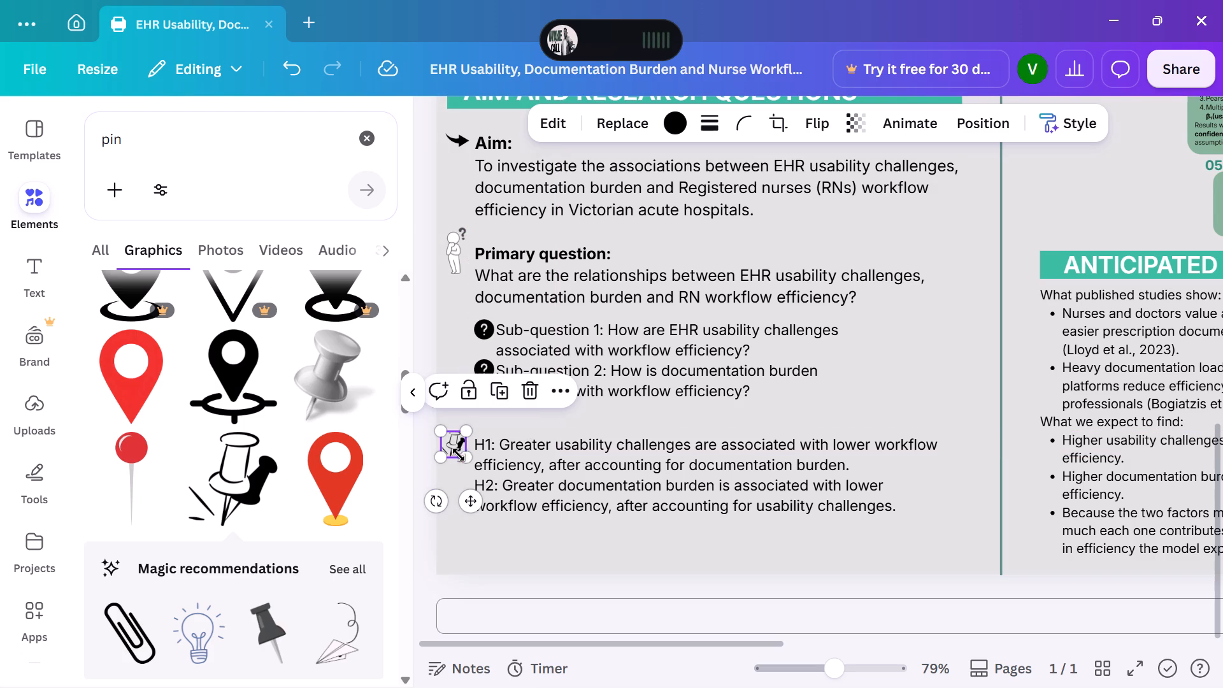
left_click(462, 455)
left_click(441, 427)
left_click(461, 457)
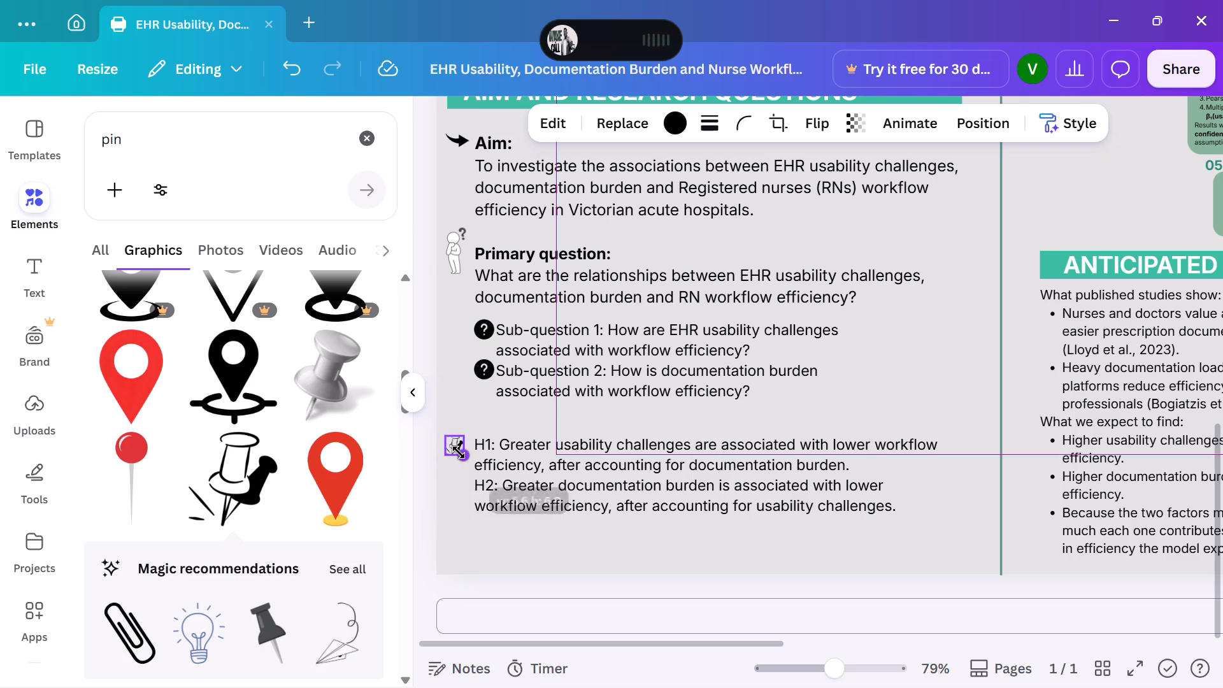
Duplicate the pushpin marker and place the copy directly below the original, beside the first line of H2.
left_click(492, 396)
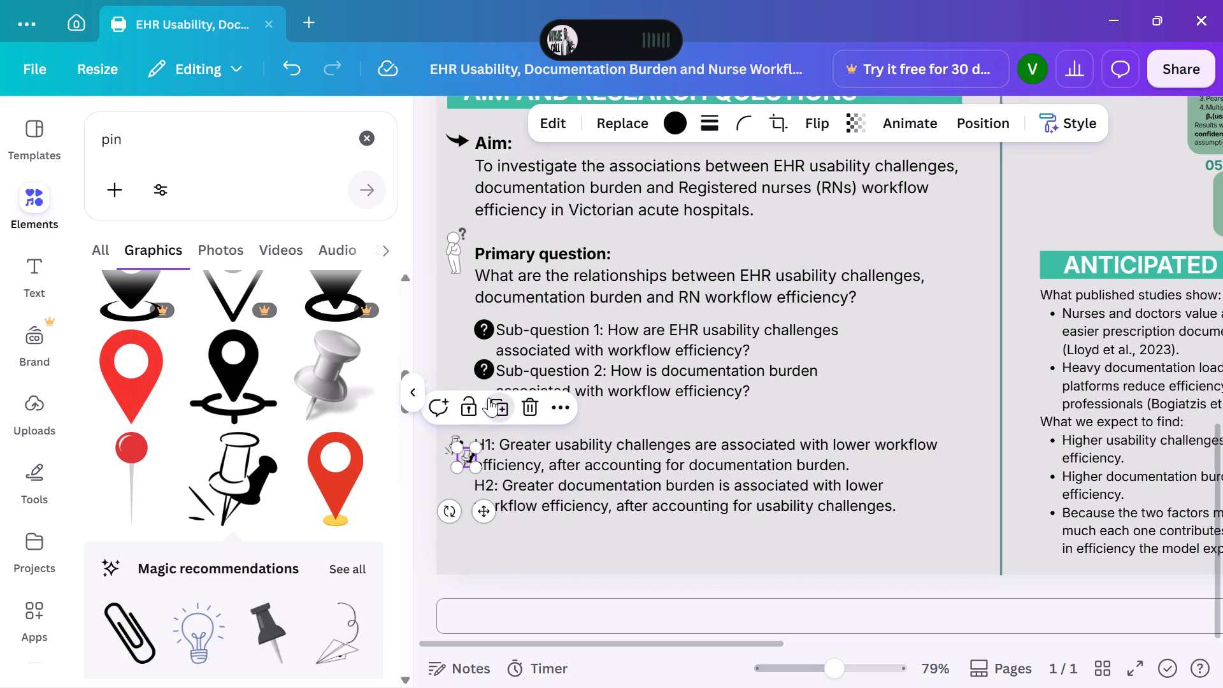
left_click_drag(467, 455, 448, 478)
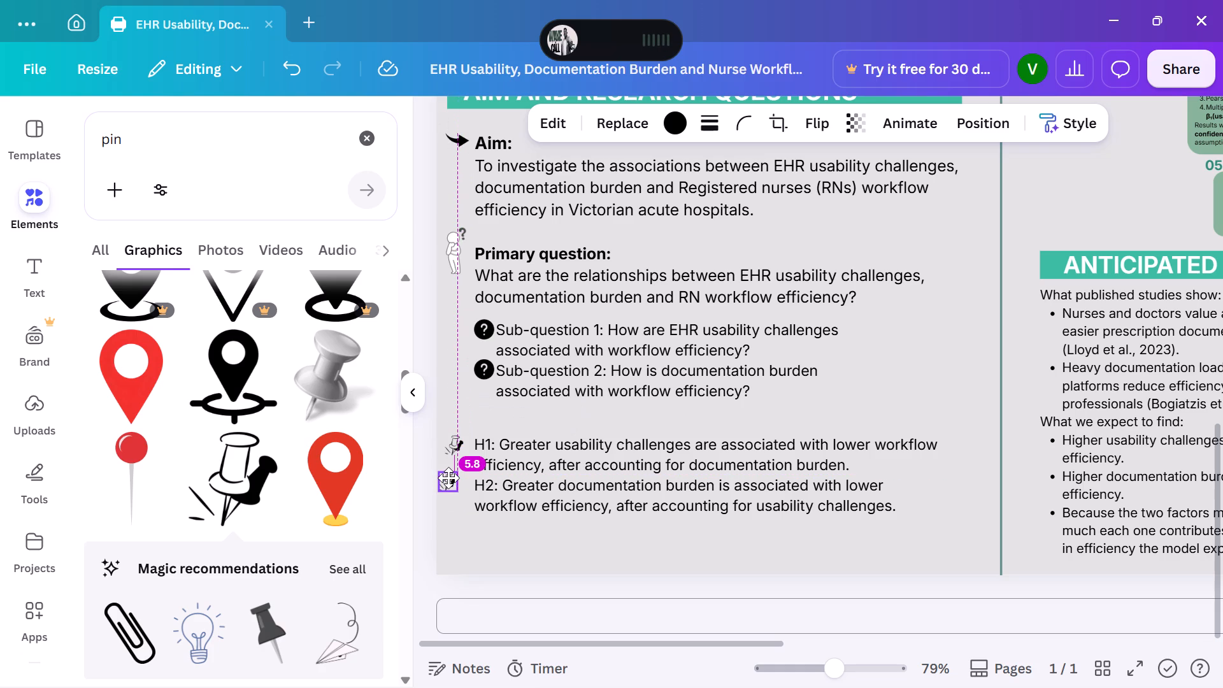
left_click_drag(448, 478, 454, 479)
left_click(530, 543)
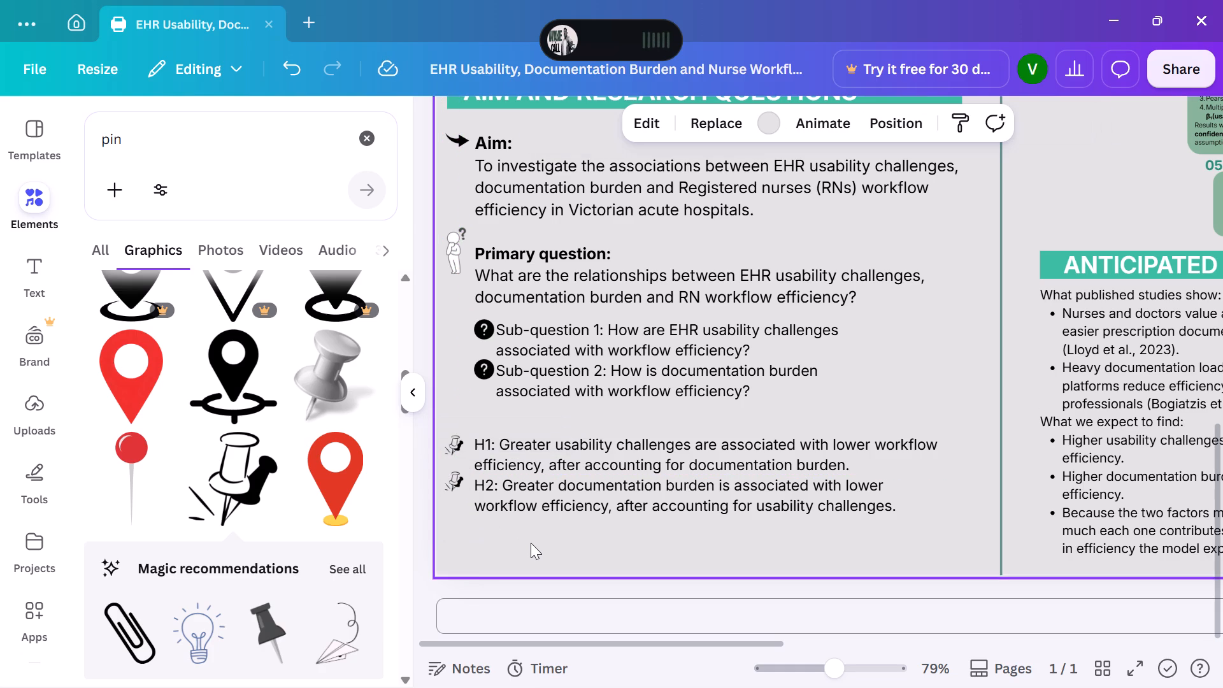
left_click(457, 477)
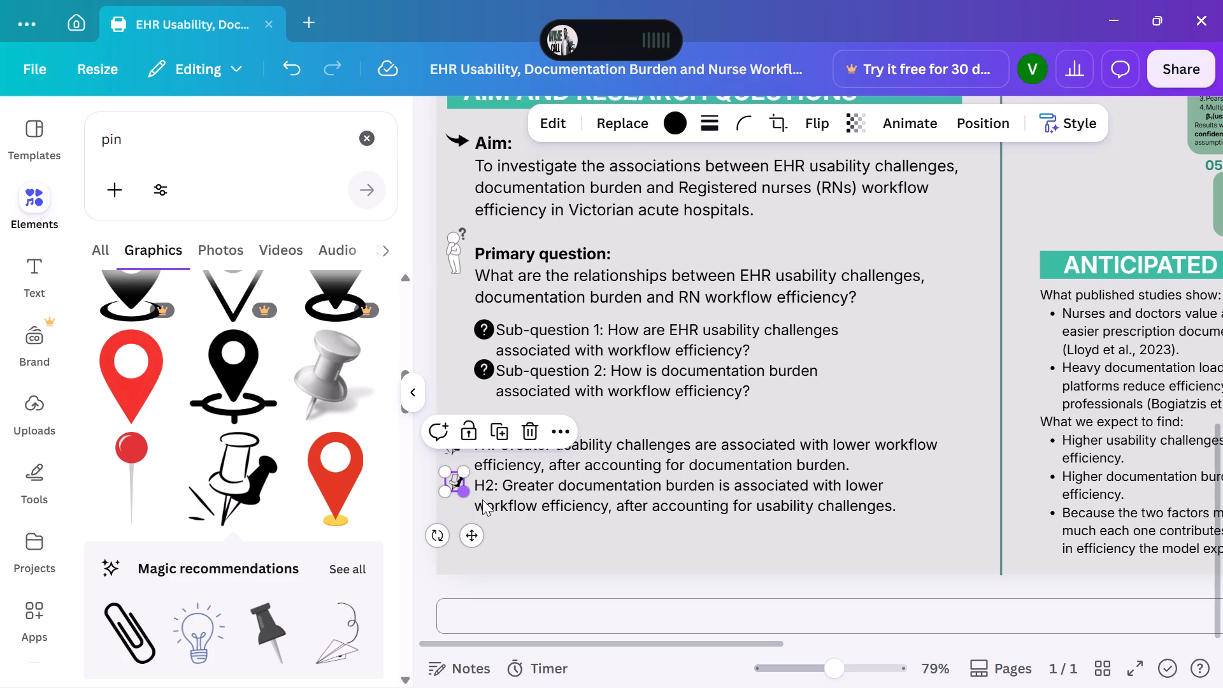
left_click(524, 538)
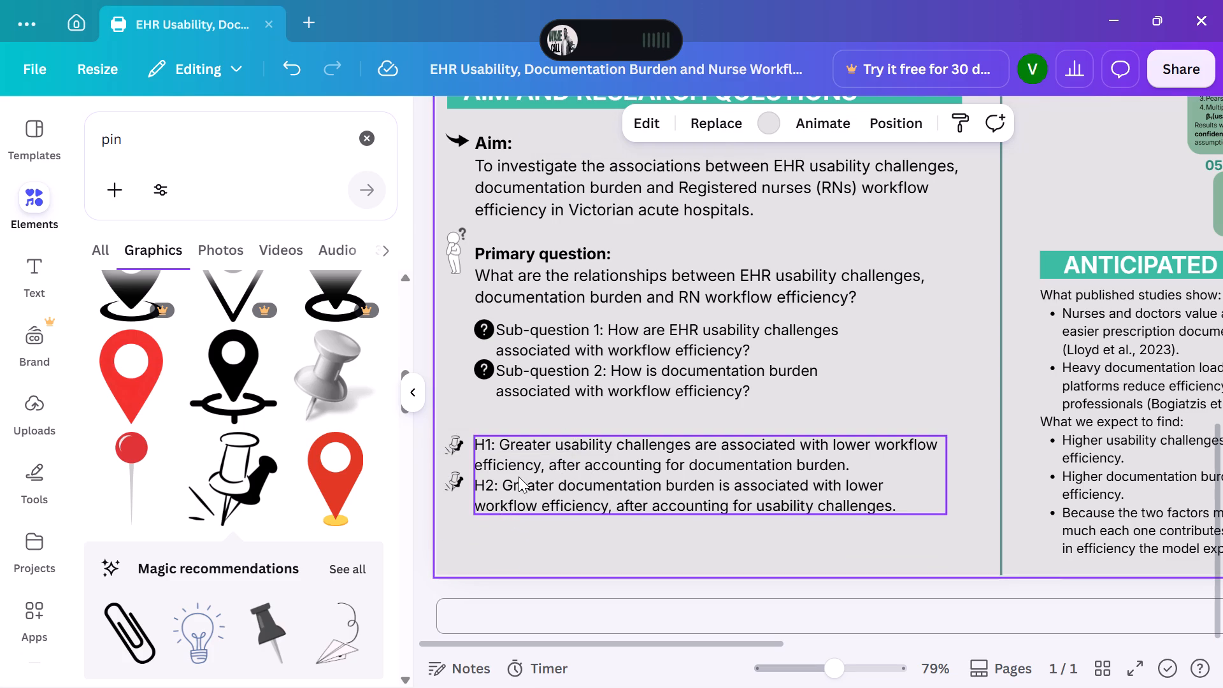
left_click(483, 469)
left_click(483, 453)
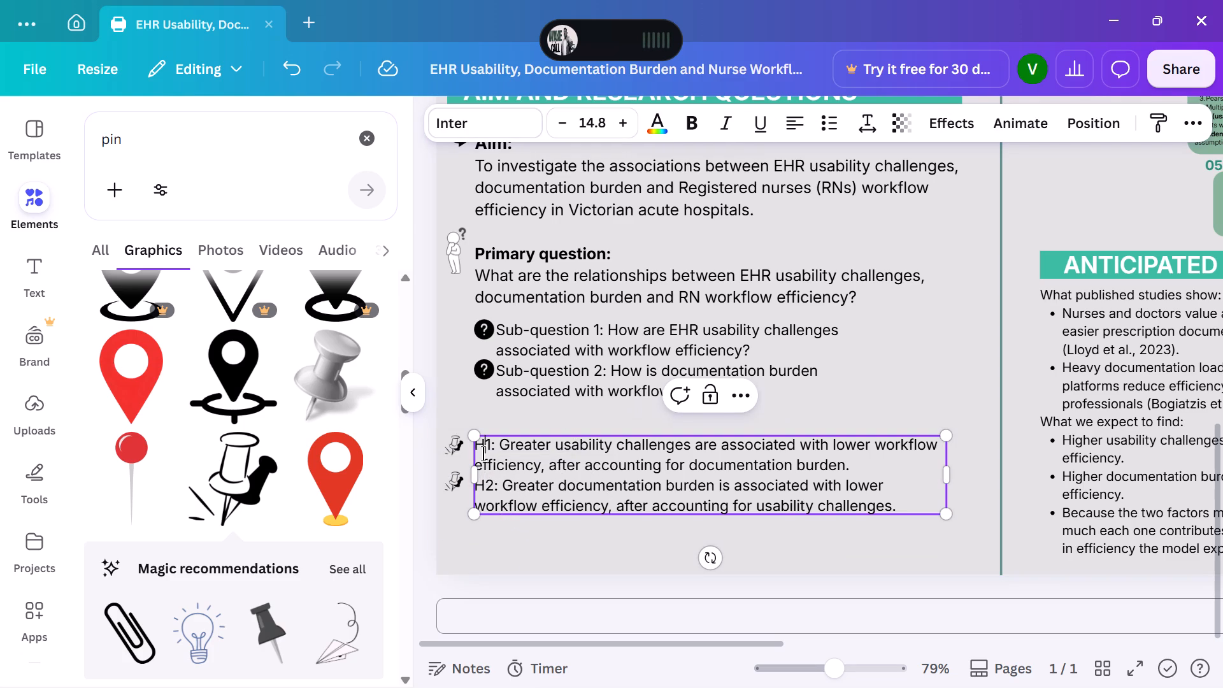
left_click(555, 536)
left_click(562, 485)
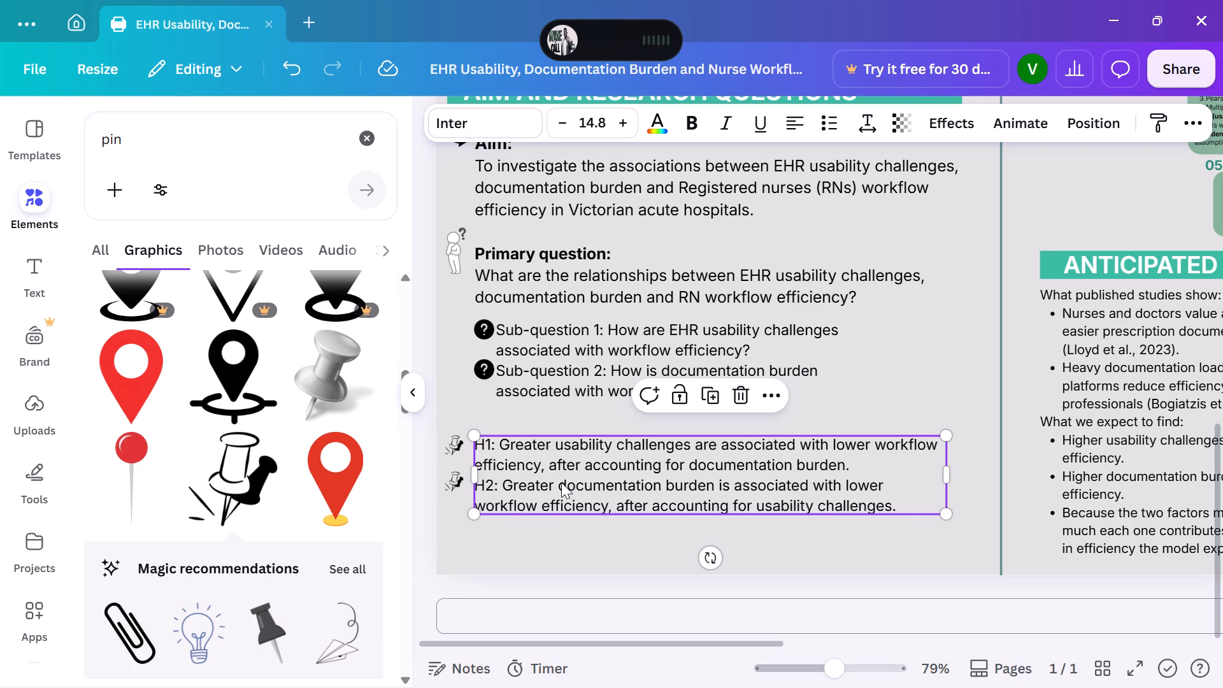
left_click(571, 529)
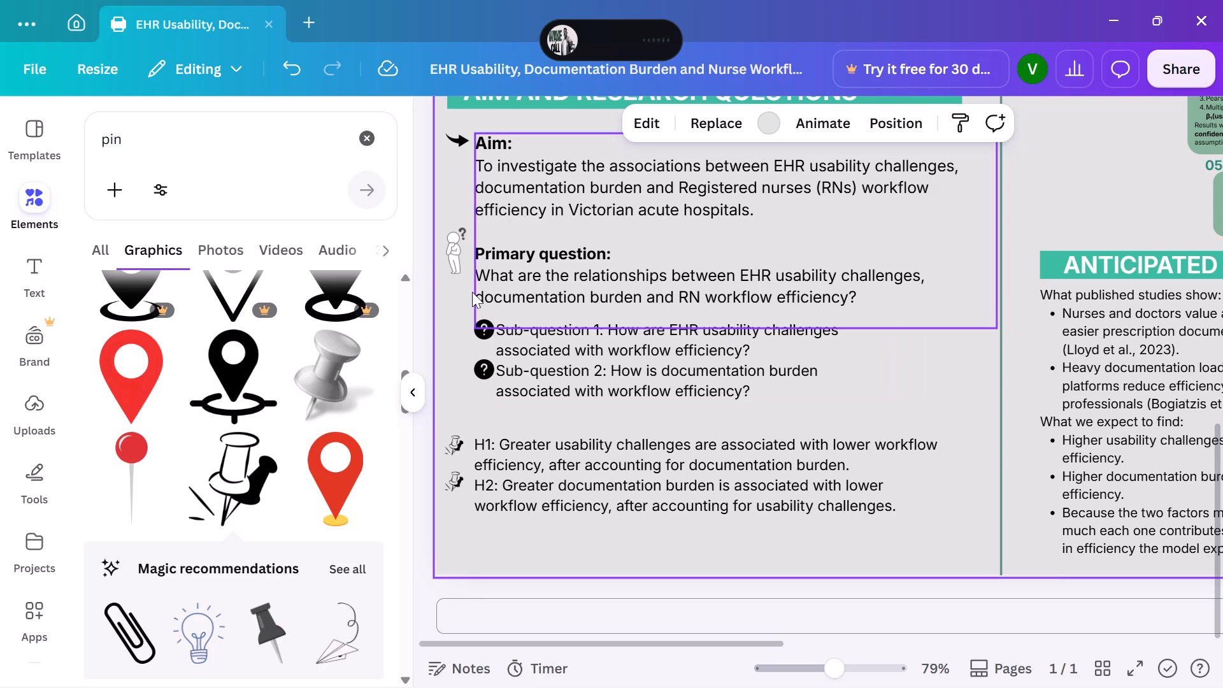
Search the graphics library for "rectangle".
double_click(213, 134)
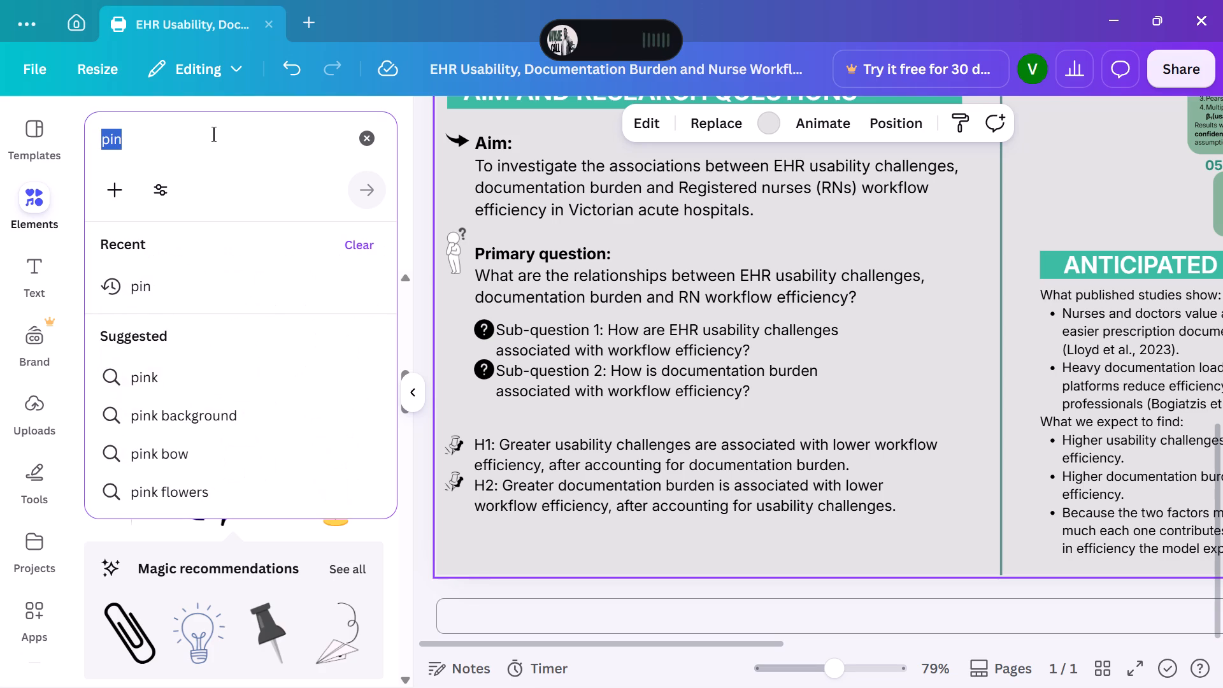
key("BackSpace")
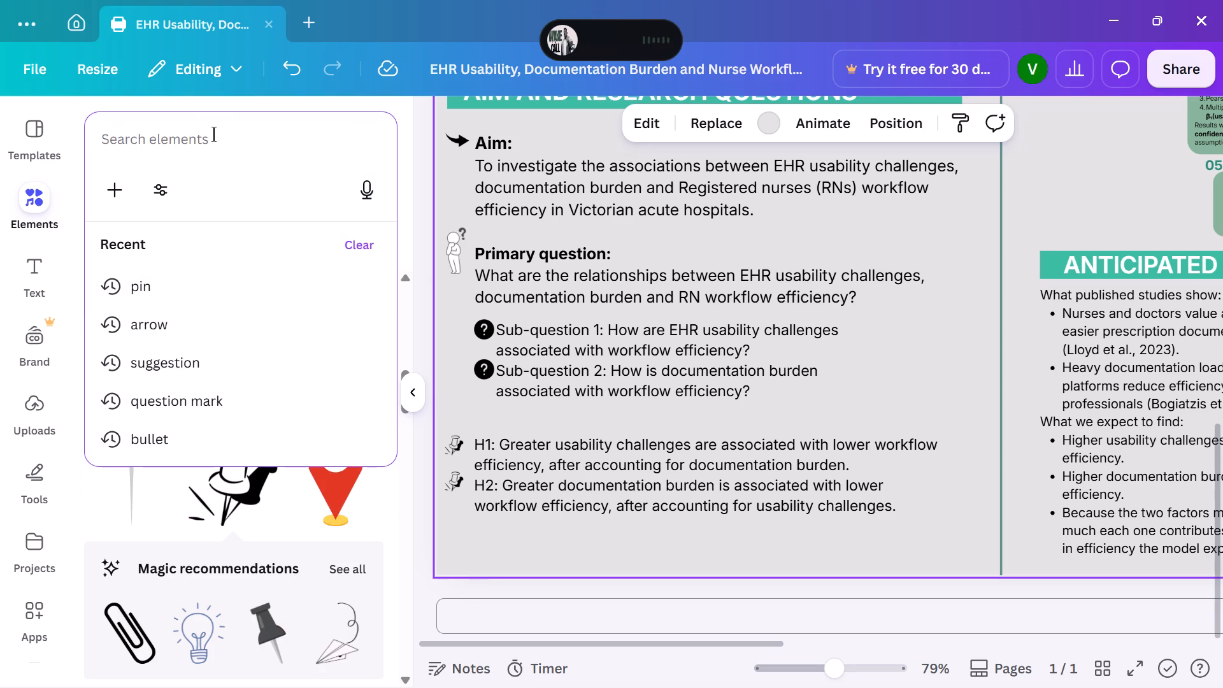
type("recta")
type("ngk")
key("BackSpace")
type("le")
key("Return")
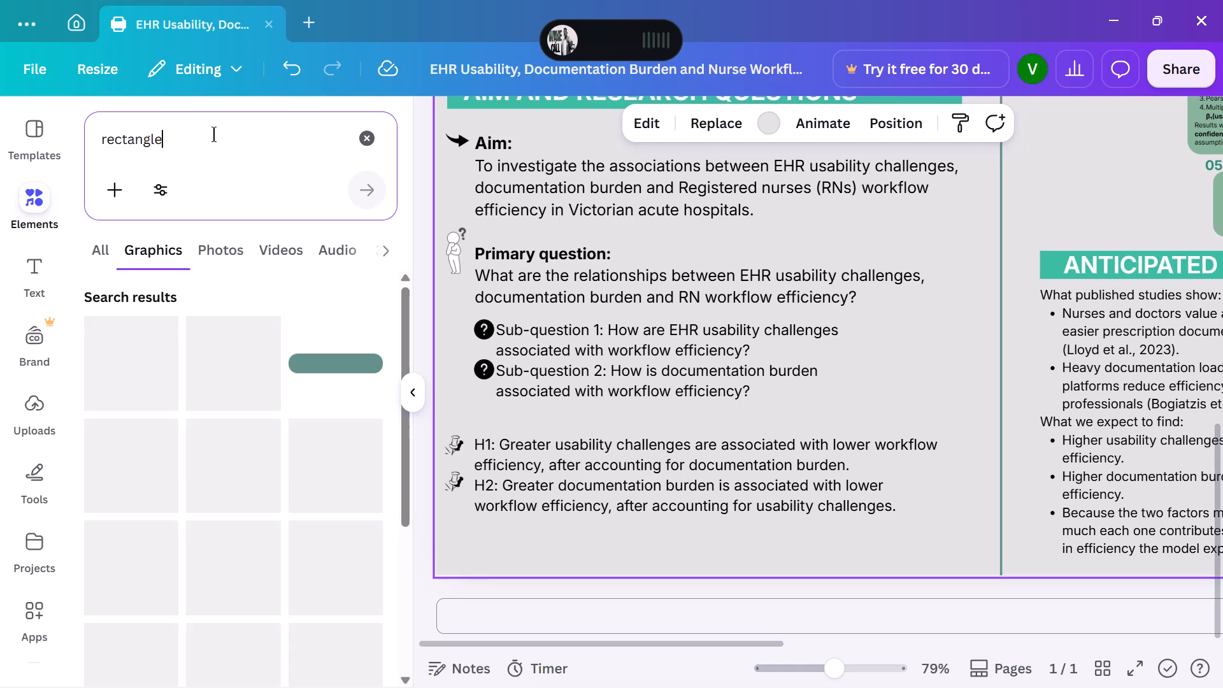
Add the light green watercolour brush-stroke graphic from the rectangle results to the poster.
scroll(193, 345, "down", 1)
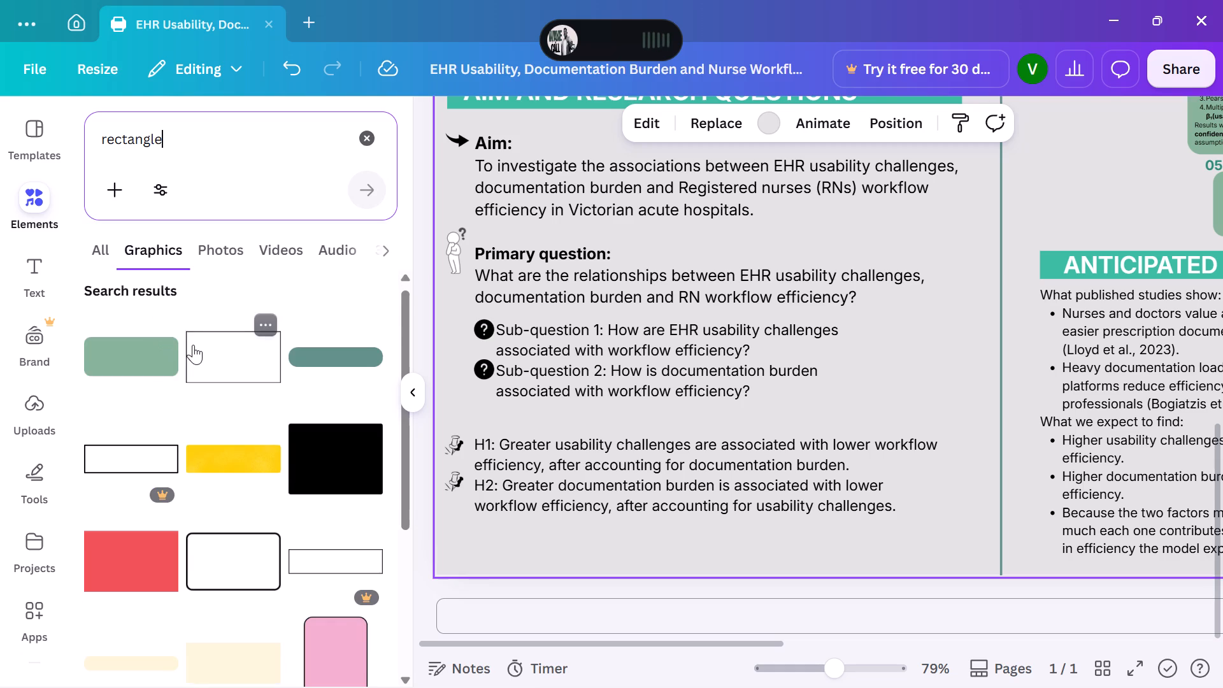
scroll(193, 345, "down", 3)
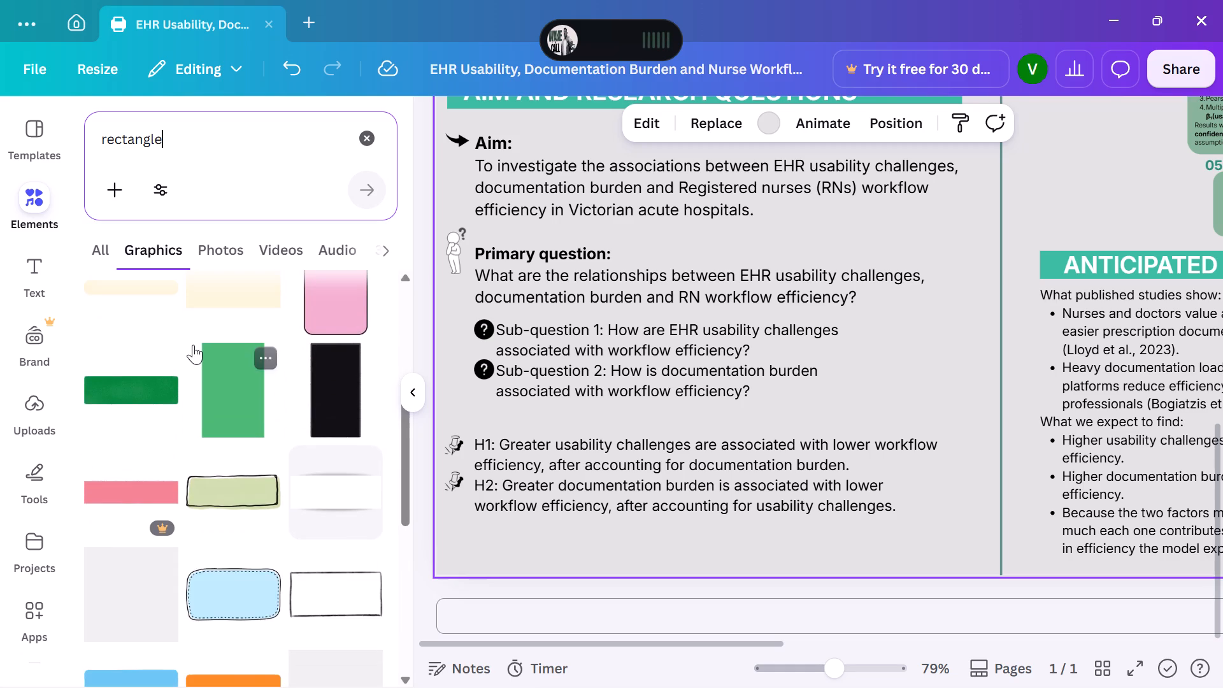
scroll(193, 345, "down", 4)
scroll(193, 345, "up", 8)
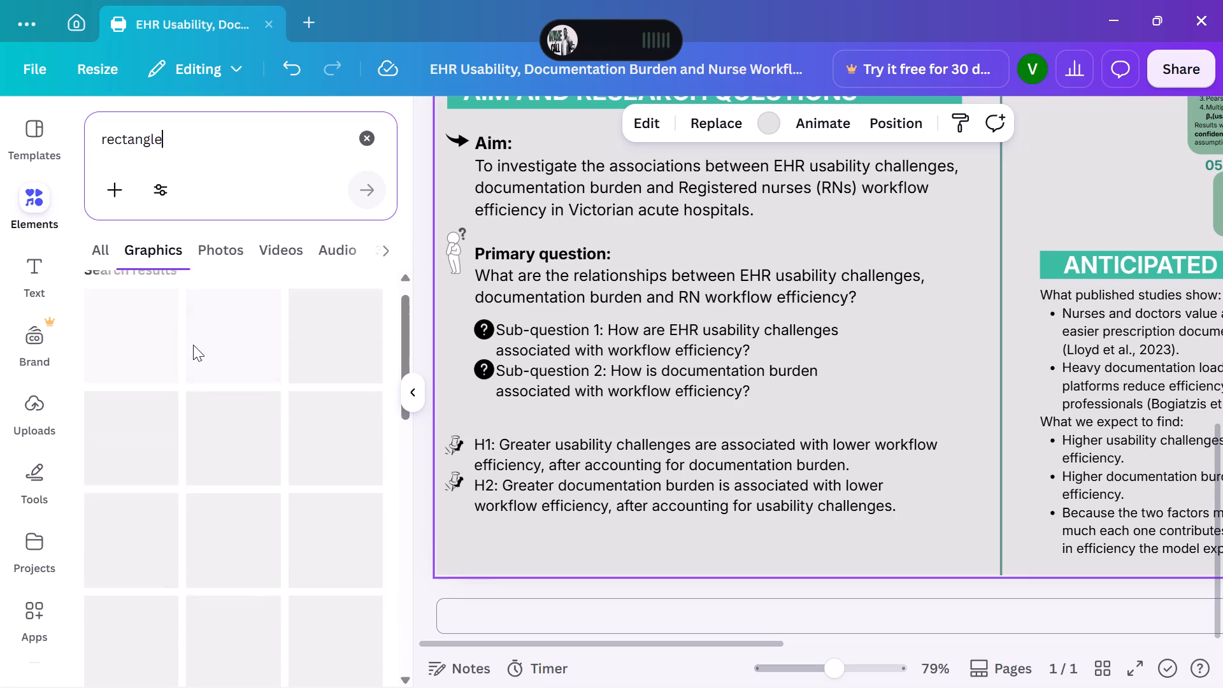
scroll(193, 345, "down", 5)
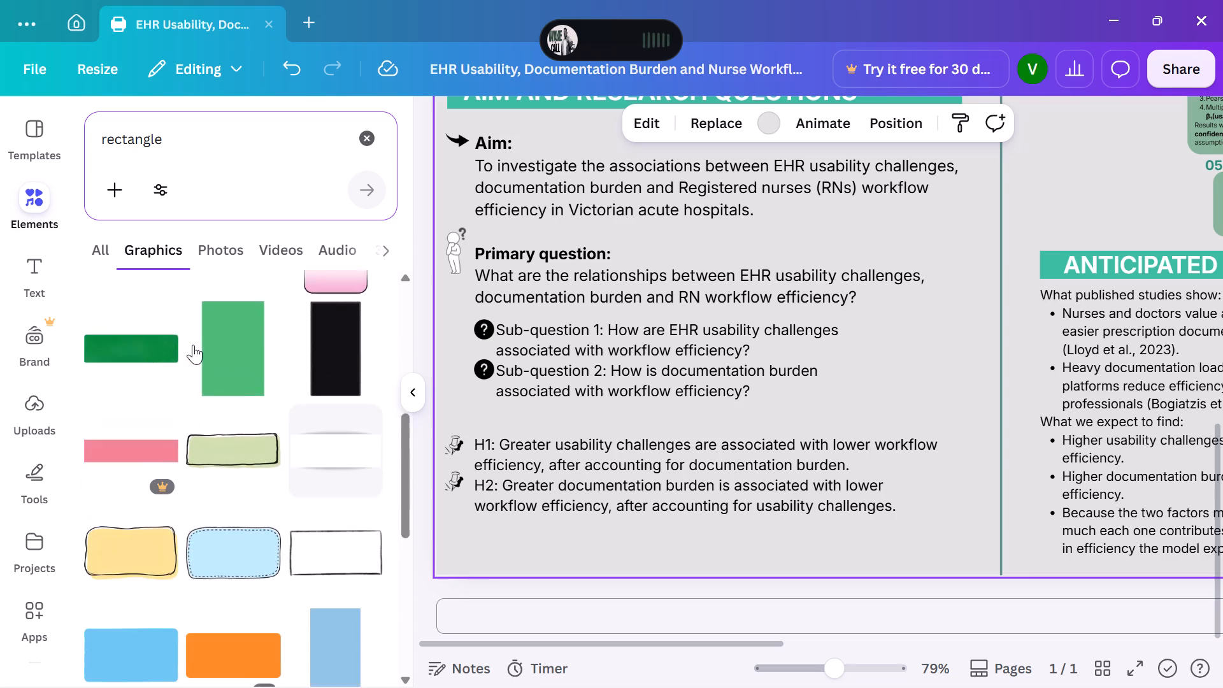
scroll(193, 345, "down", 3)
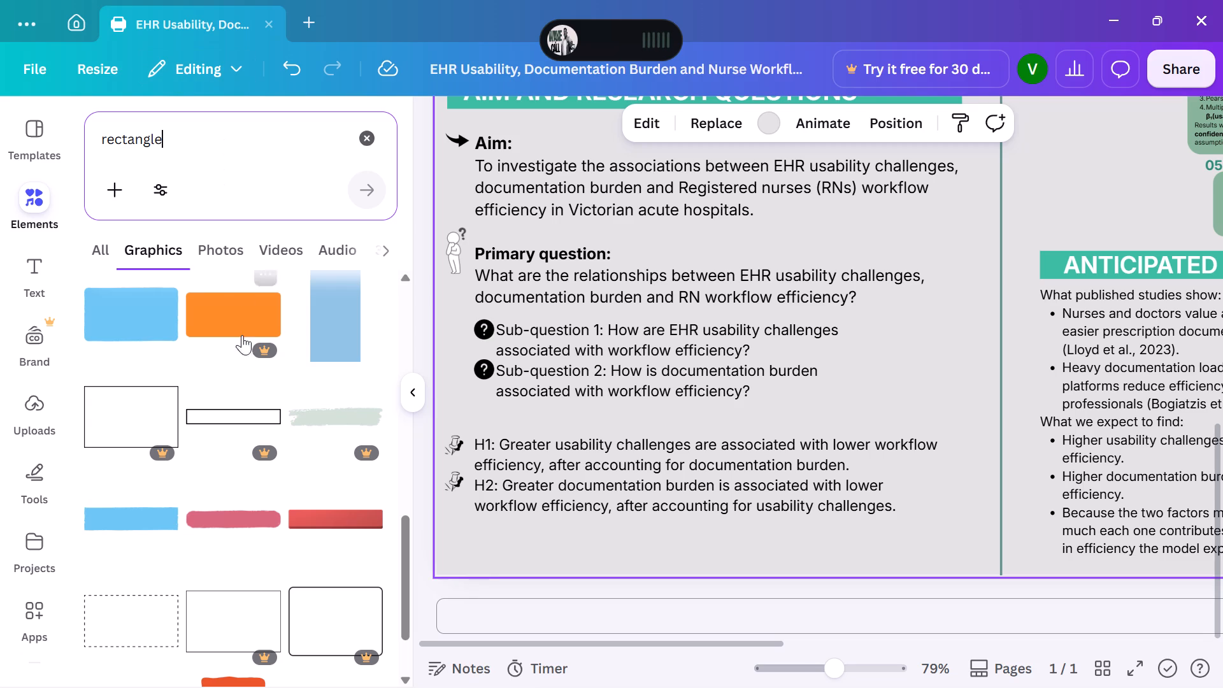
scroll(254, 353, "down", 3)
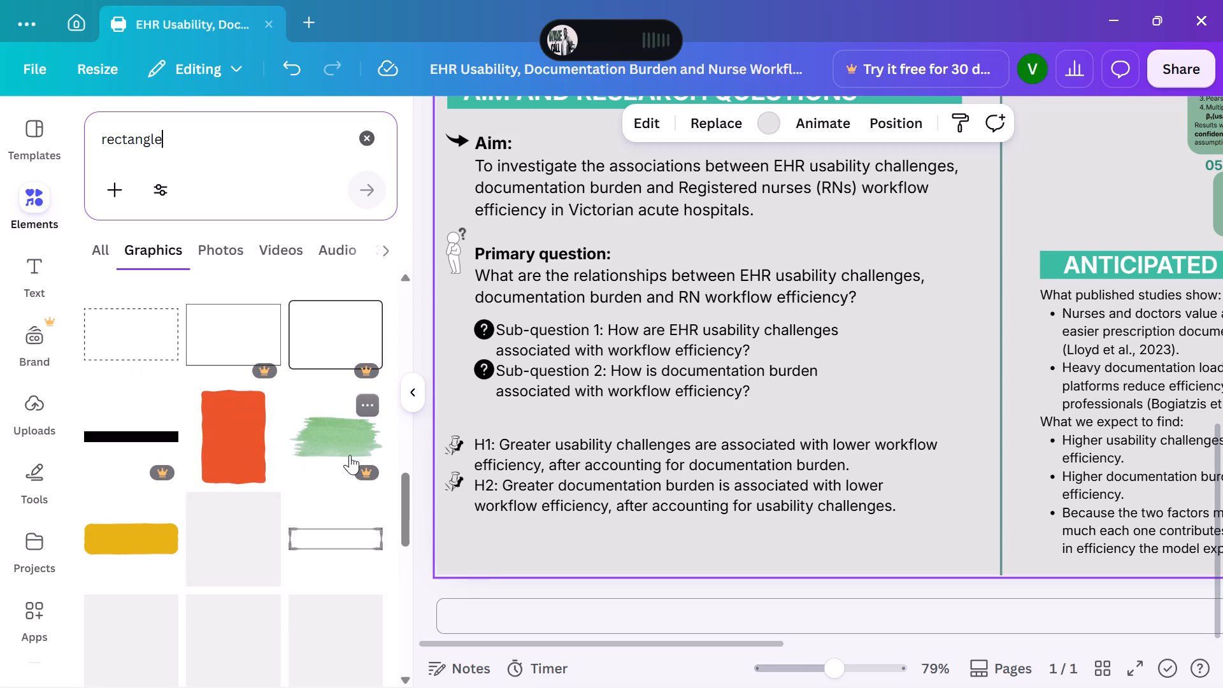
left_click(350, 447)
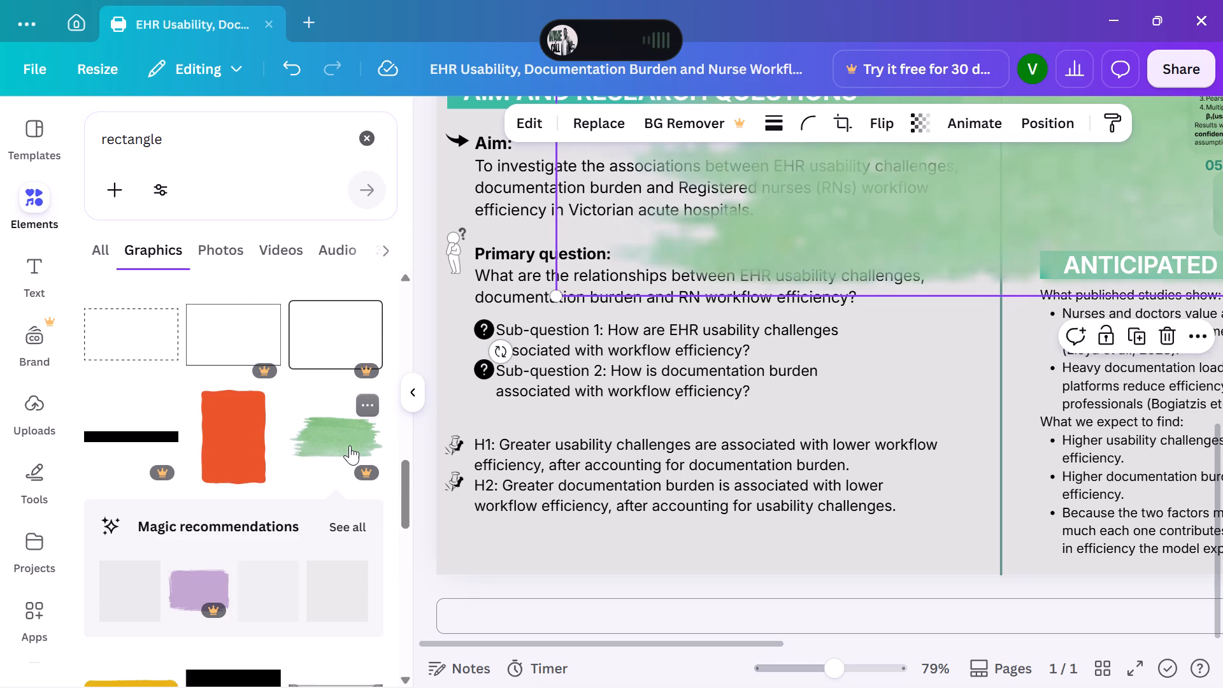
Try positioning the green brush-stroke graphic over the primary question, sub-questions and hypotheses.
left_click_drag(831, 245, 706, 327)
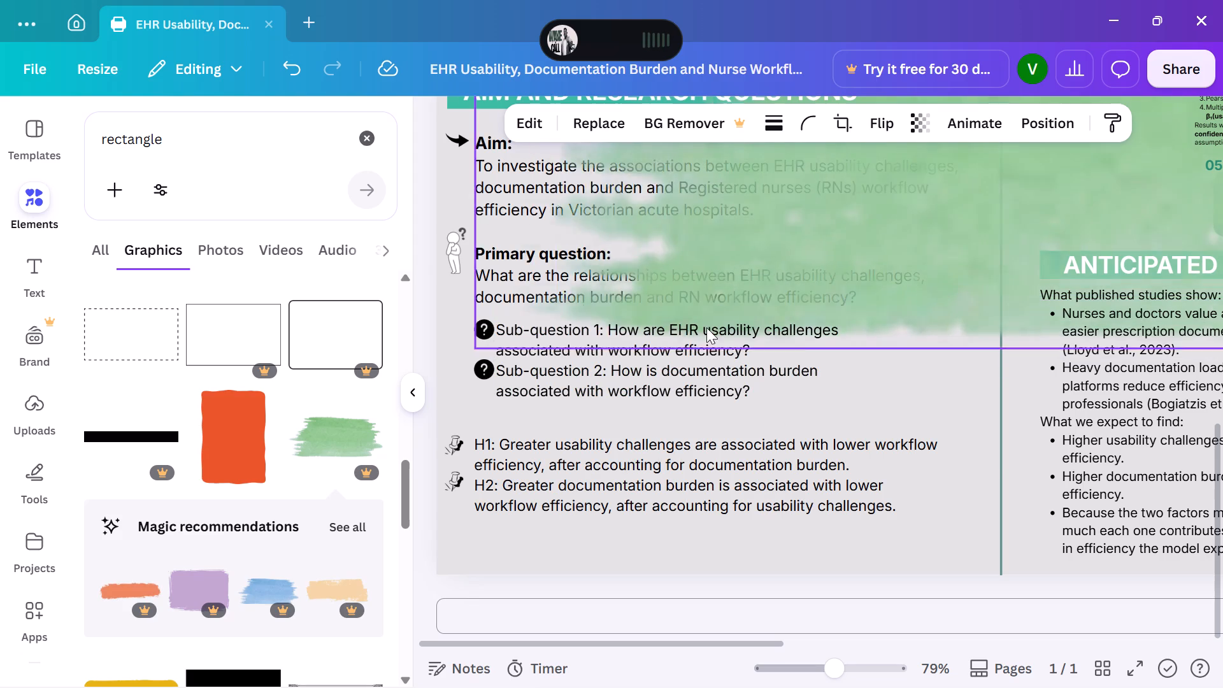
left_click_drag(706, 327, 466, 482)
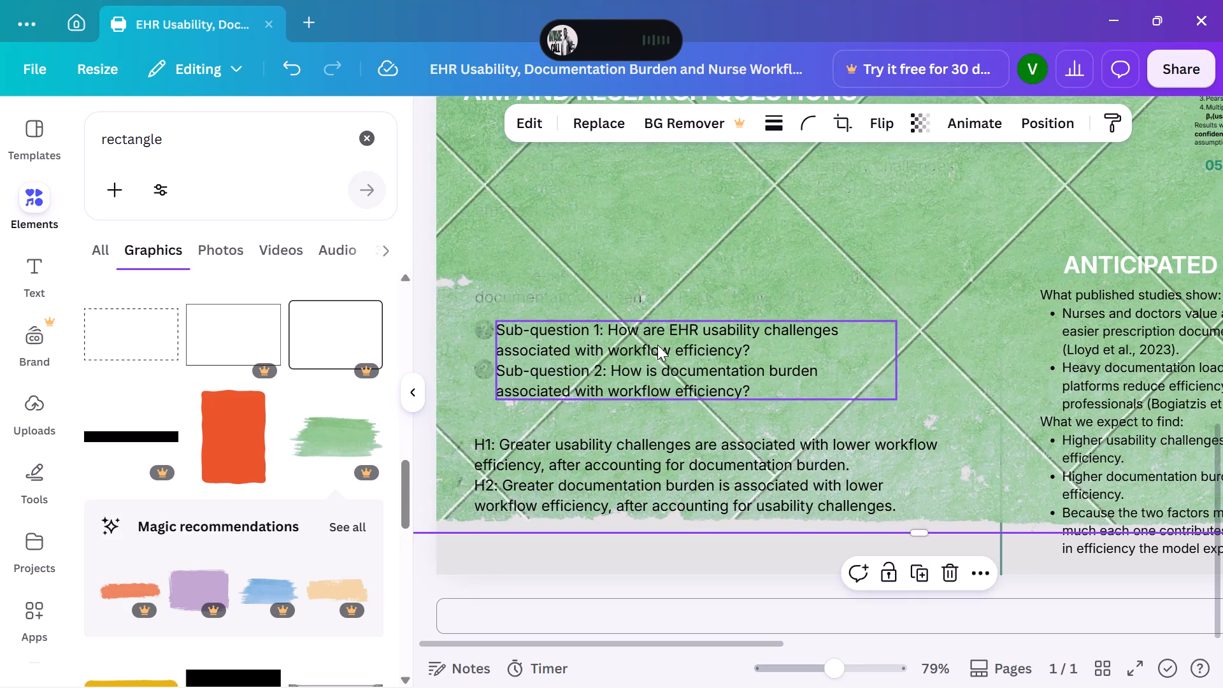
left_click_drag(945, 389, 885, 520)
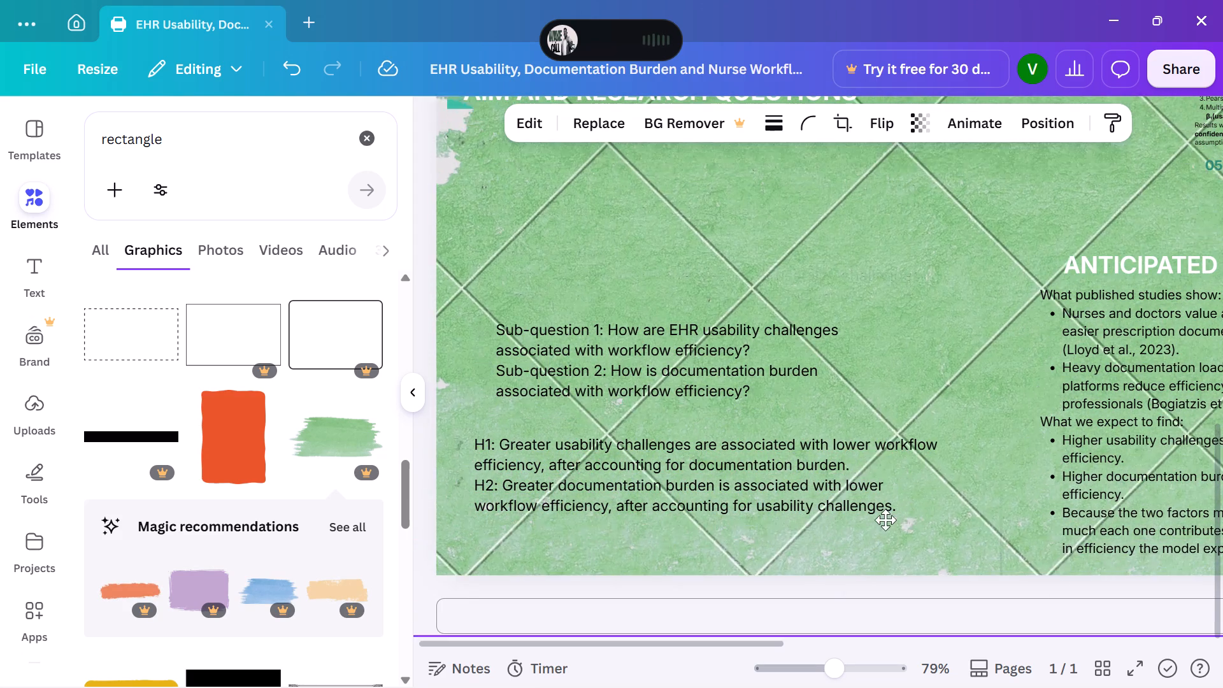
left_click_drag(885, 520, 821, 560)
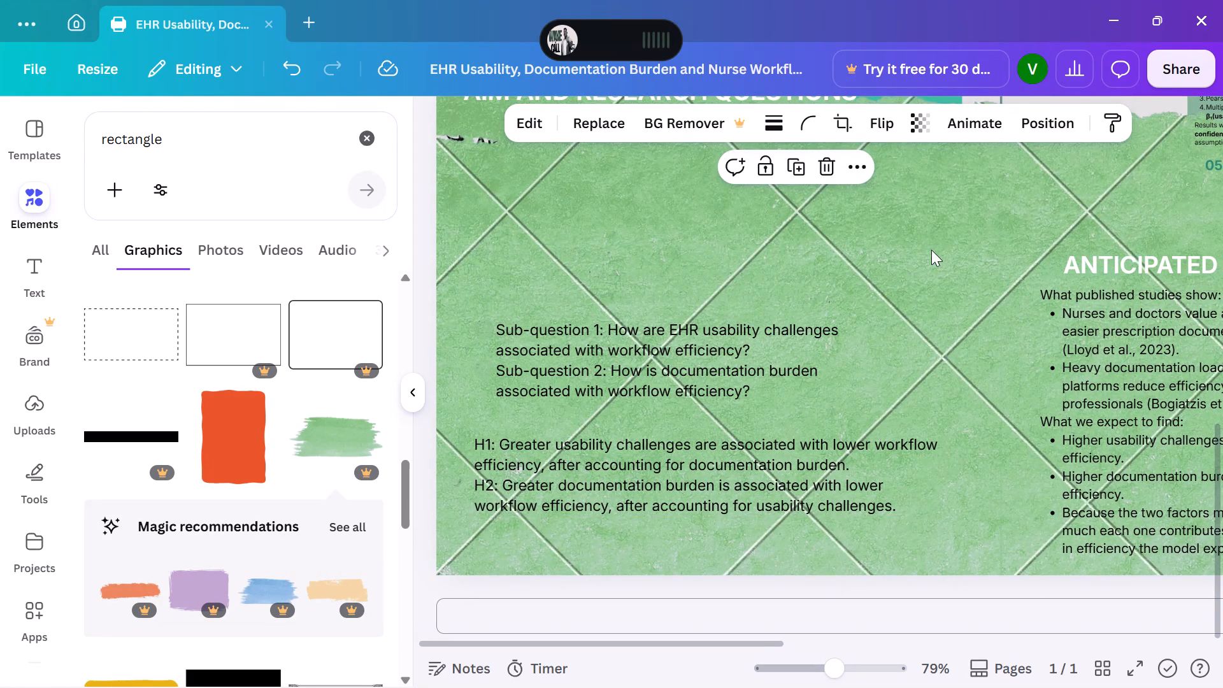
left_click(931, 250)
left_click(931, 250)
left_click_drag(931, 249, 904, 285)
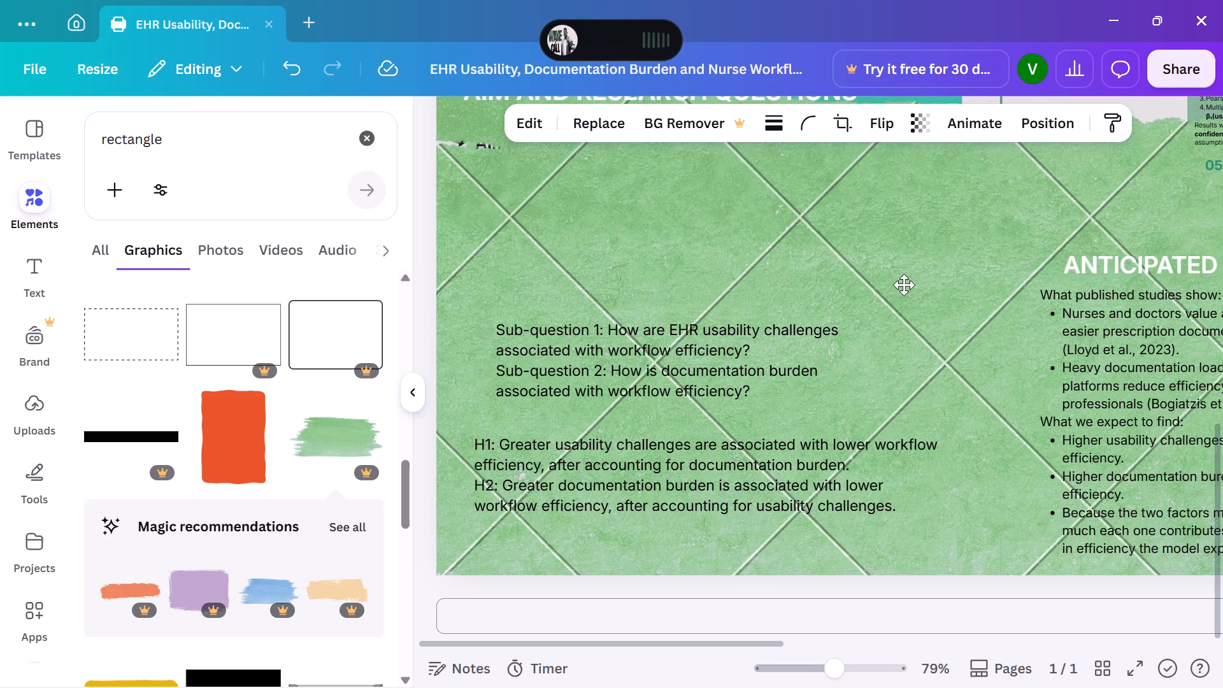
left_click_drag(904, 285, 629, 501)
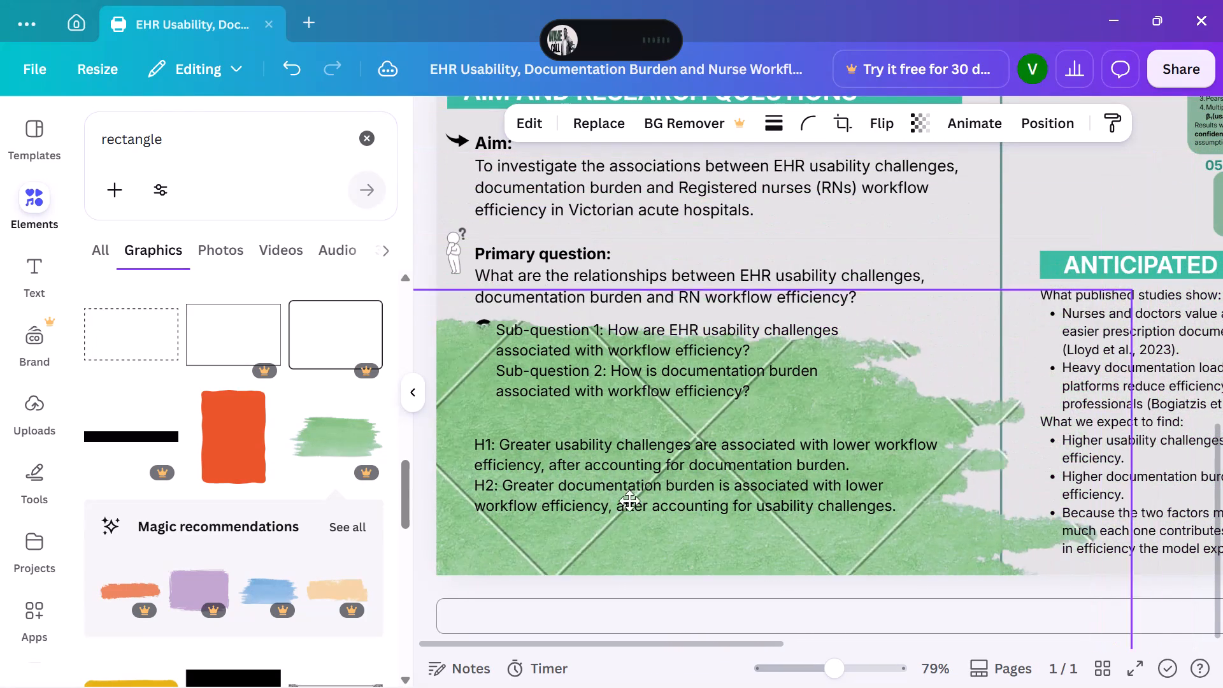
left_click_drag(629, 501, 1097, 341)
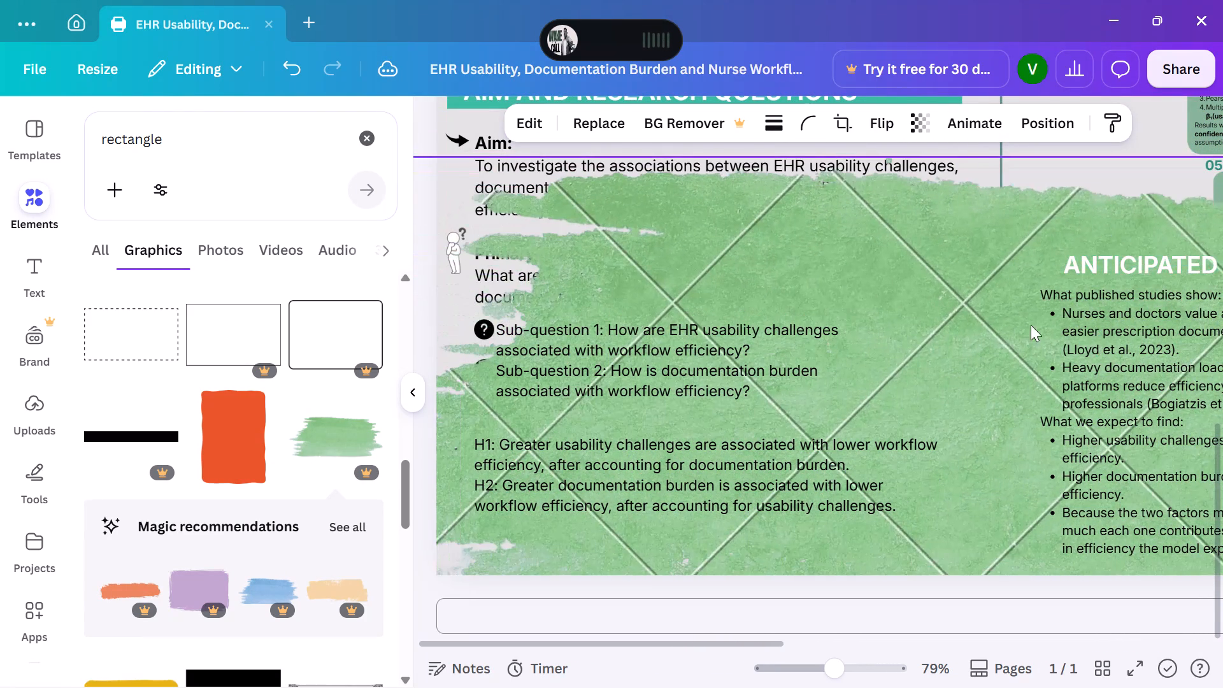
Delete the green brush-stroke graphic from the poster.
left_click(504, 199)
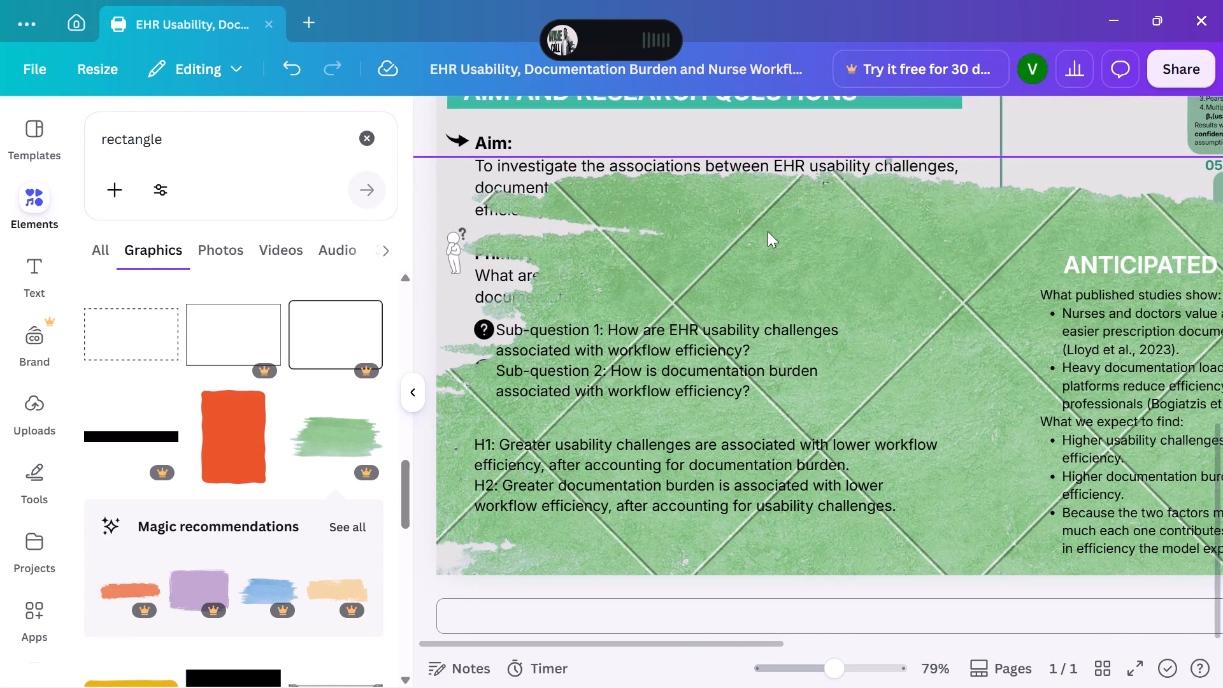
left_click(766, 231)
left_click(987, 190)
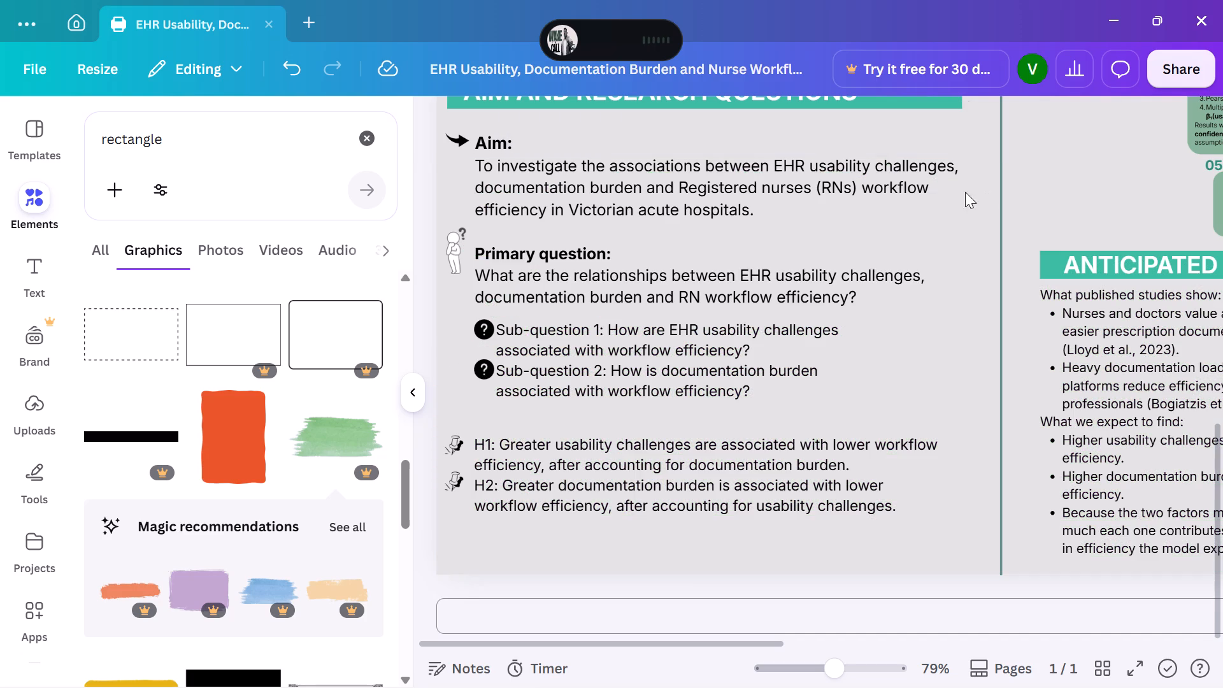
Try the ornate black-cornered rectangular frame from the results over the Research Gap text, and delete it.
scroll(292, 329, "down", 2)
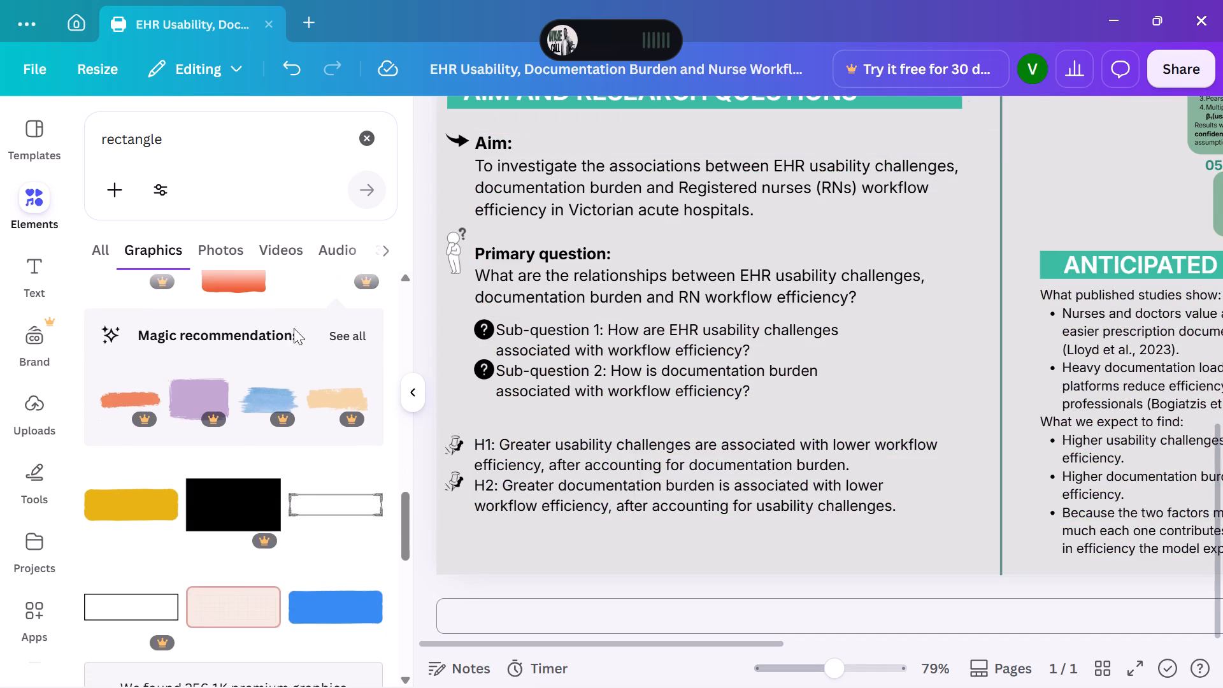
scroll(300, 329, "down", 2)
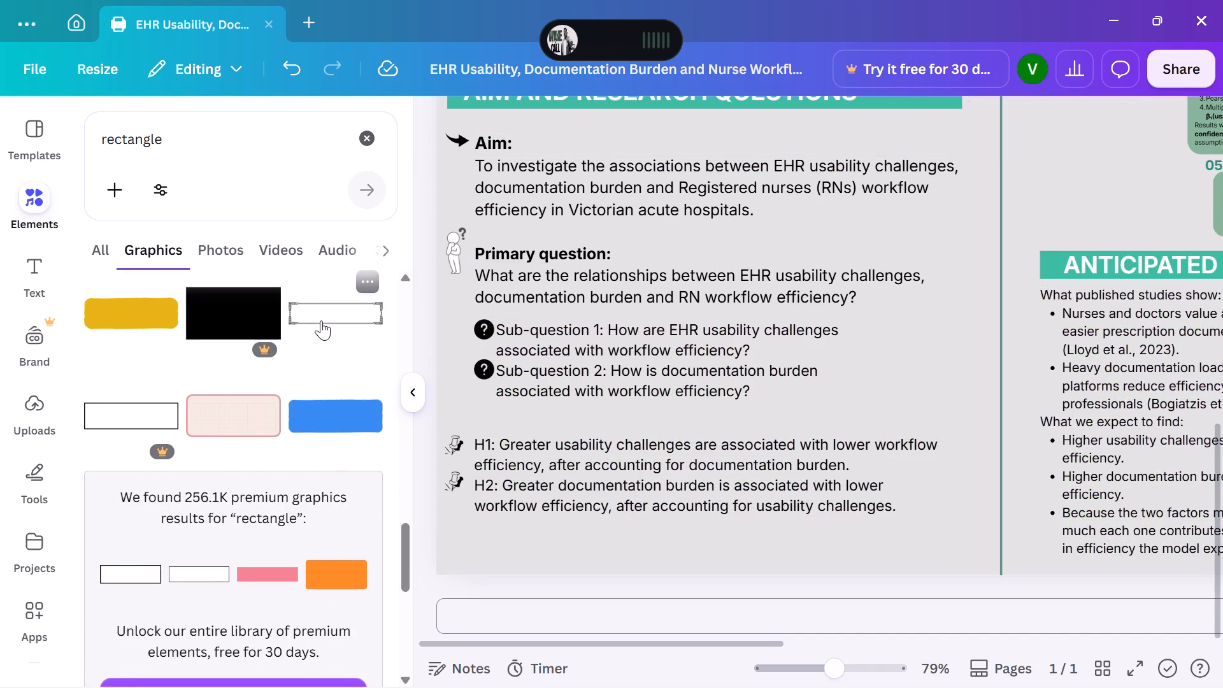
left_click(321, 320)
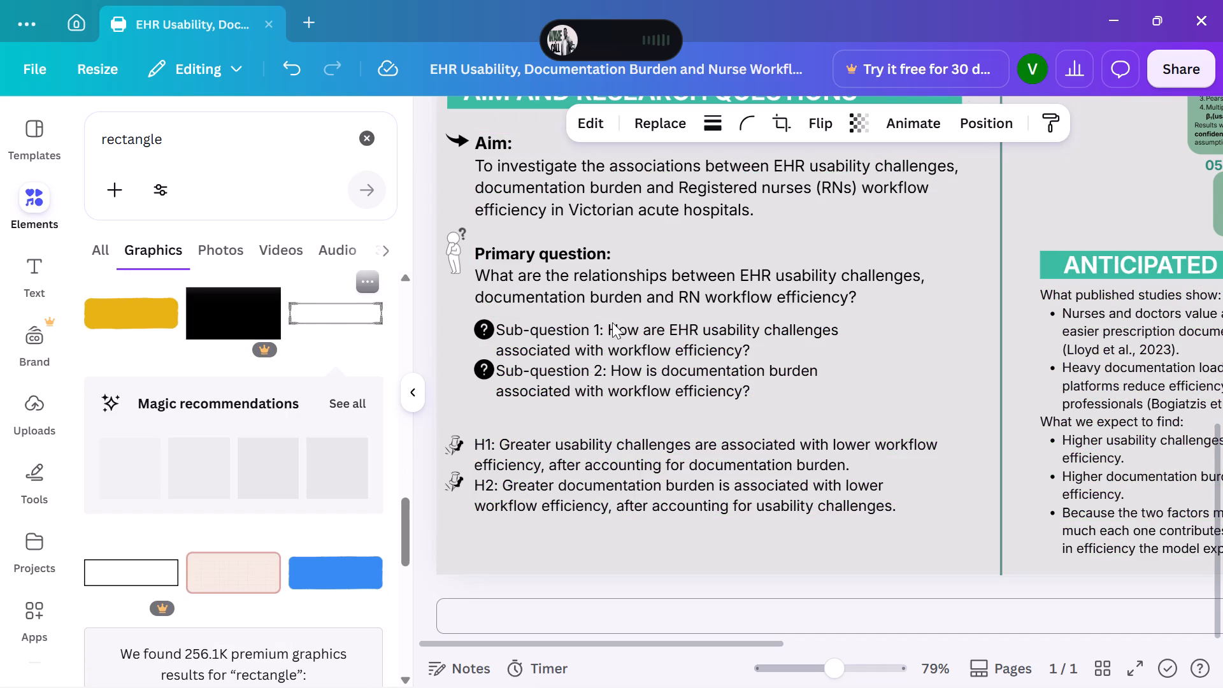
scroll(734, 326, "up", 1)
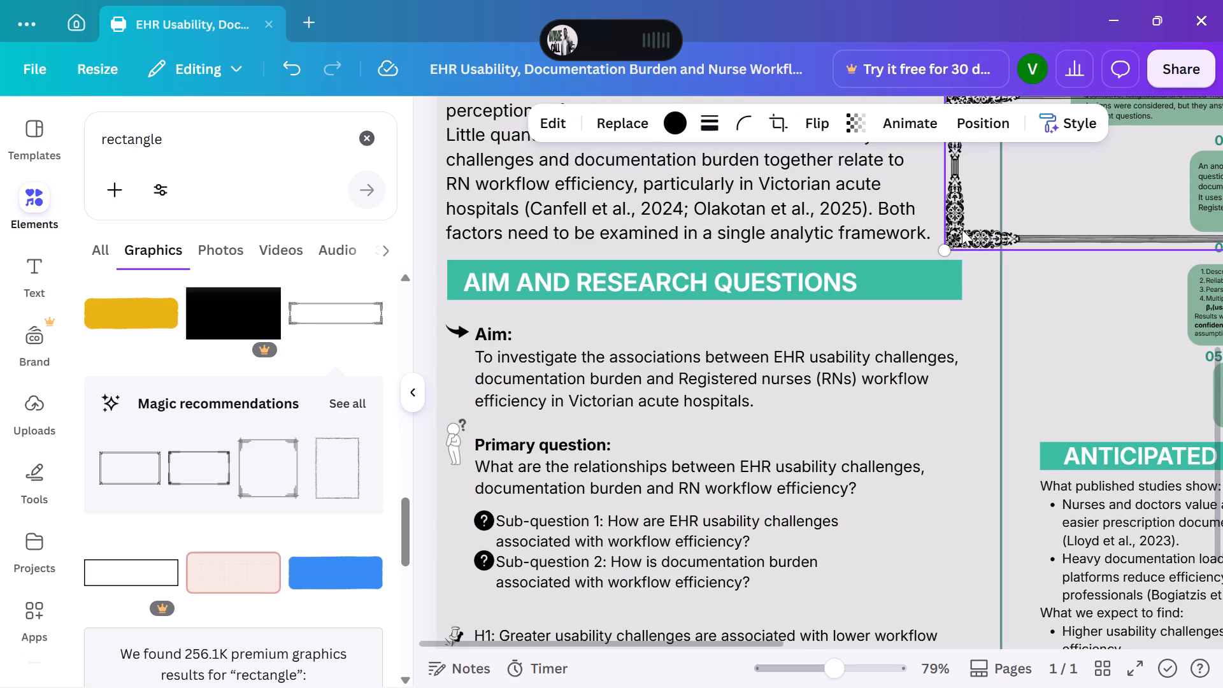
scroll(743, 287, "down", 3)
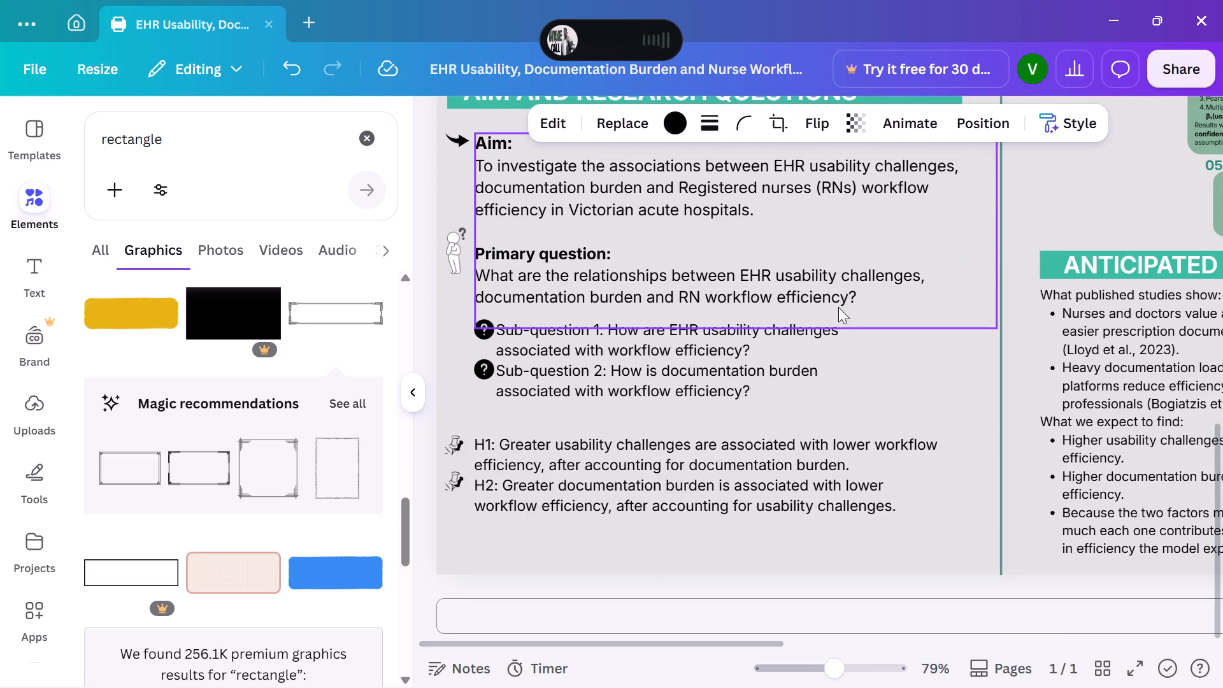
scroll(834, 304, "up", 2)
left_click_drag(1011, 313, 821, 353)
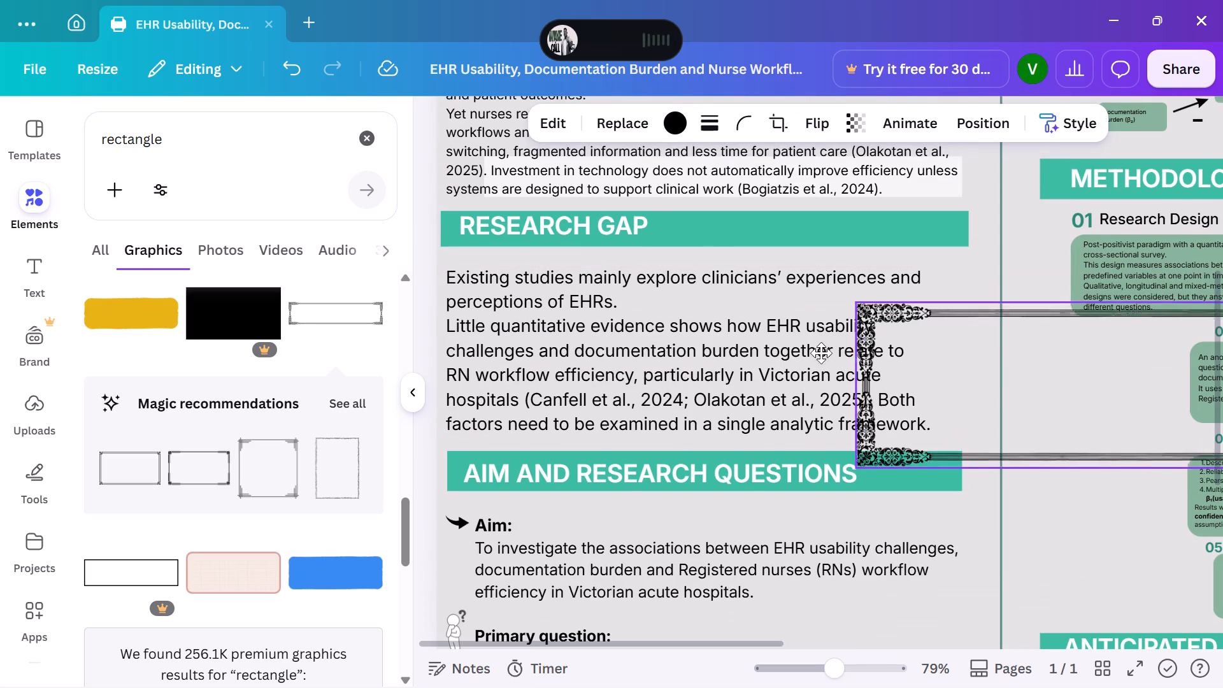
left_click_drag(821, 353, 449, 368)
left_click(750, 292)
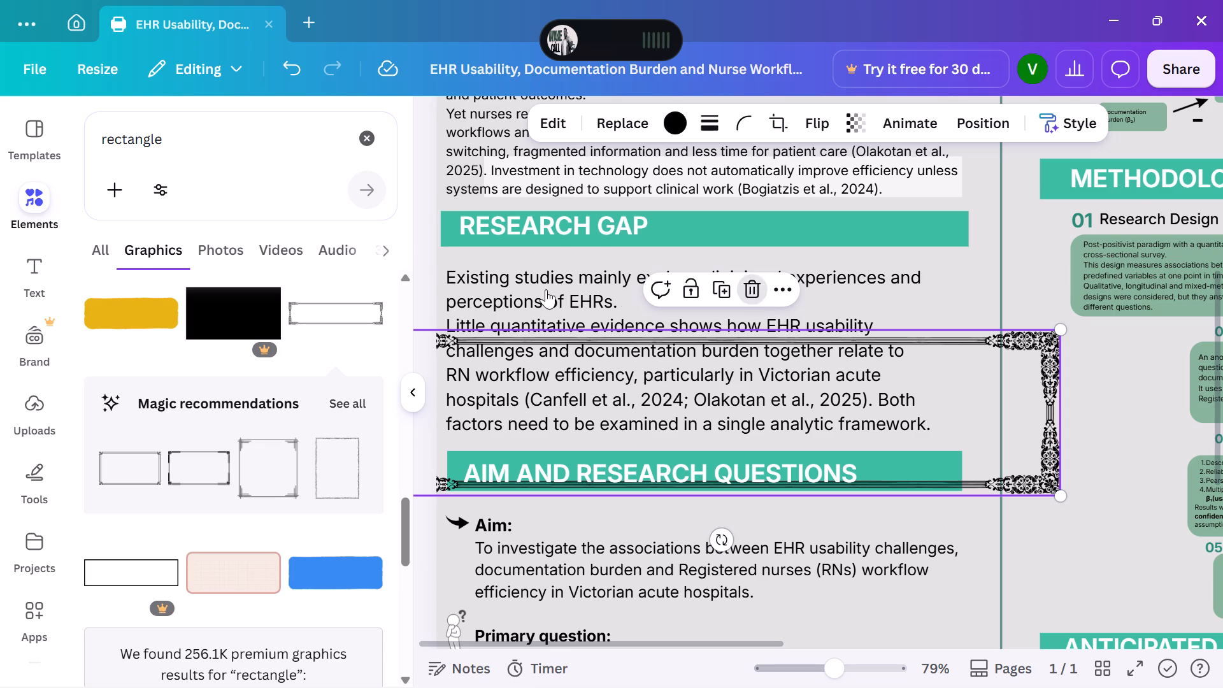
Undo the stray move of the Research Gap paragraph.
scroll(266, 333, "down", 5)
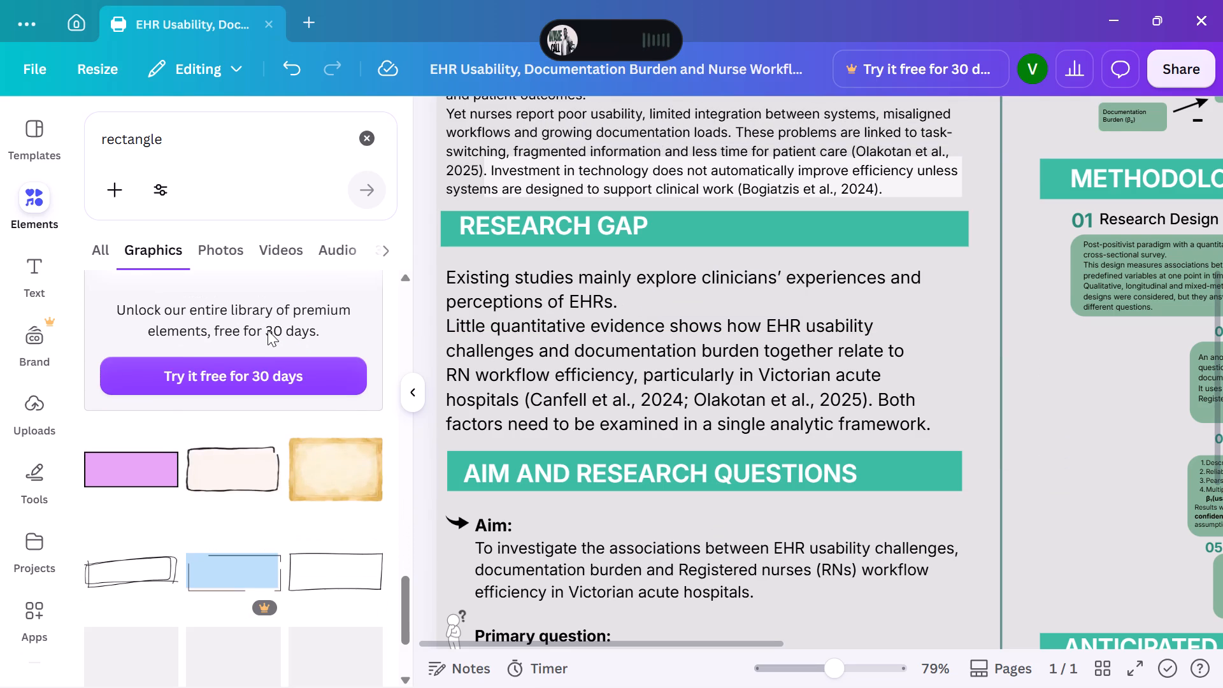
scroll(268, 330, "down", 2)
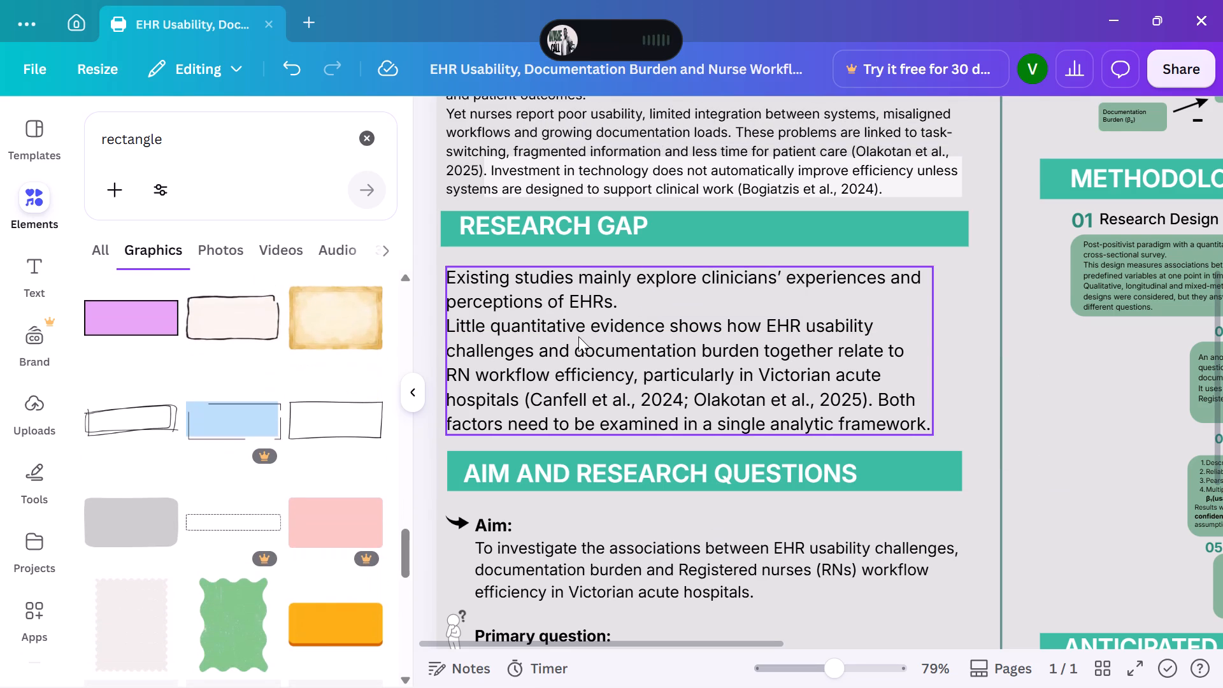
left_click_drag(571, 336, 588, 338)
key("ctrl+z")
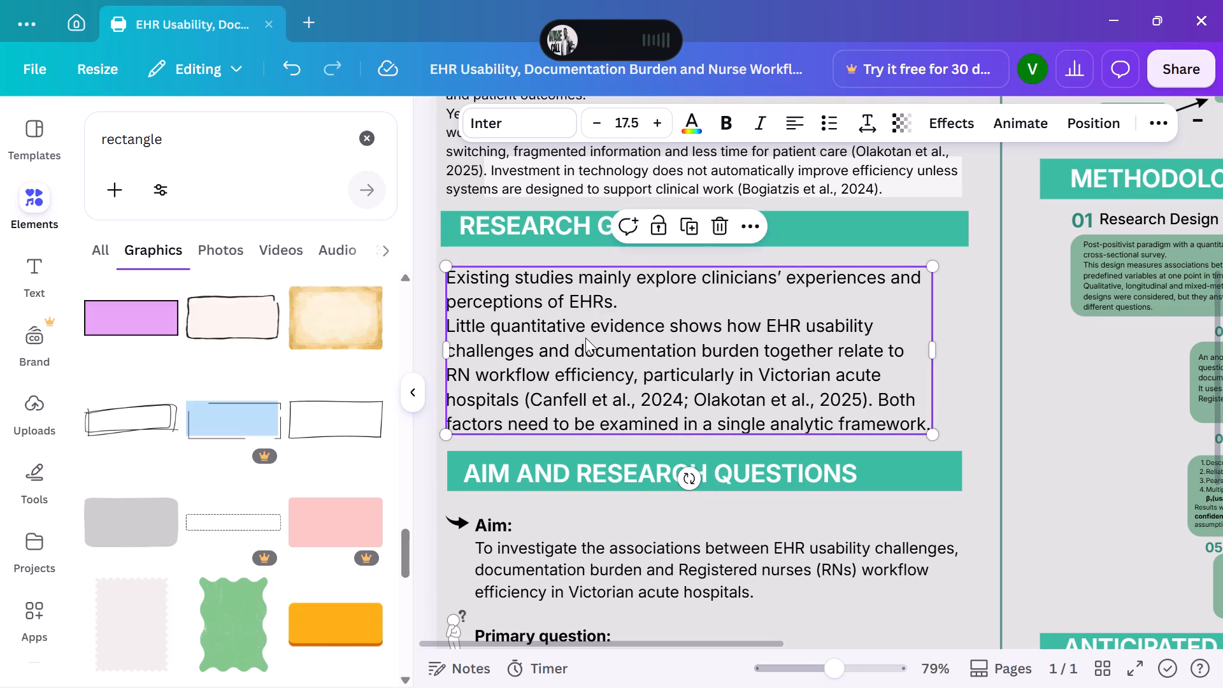
Add the pale green rounded rectangle with leafy, speckled corners from the rectangle graphics results to the poster.
scroll(771, 301, "down", 6)
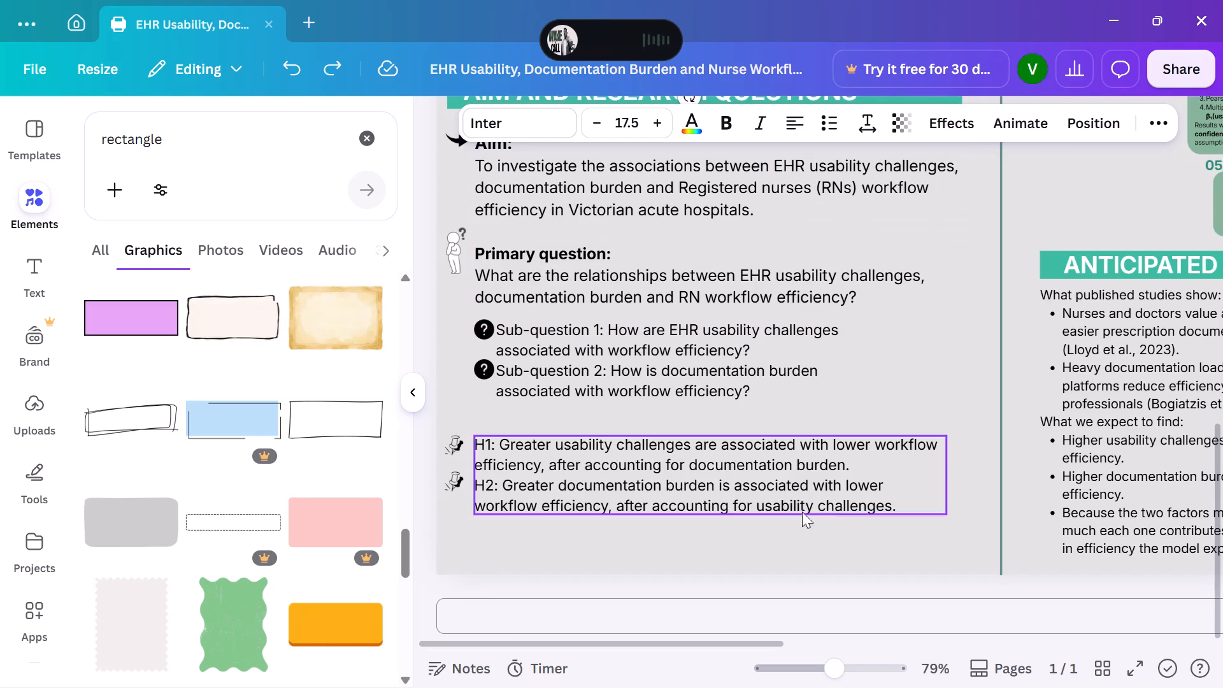
left_click(611, 530)
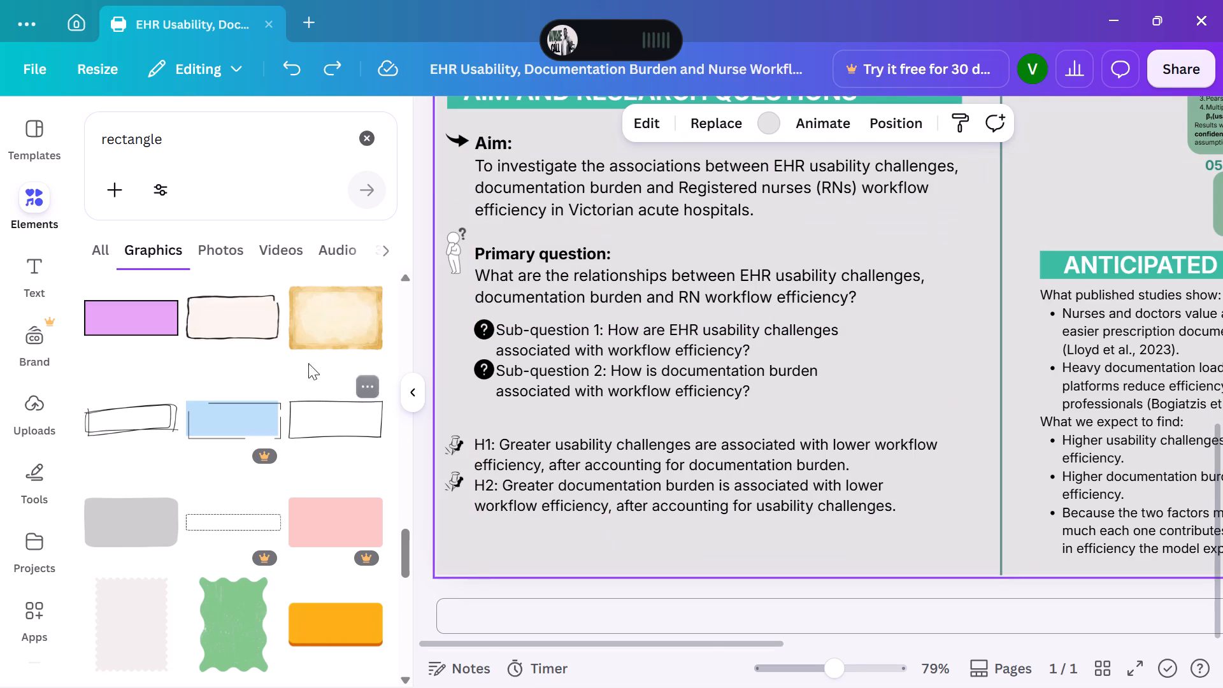
scroll(279, 344, "down", 4)
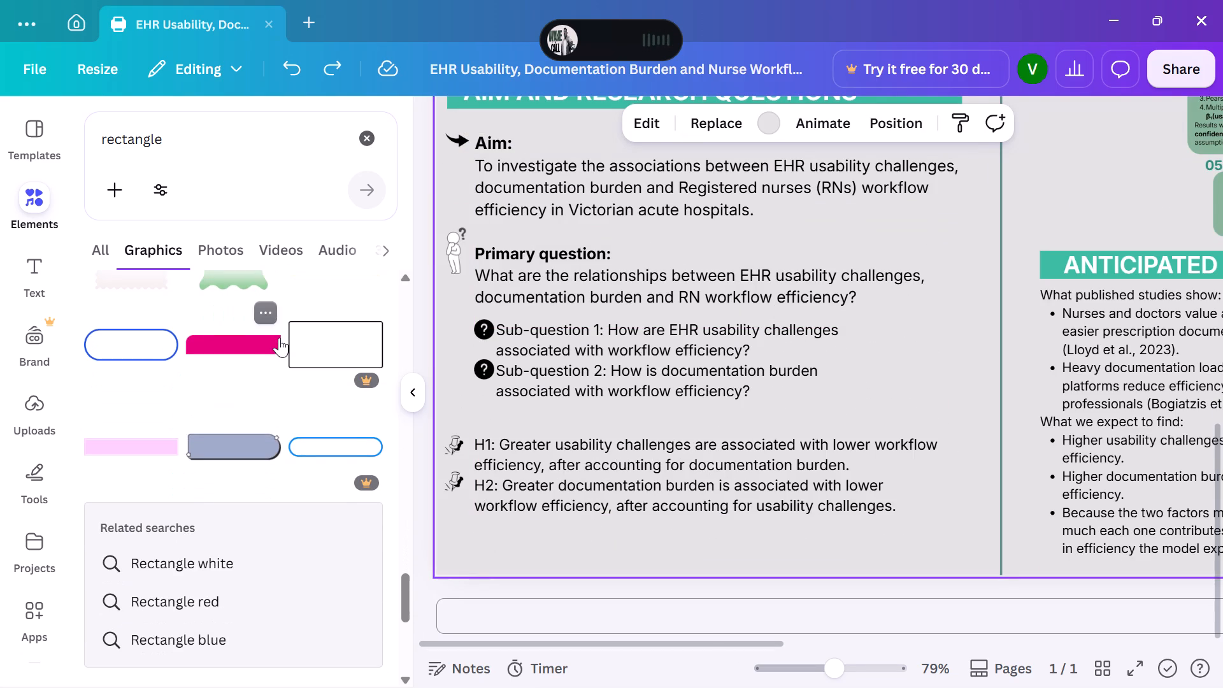
scroll(279, 337, "down", 3)
scroll(279, 337, "up", 2)
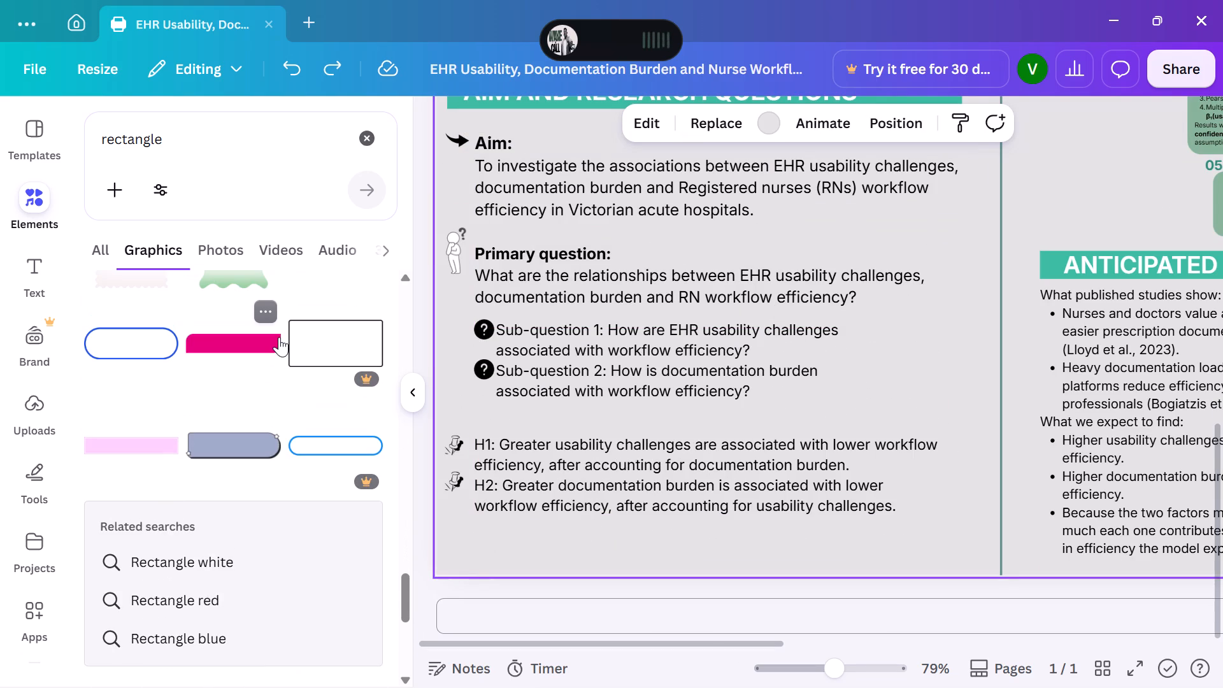
scroll(279, 337, "down", 8)
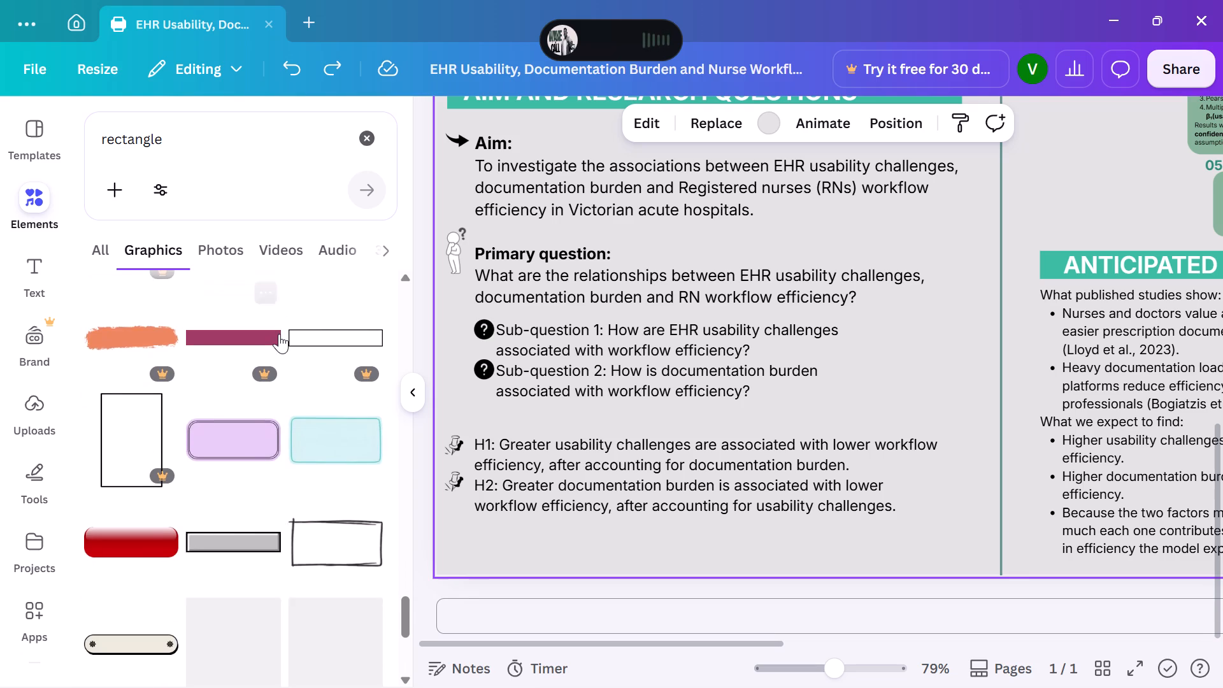
scroll(279, 333, "down", 3)
scroll(279, 333, "up", 2)
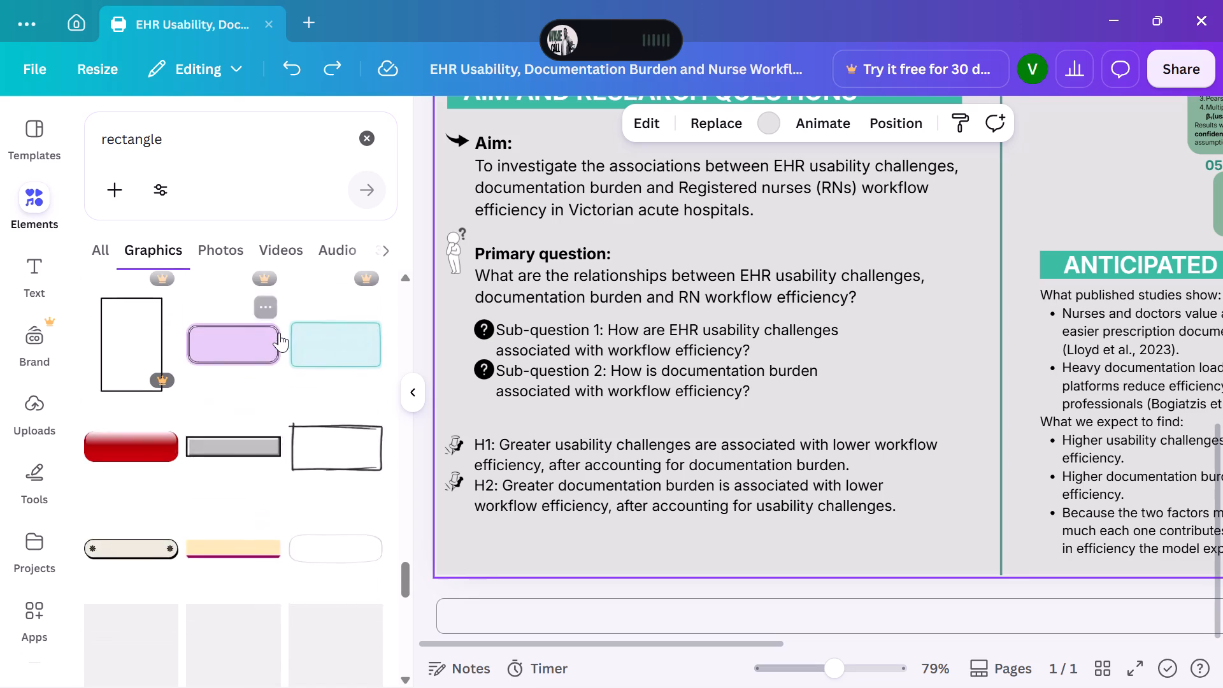
scroll(279, 333, "up", 3)
scroll(279, 332, "down", 1)
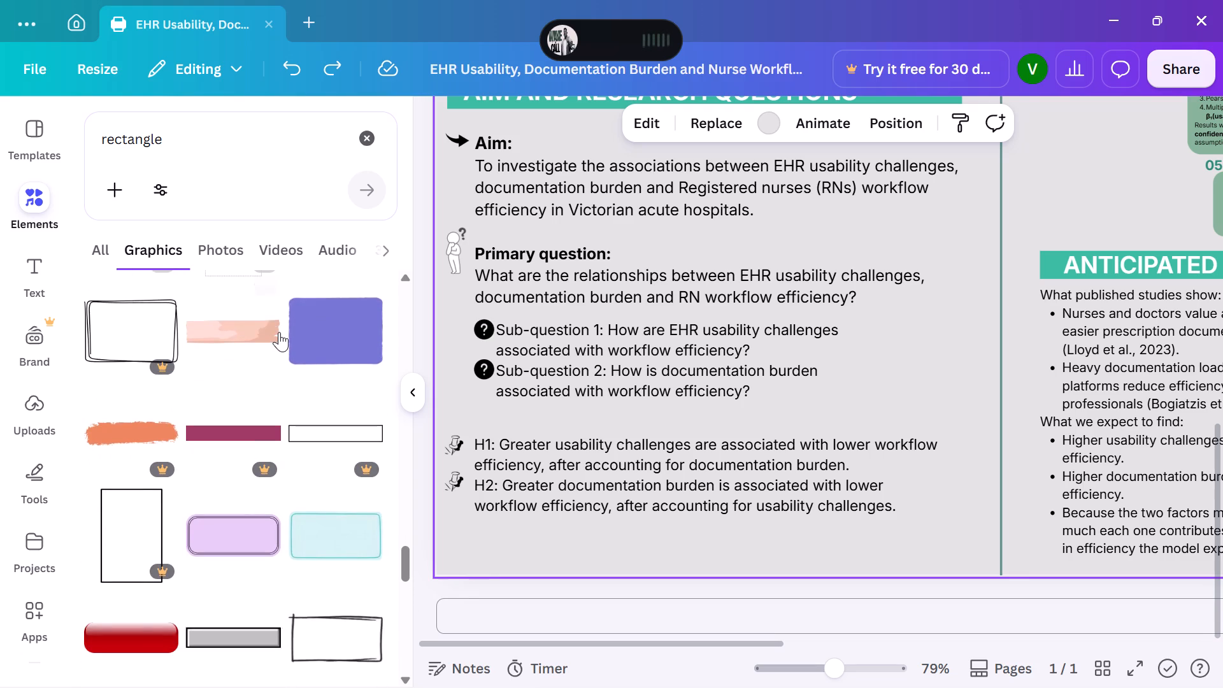
scroll(279, 332, "down", 1)
scroll(279, 332, "up", 2)
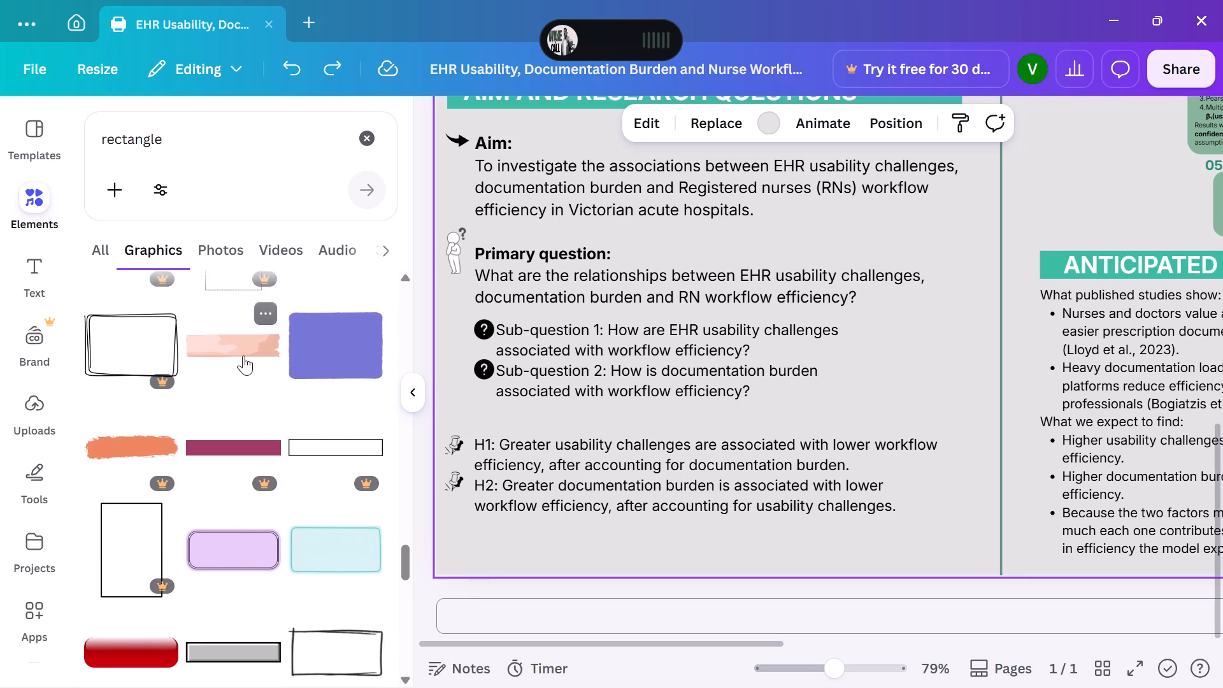
scroll(243, 355, "down", 6)
scroll(245, 356, "up", 2)
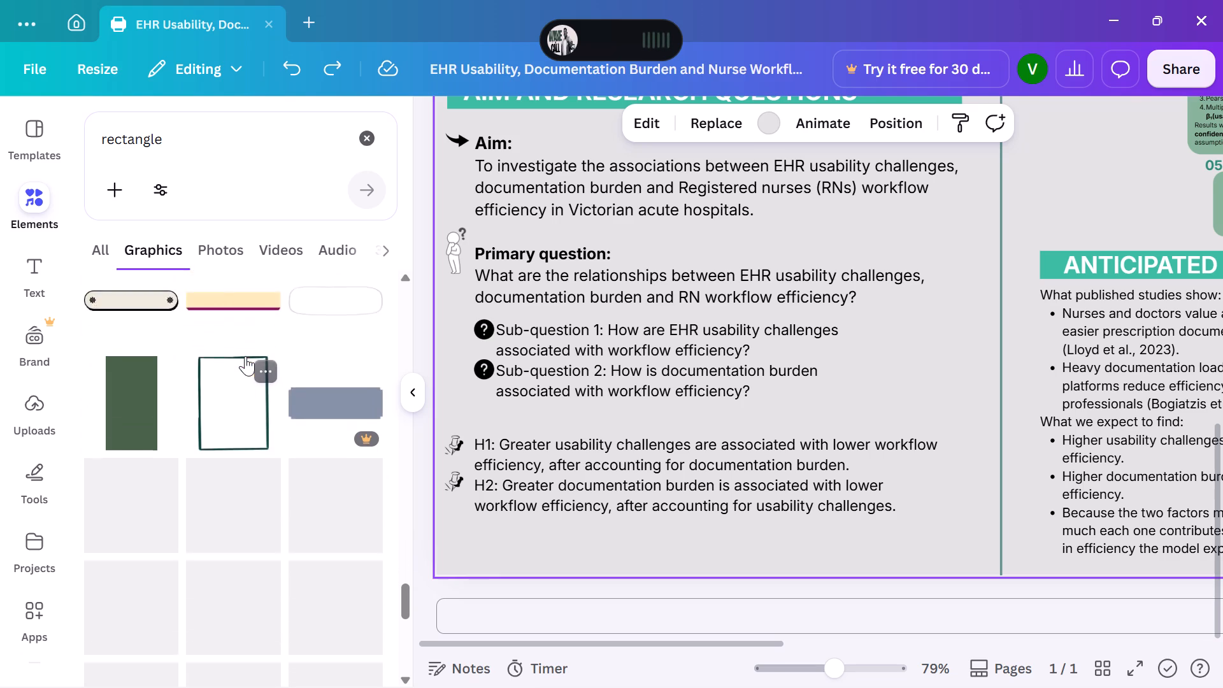
scroll(245, 356, "up", 7)
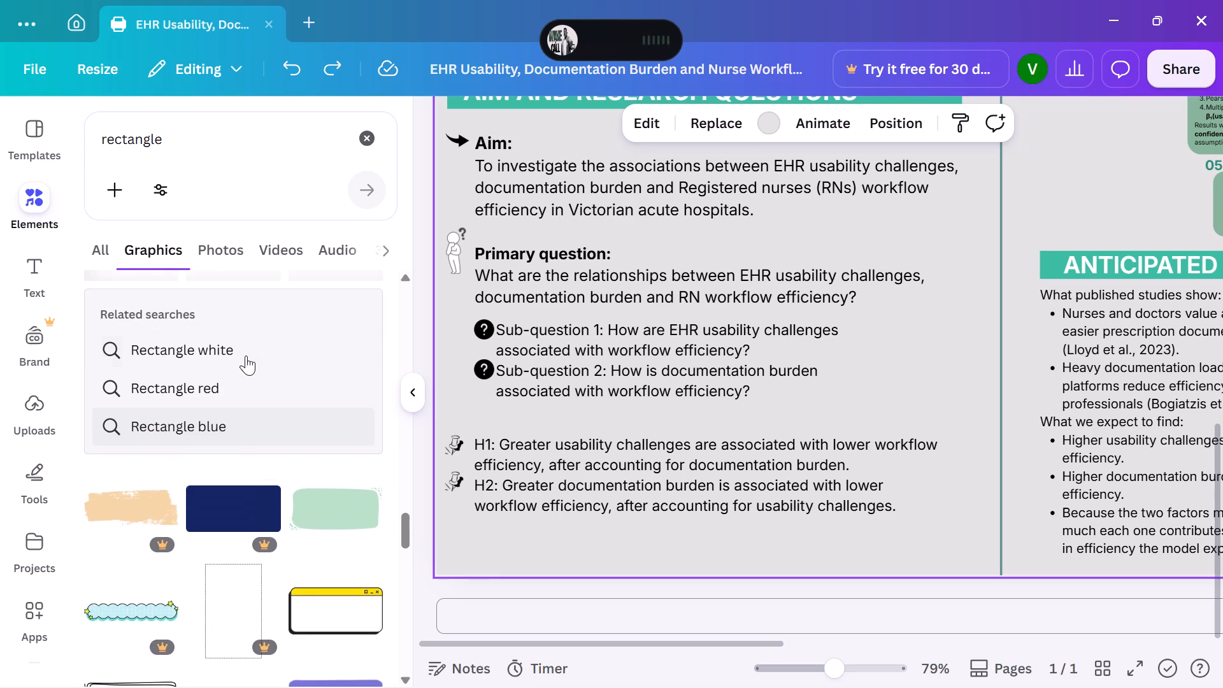
left_click(334, 495)
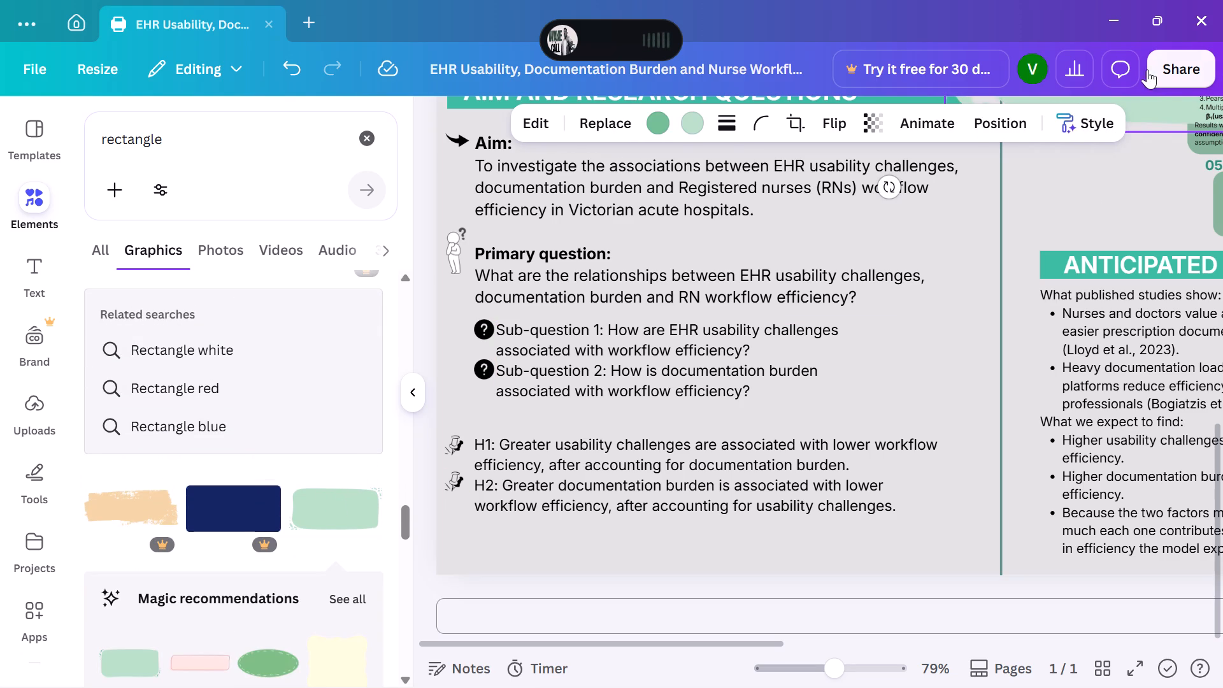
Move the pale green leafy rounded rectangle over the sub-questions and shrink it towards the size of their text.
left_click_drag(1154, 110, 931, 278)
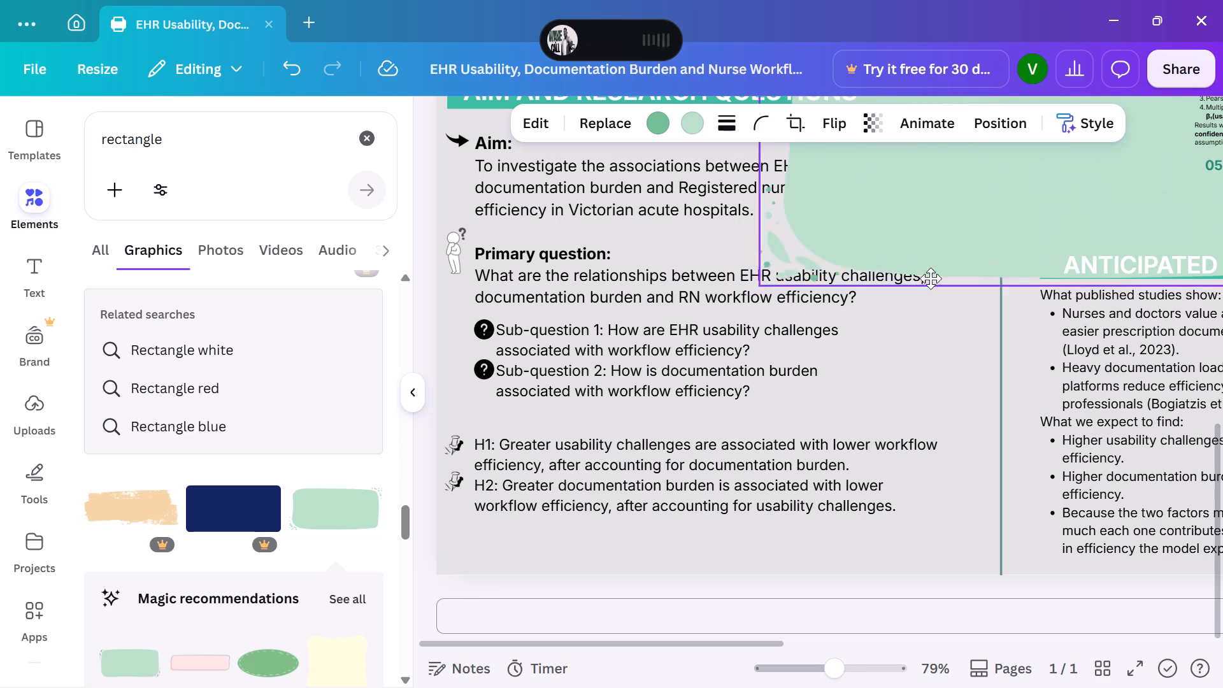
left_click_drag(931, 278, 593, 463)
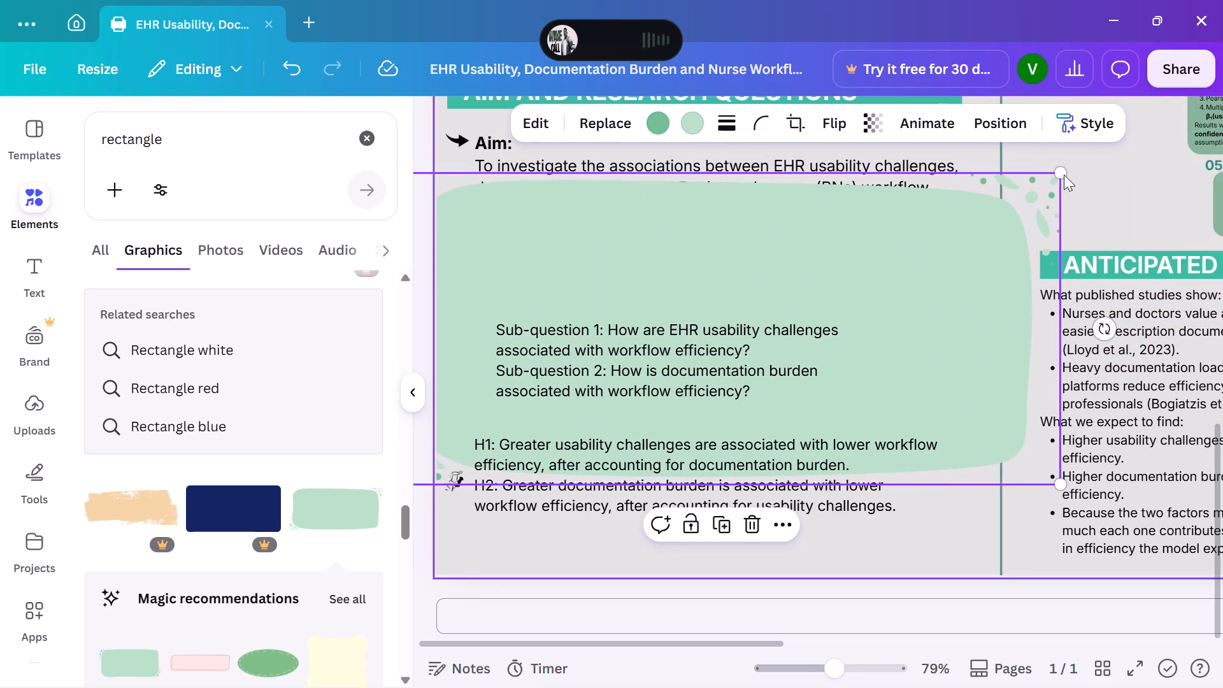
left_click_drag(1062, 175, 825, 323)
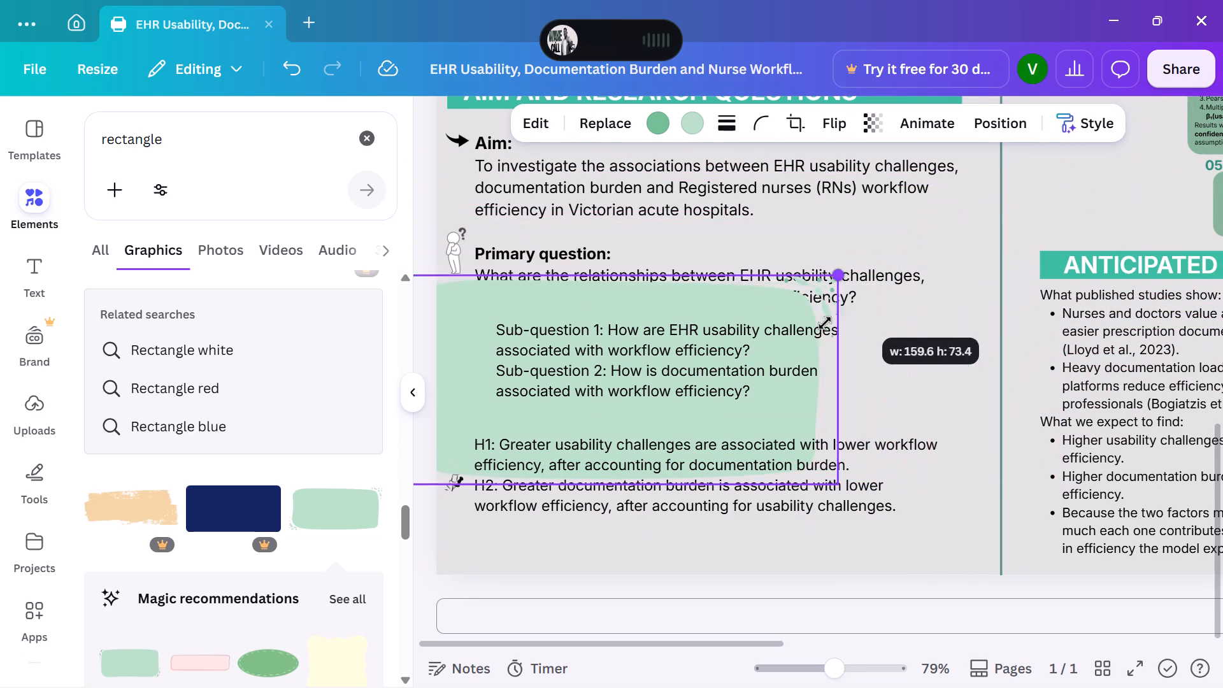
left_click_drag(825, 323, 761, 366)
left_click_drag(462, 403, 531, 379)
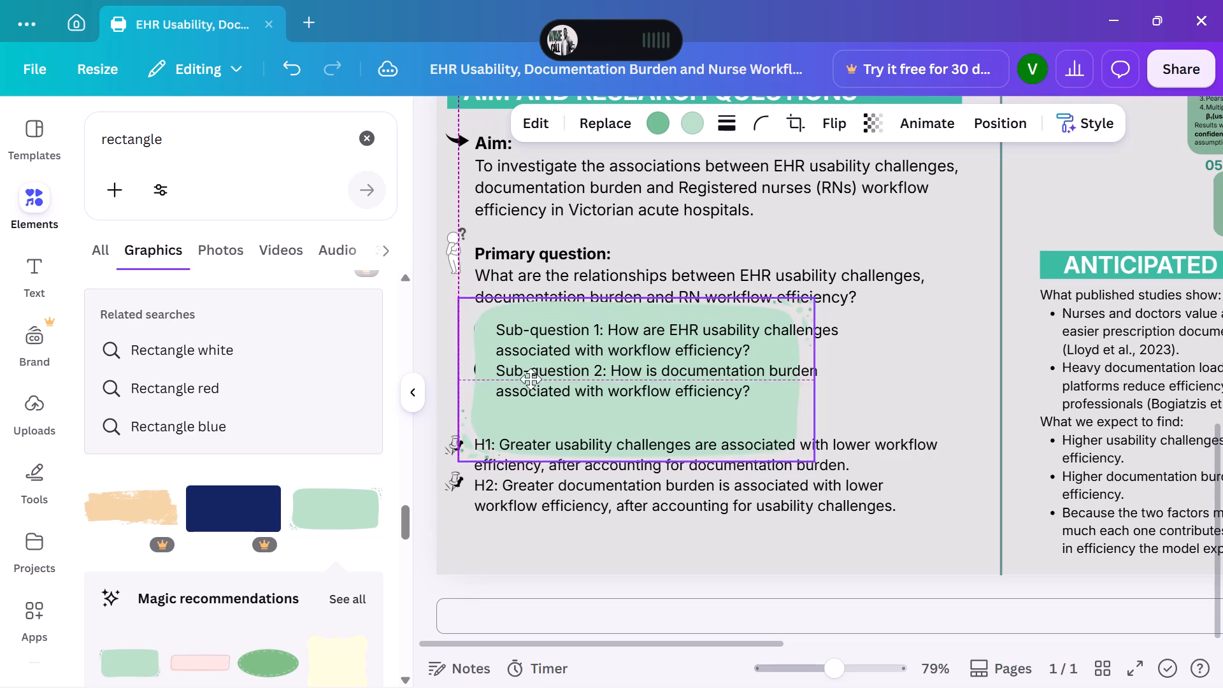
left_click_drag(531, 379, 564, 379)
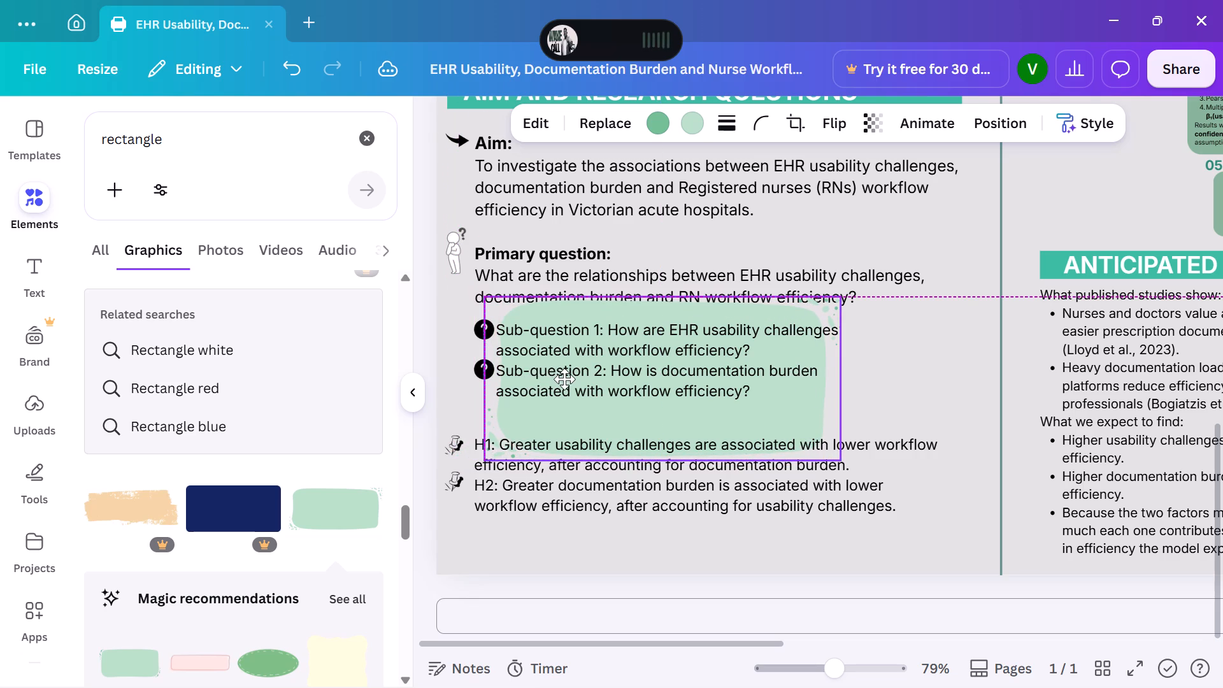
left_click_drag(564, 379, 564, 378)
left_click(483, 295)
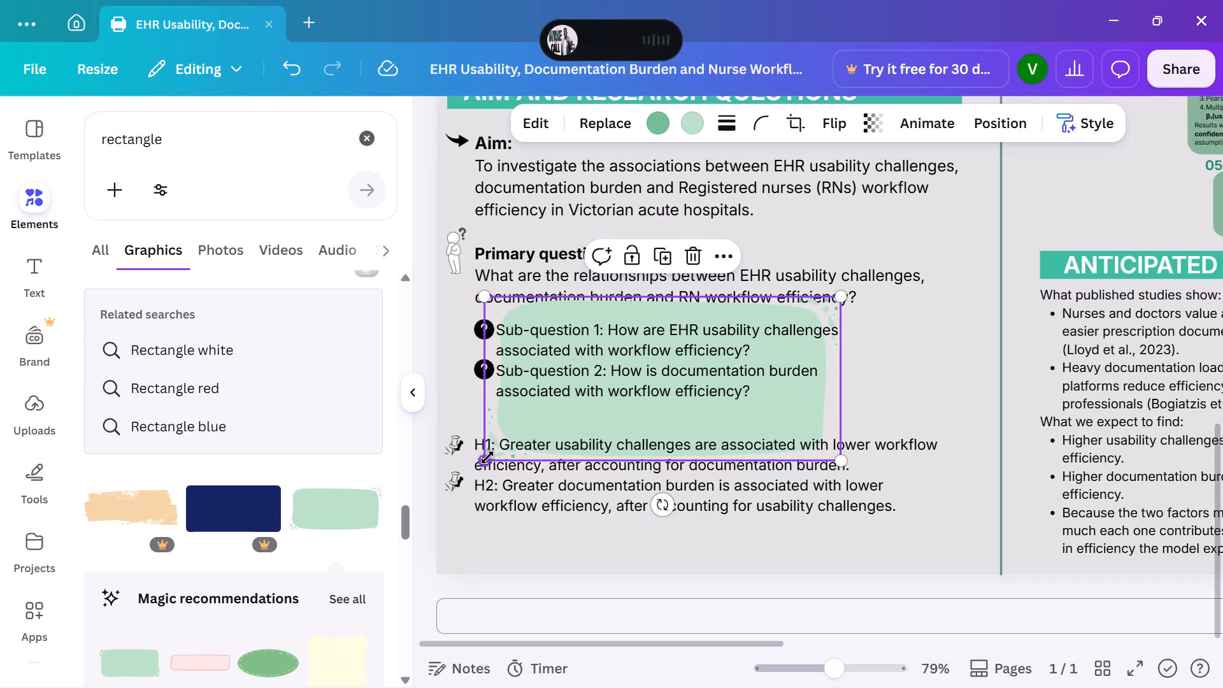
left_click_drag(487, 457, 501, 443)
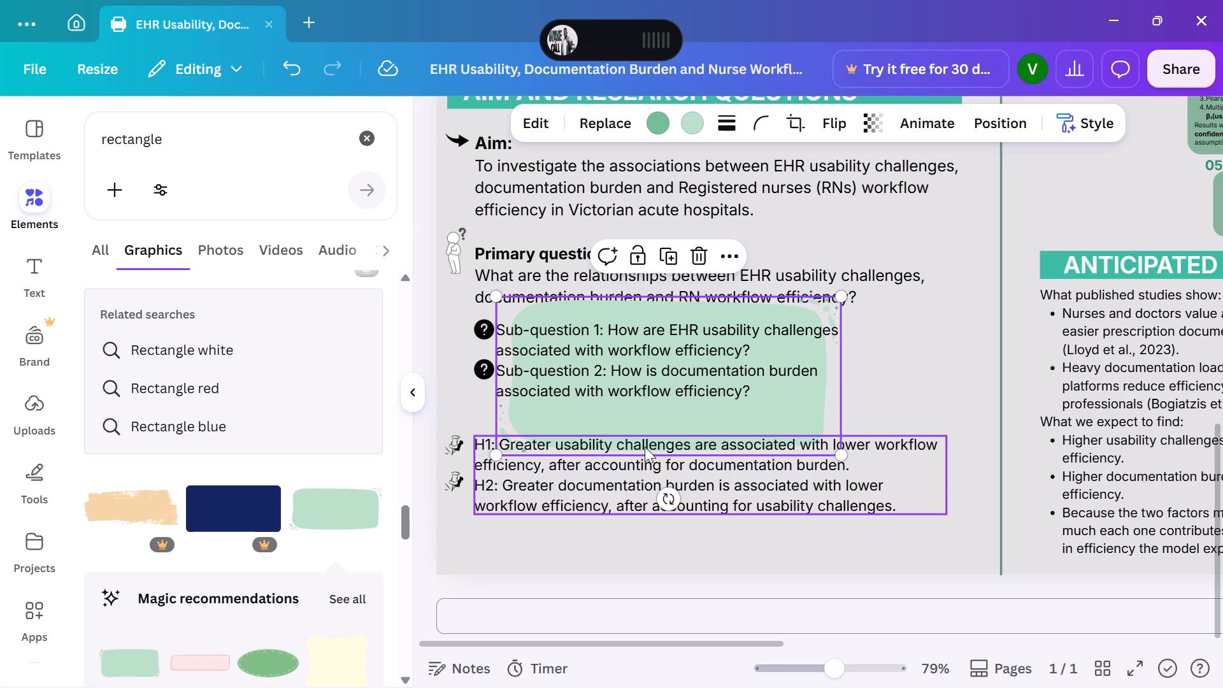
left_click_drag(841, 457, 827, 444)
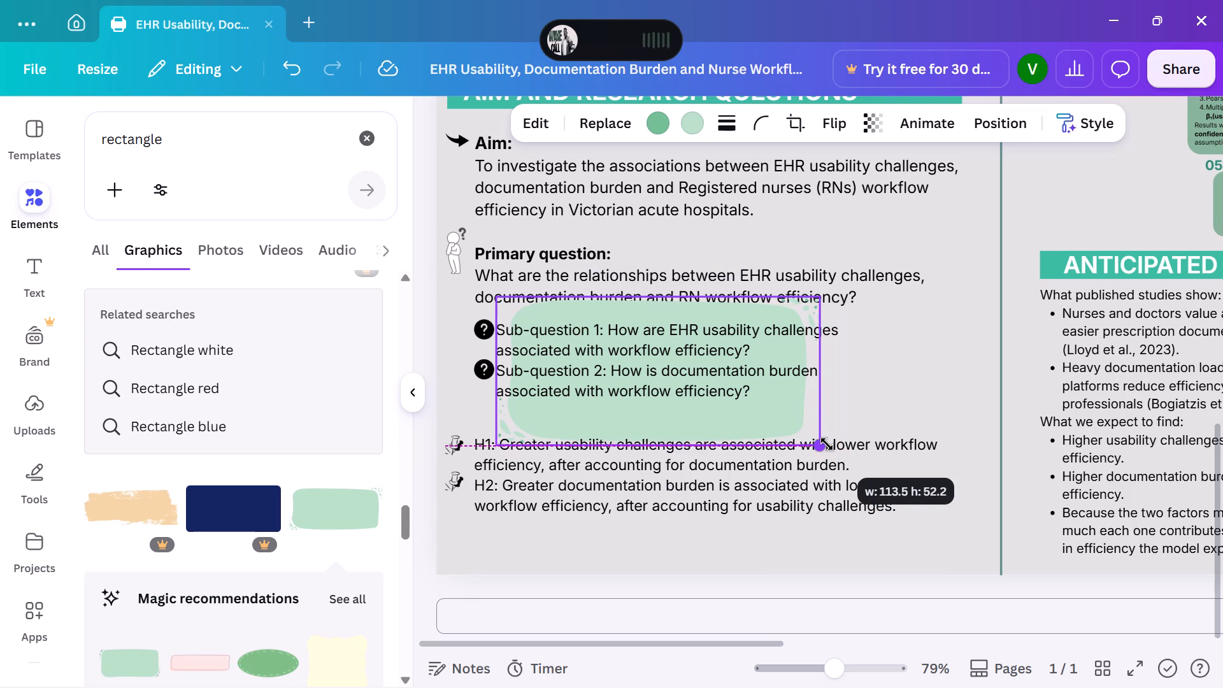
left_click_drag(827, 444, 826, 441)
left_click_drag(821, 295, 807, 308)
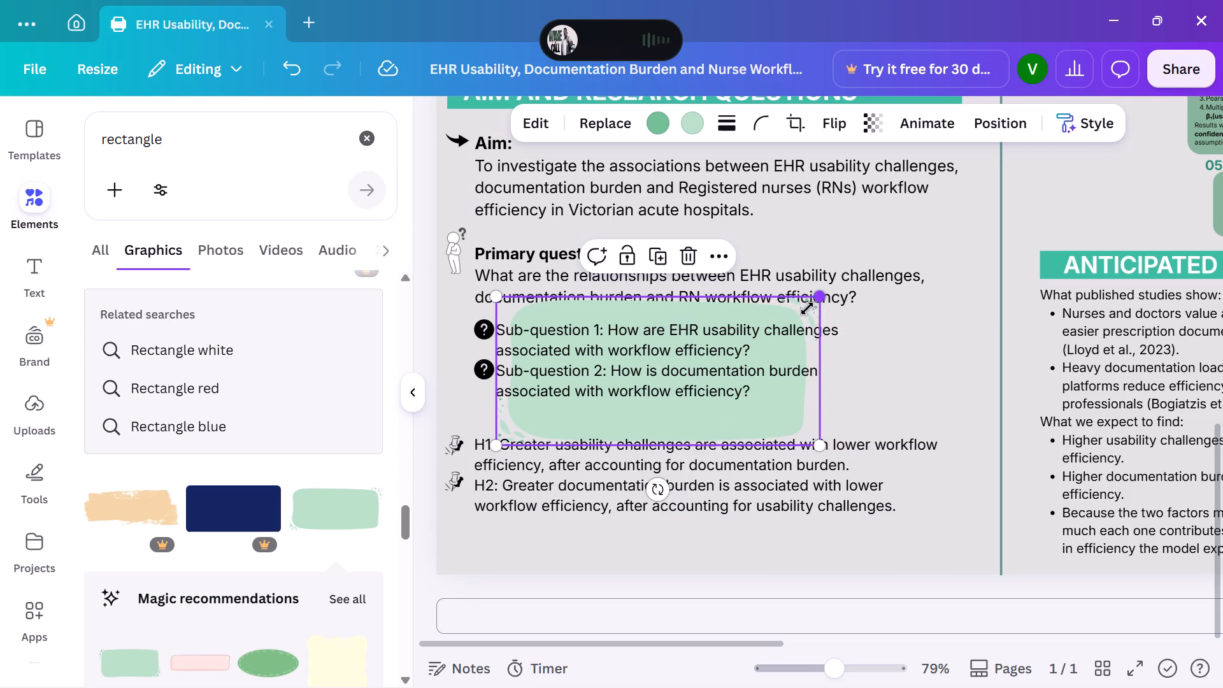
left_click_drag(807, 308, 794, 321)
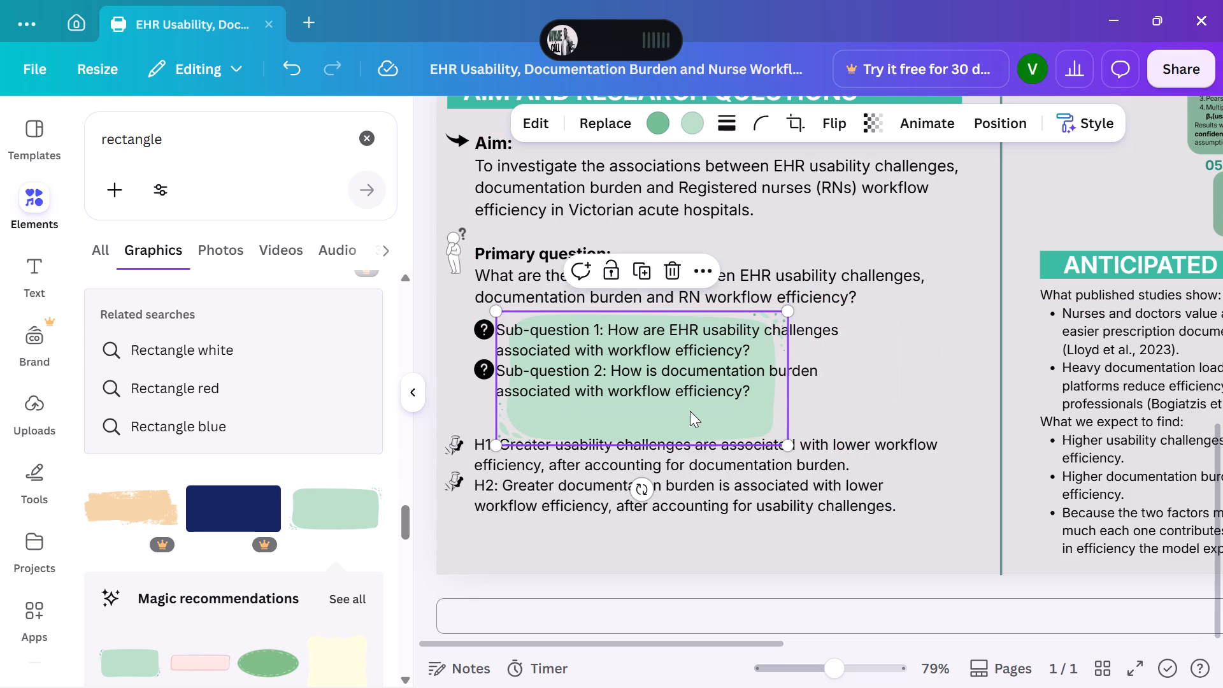
Delete the pale green leafy rounded rectangle from the poster.
left_click(690, 412)
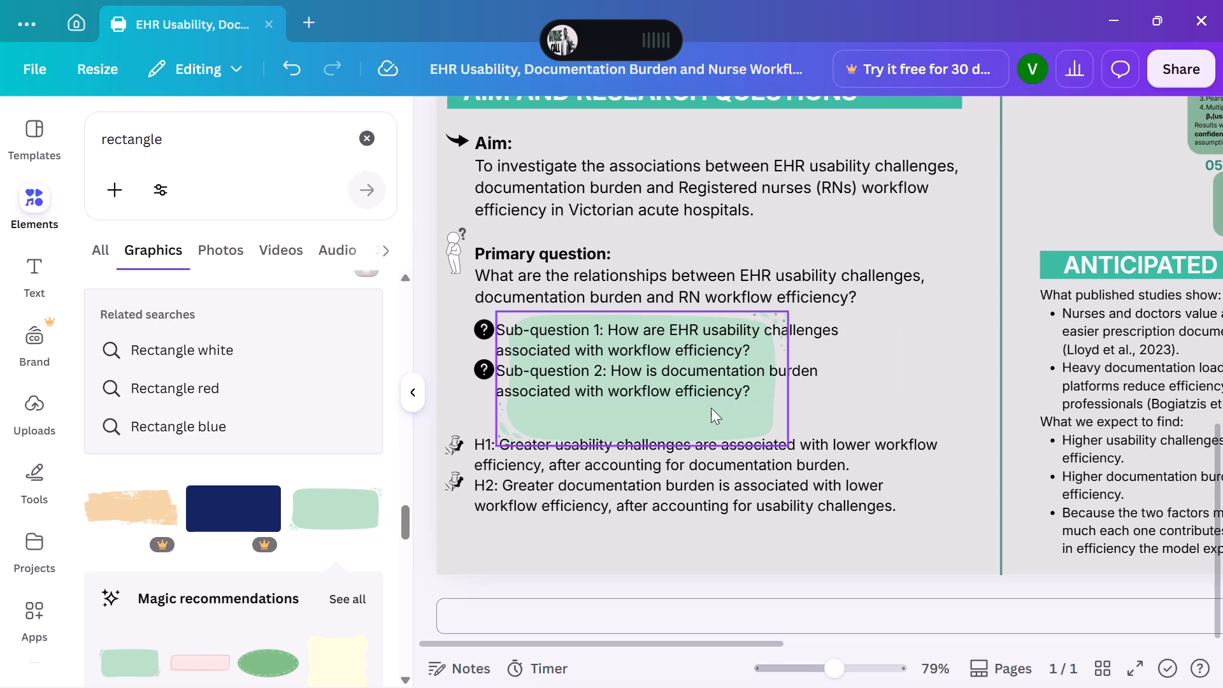
left_click(708, 411)
left_click(676, 277)
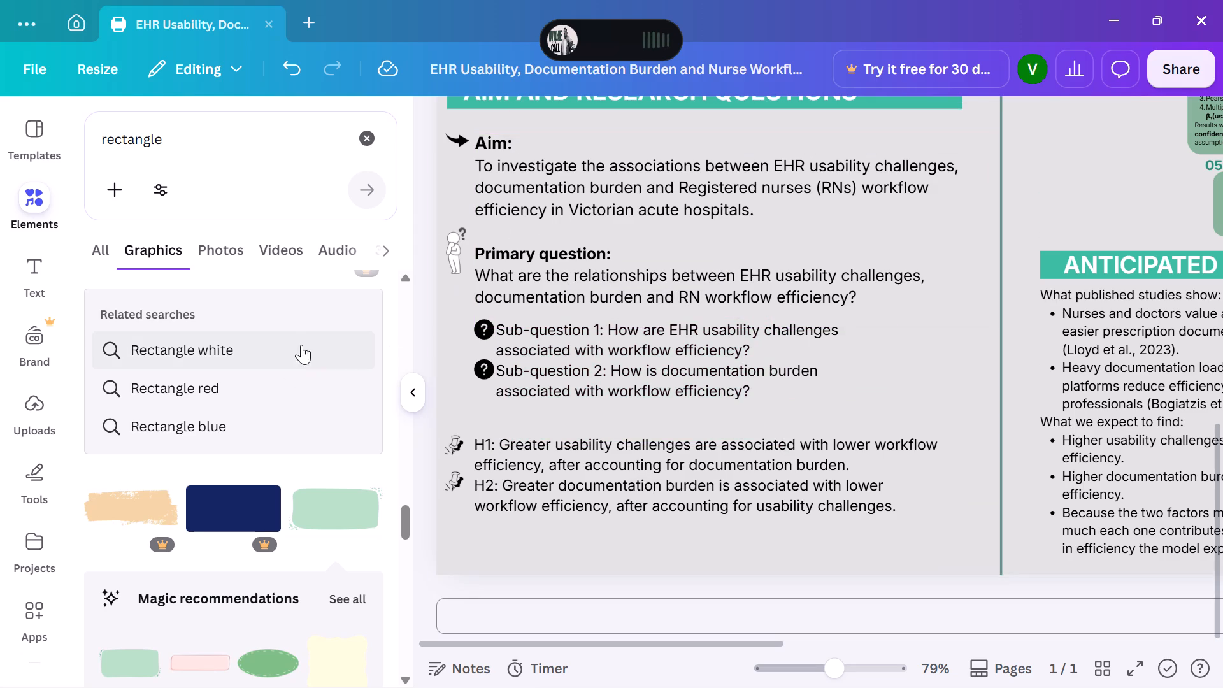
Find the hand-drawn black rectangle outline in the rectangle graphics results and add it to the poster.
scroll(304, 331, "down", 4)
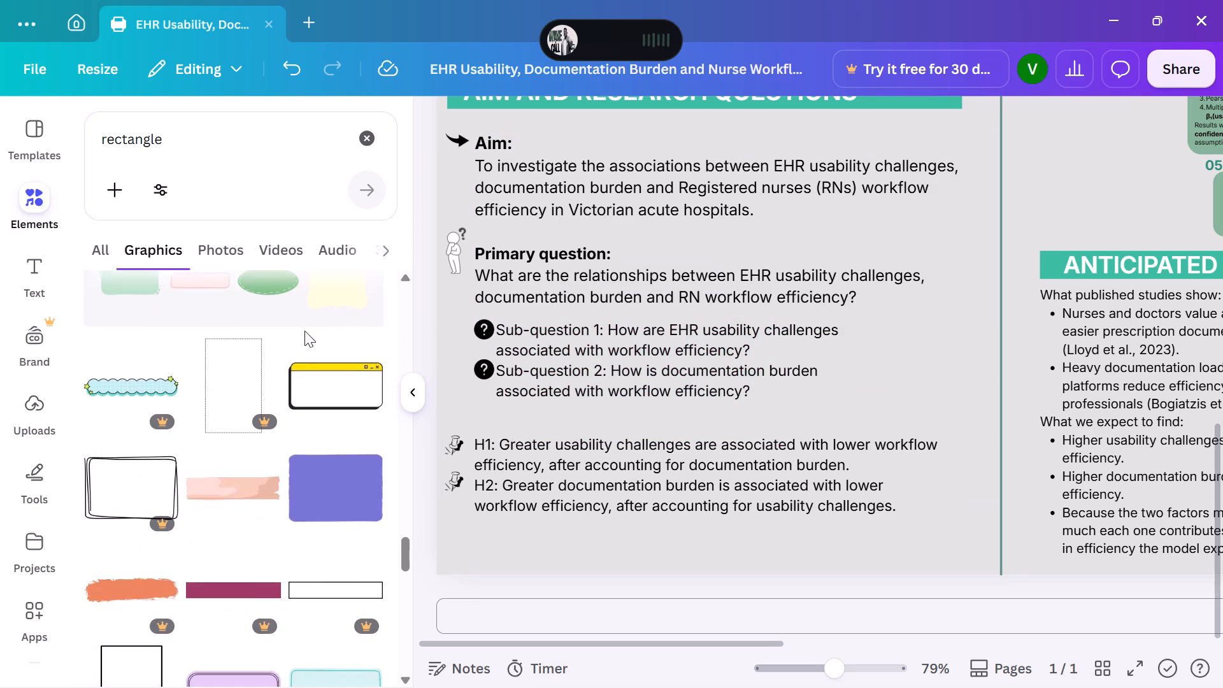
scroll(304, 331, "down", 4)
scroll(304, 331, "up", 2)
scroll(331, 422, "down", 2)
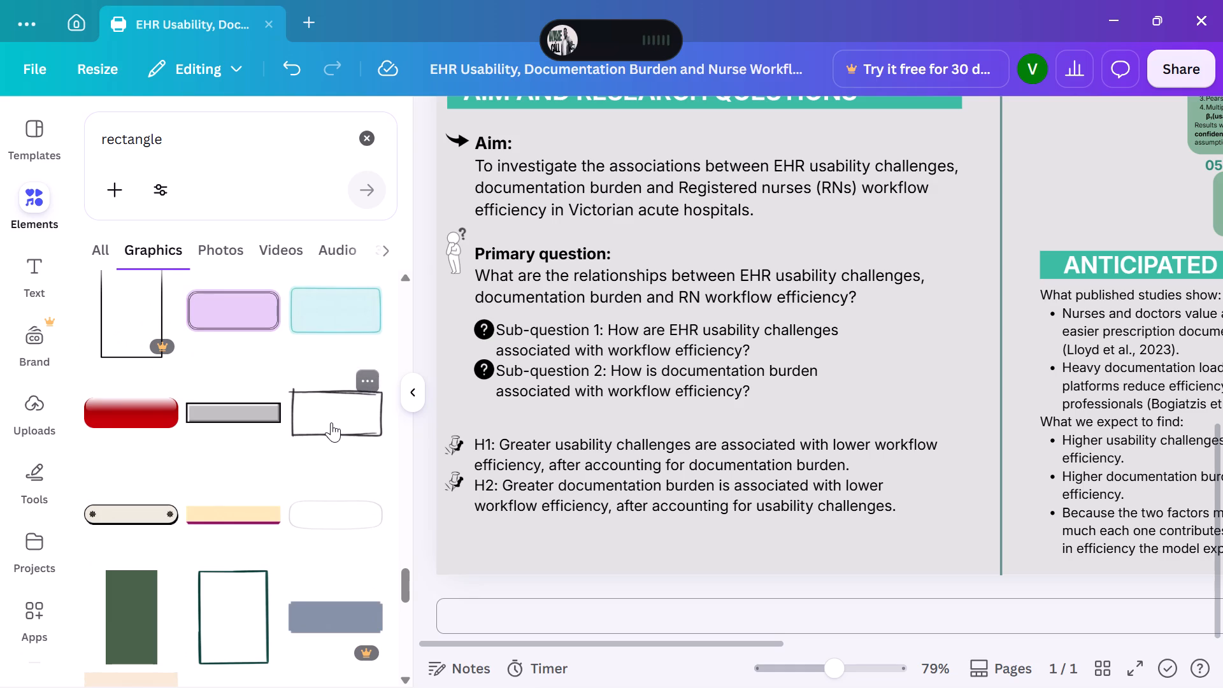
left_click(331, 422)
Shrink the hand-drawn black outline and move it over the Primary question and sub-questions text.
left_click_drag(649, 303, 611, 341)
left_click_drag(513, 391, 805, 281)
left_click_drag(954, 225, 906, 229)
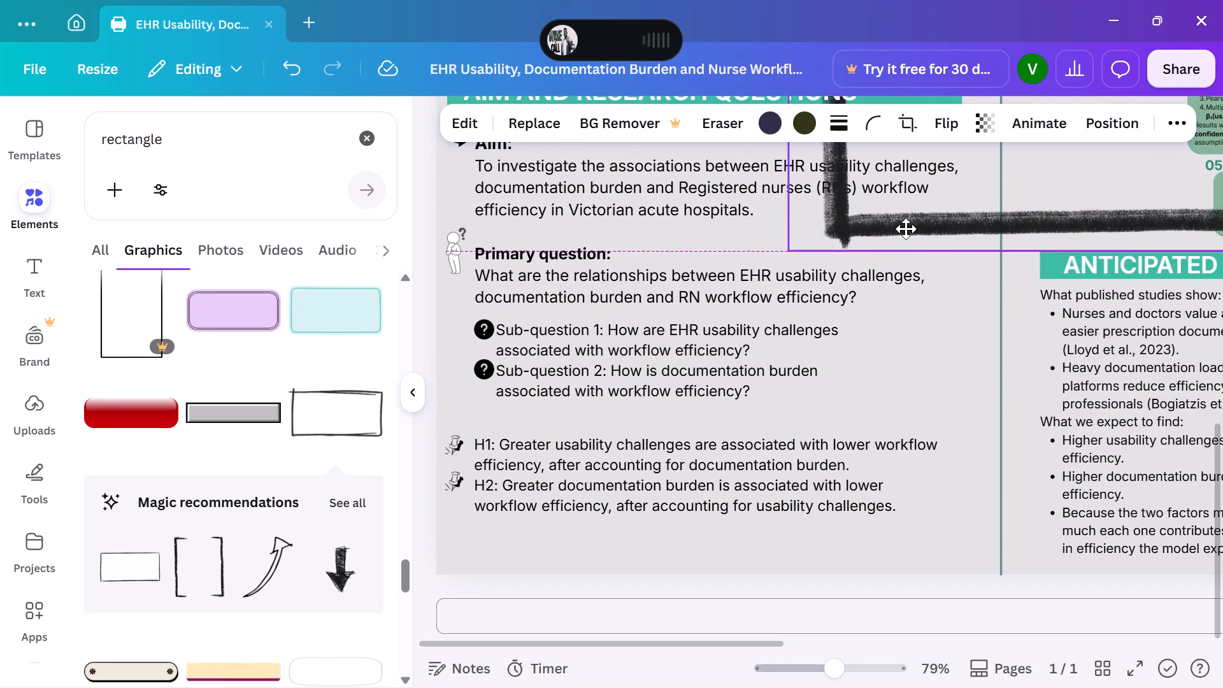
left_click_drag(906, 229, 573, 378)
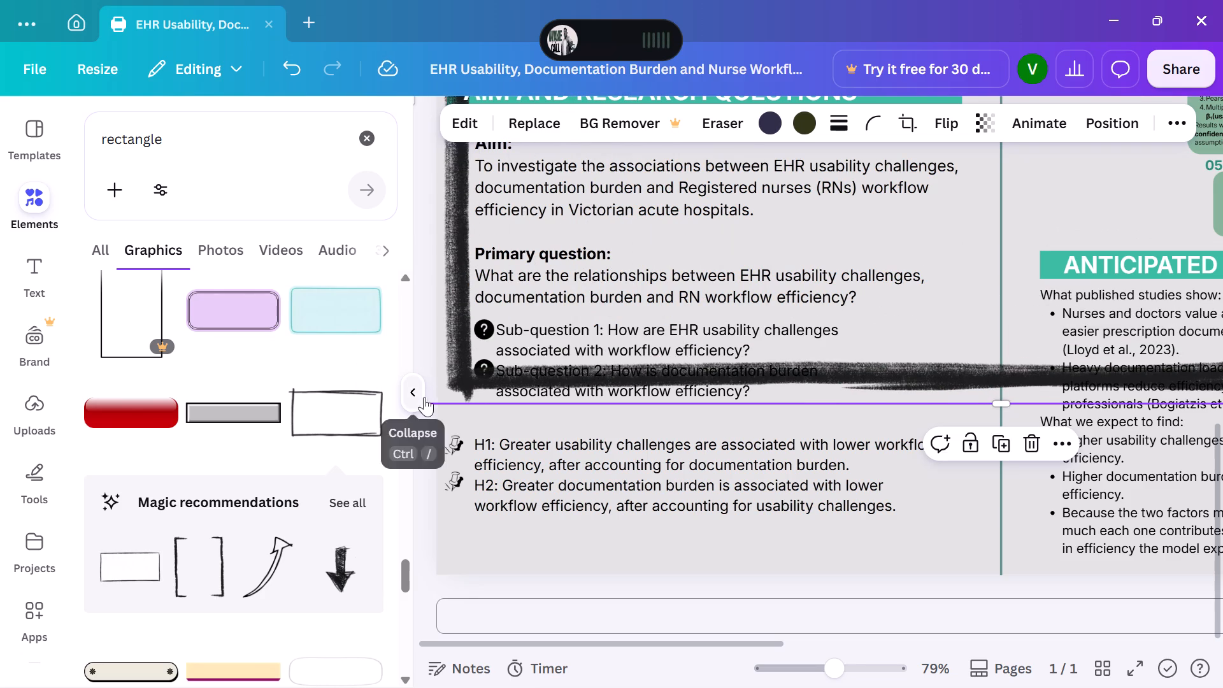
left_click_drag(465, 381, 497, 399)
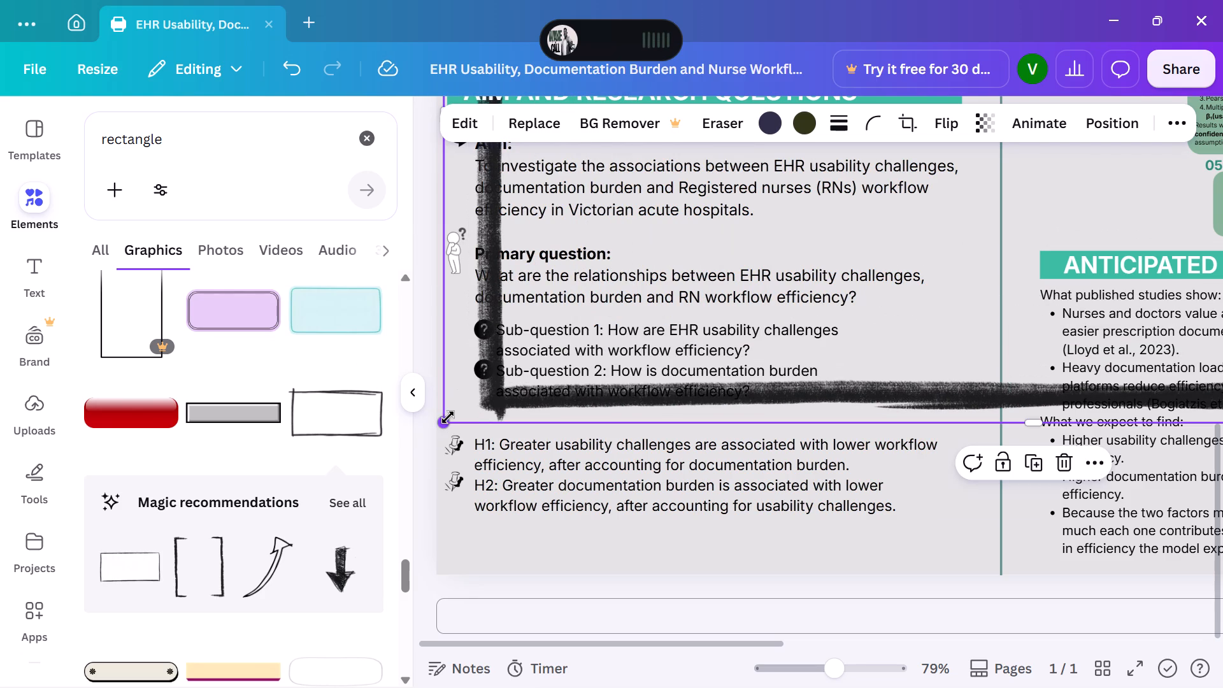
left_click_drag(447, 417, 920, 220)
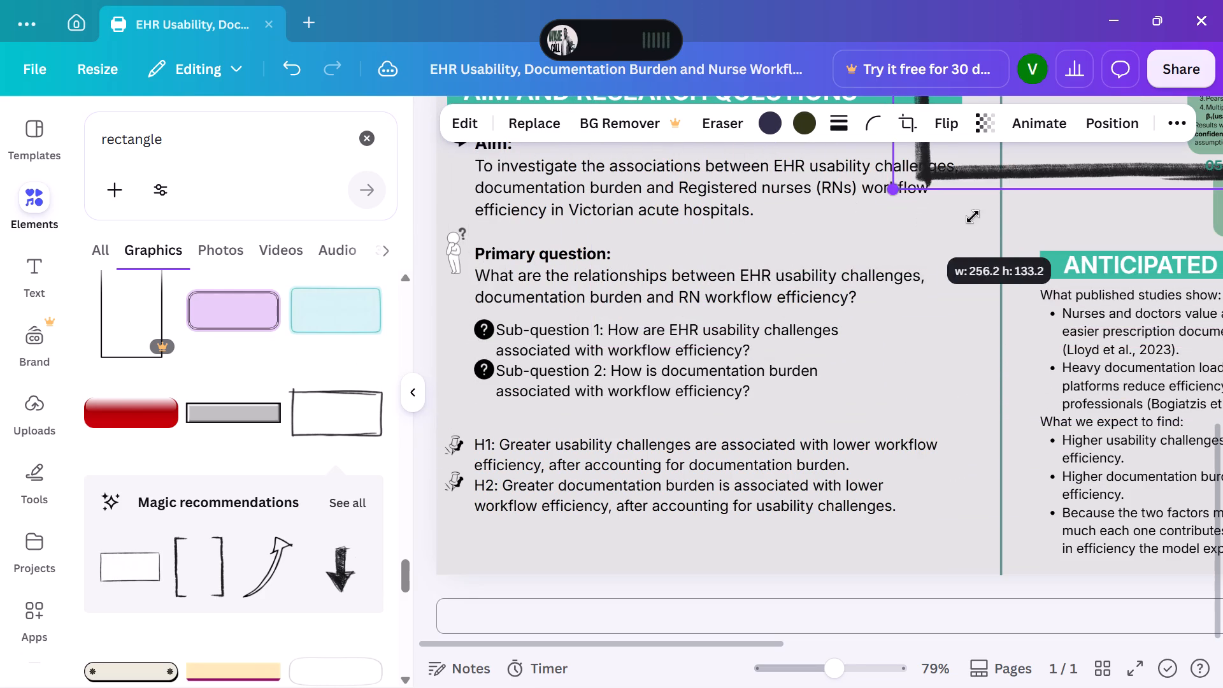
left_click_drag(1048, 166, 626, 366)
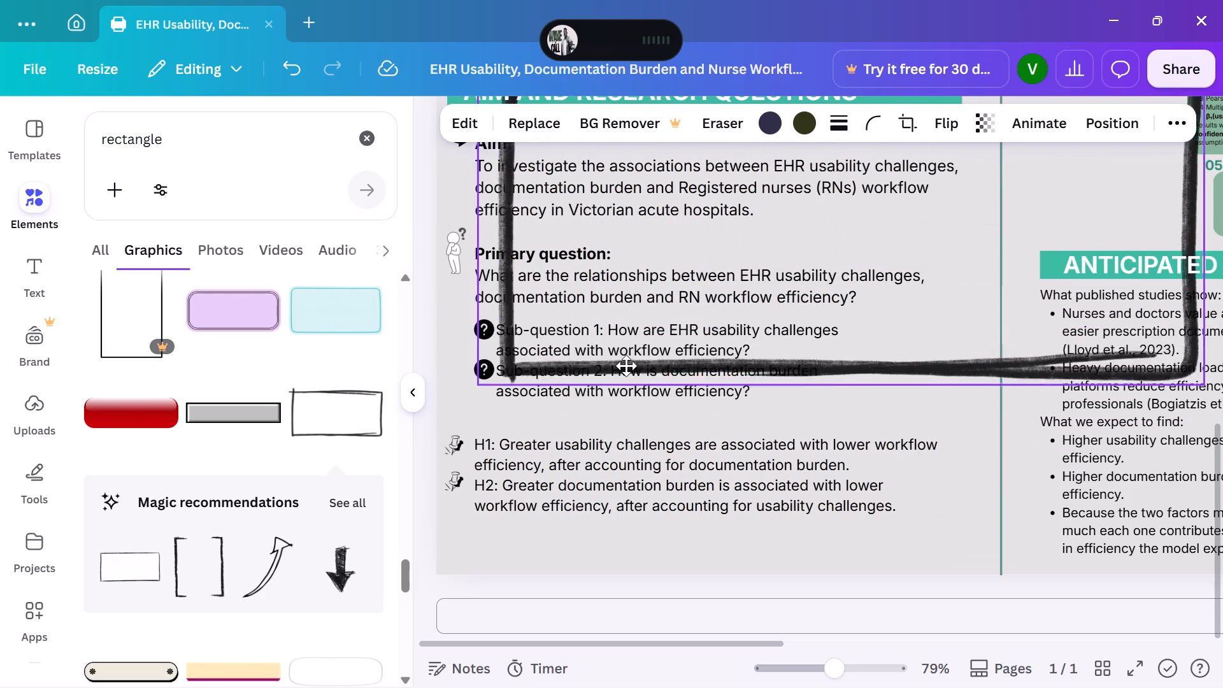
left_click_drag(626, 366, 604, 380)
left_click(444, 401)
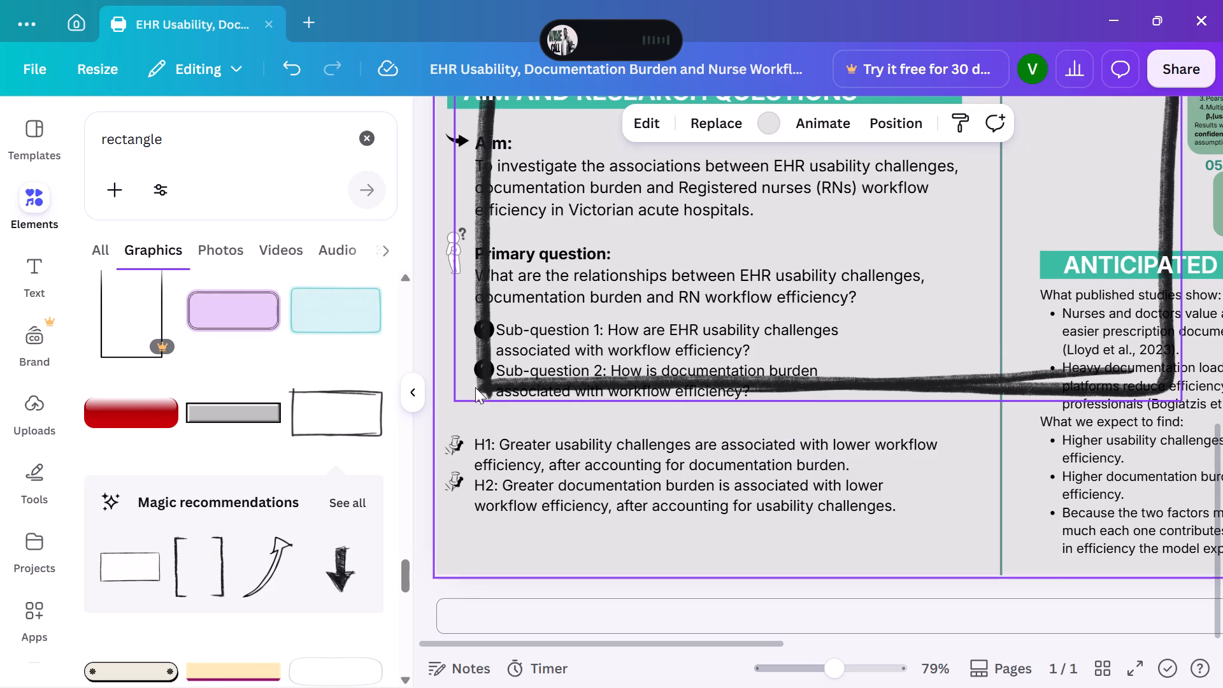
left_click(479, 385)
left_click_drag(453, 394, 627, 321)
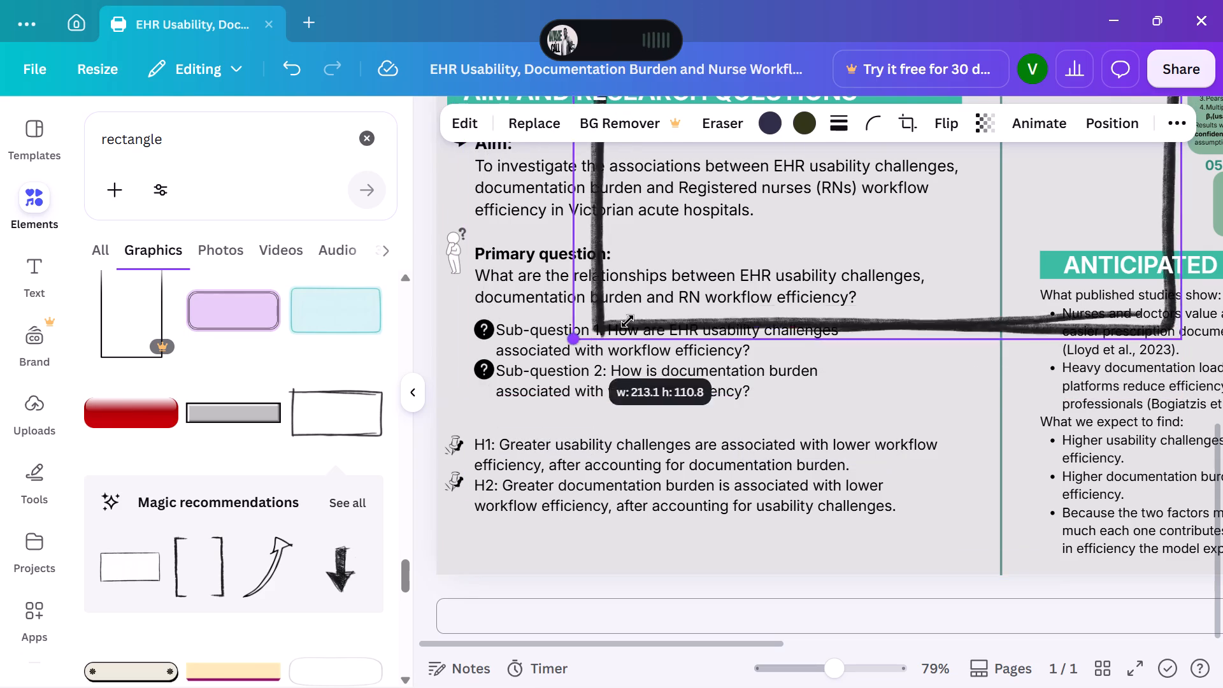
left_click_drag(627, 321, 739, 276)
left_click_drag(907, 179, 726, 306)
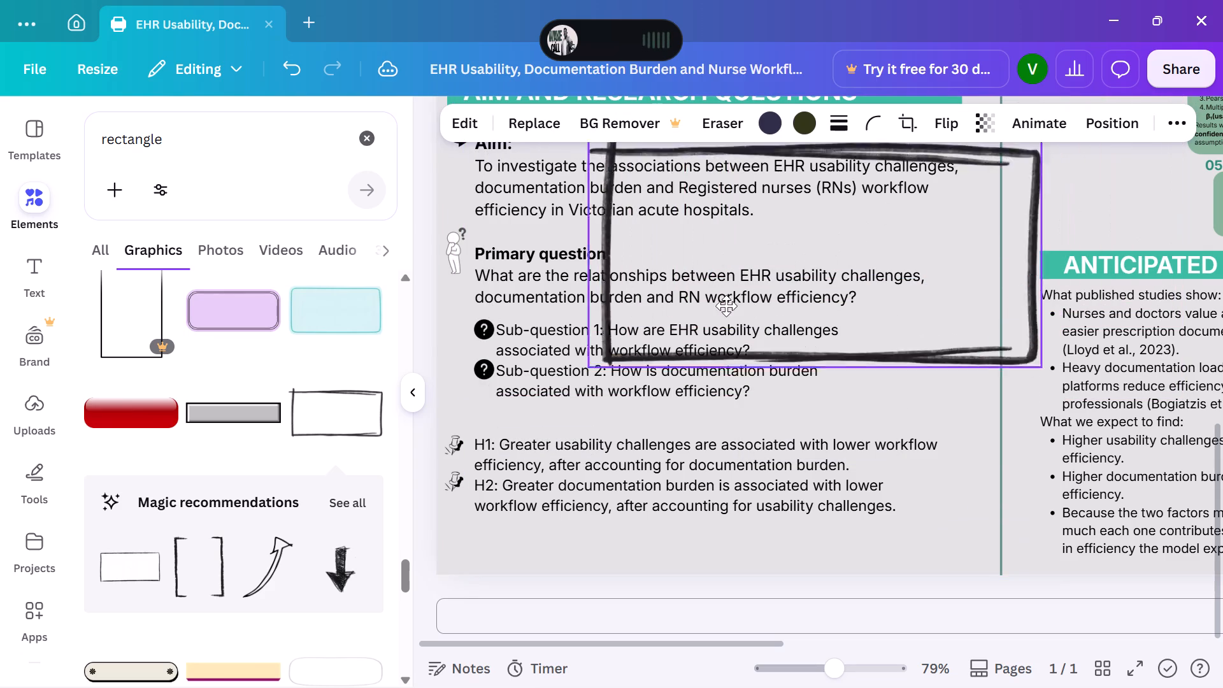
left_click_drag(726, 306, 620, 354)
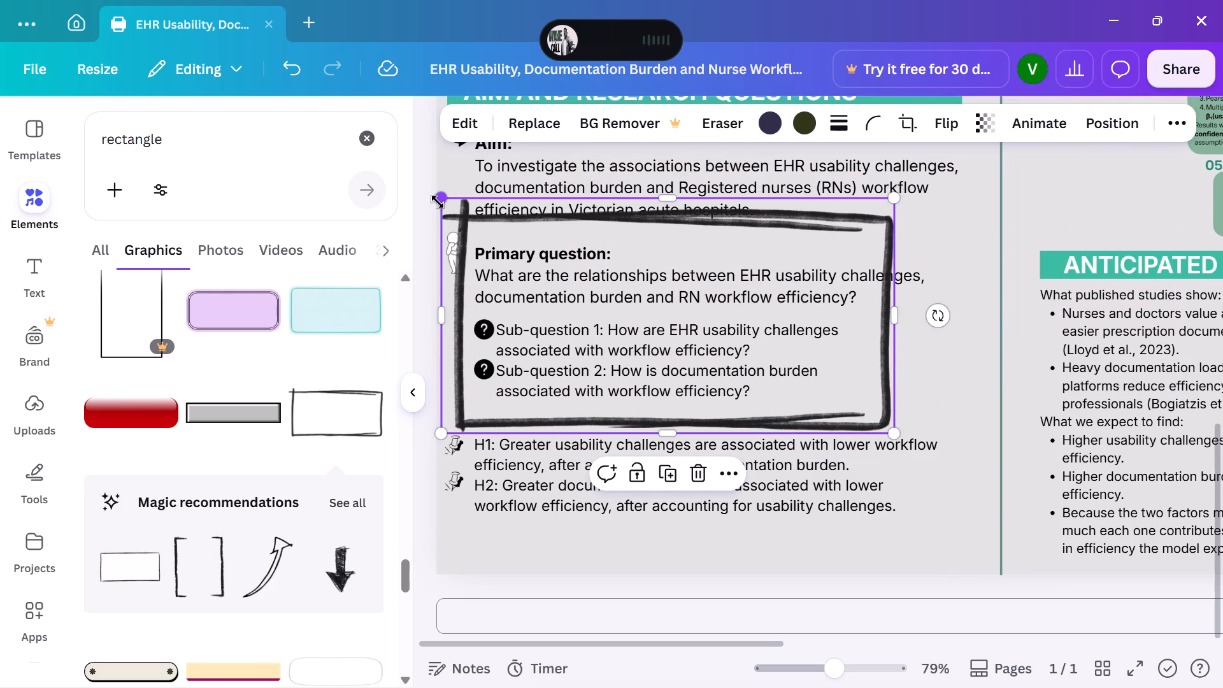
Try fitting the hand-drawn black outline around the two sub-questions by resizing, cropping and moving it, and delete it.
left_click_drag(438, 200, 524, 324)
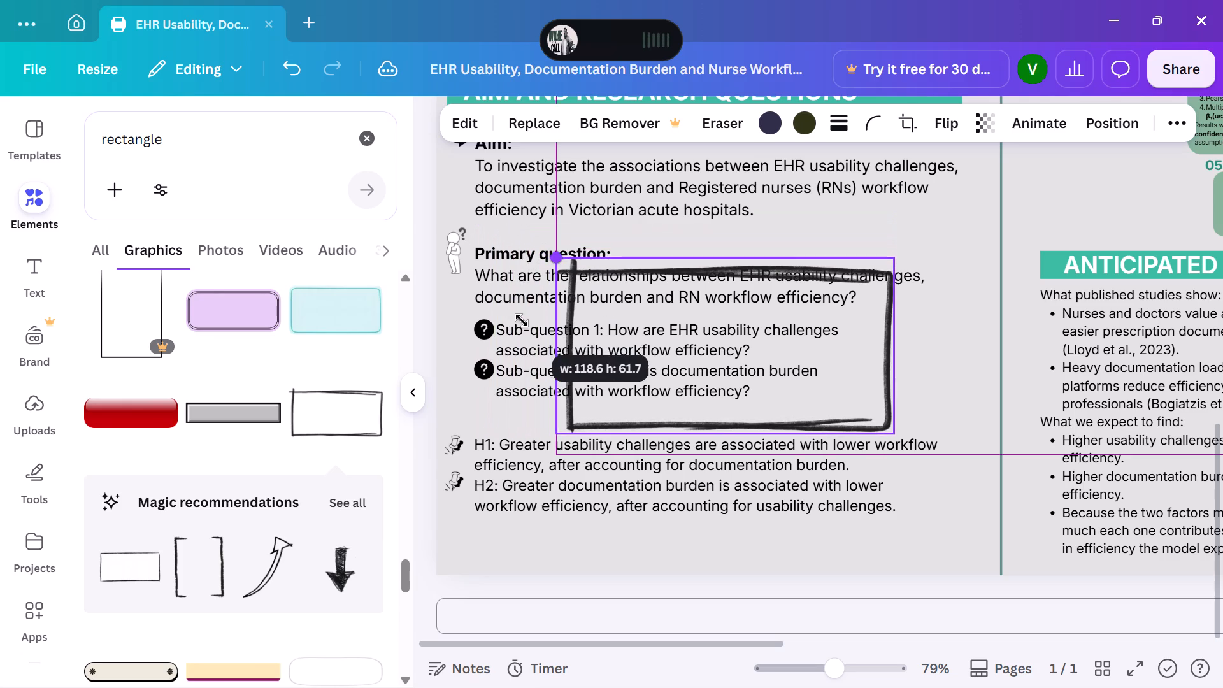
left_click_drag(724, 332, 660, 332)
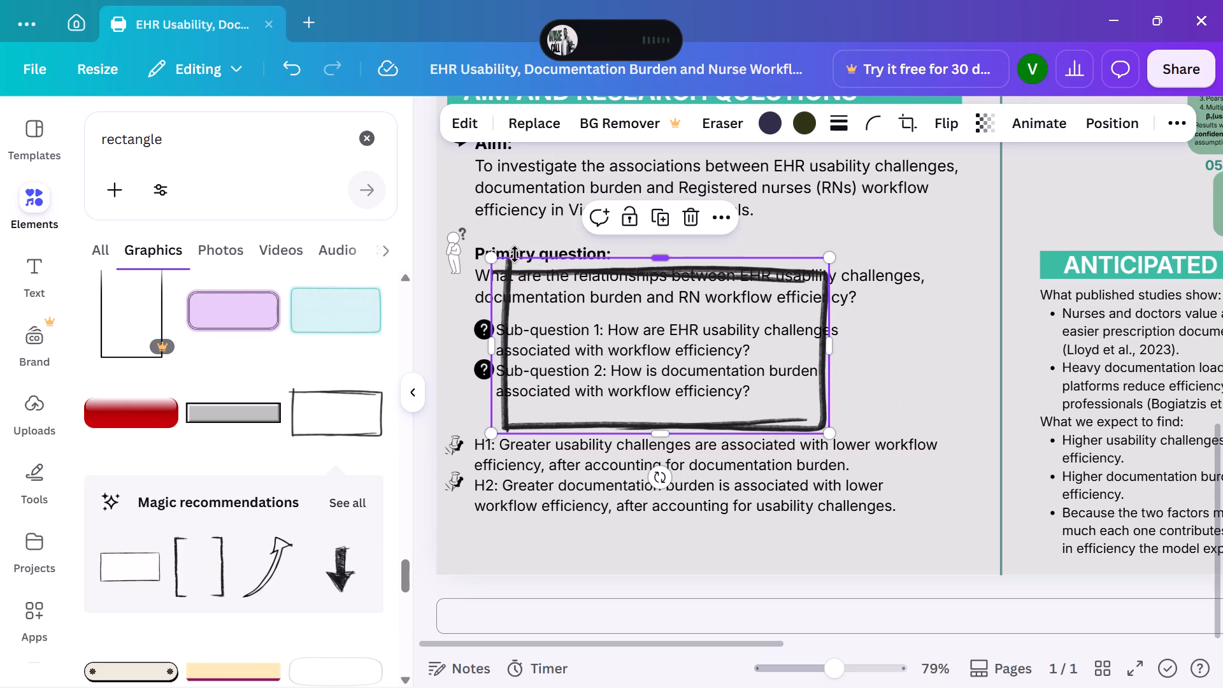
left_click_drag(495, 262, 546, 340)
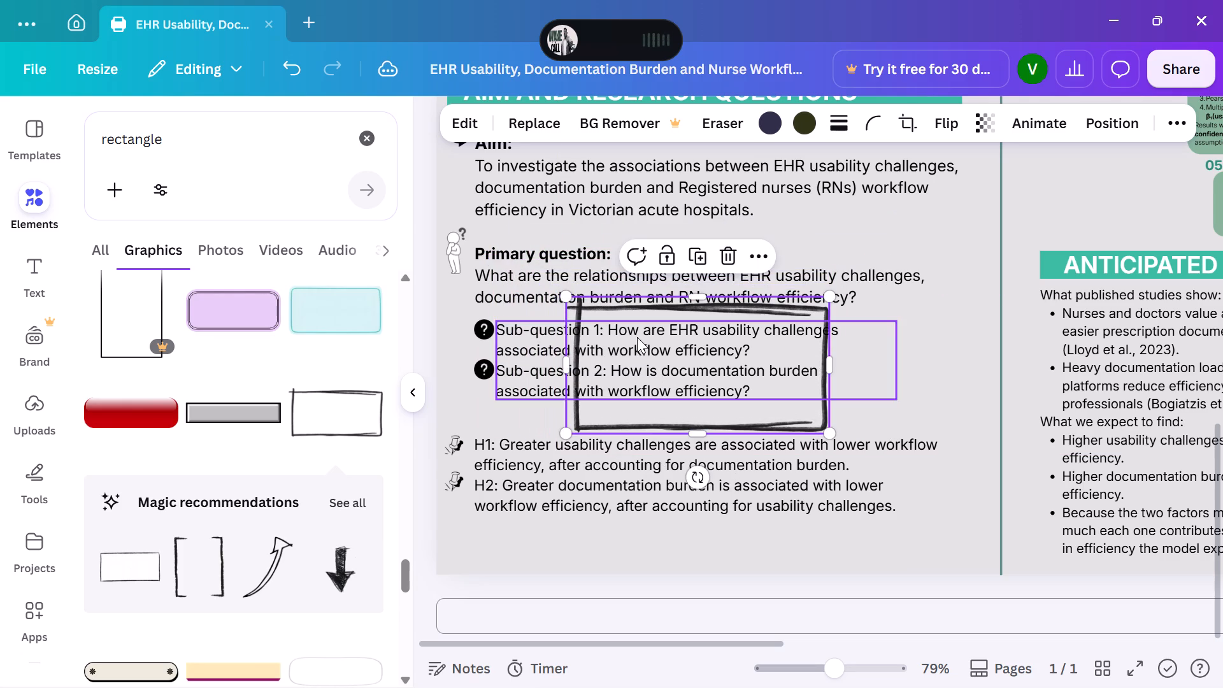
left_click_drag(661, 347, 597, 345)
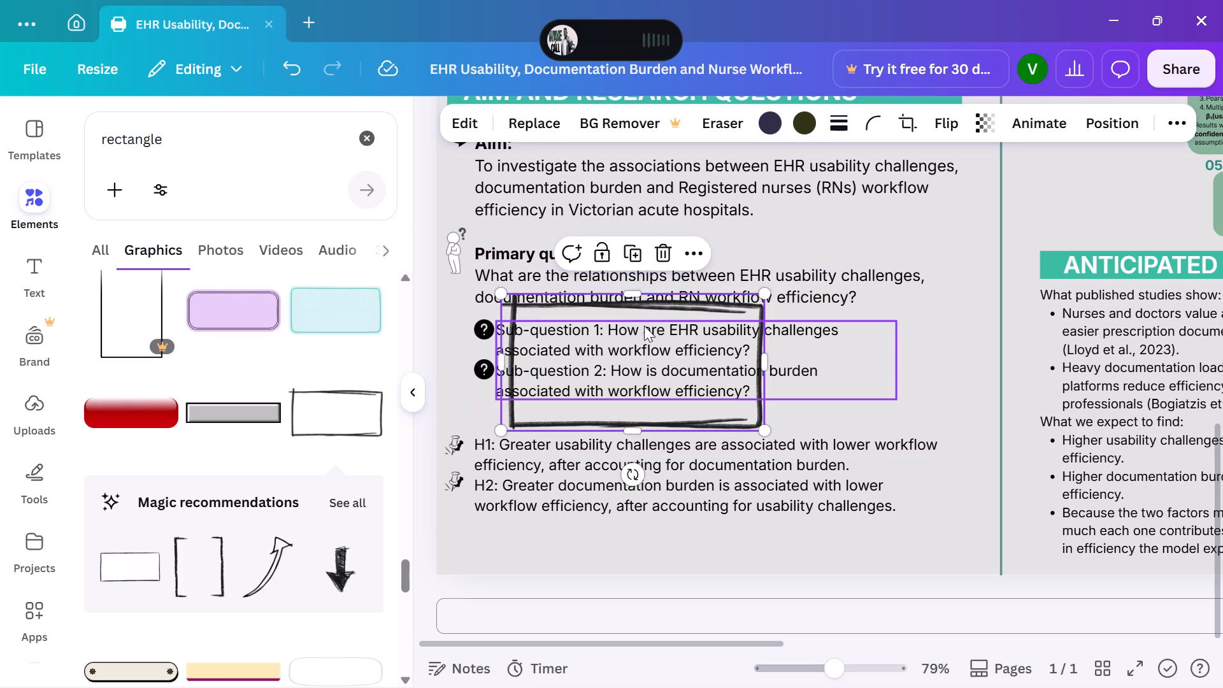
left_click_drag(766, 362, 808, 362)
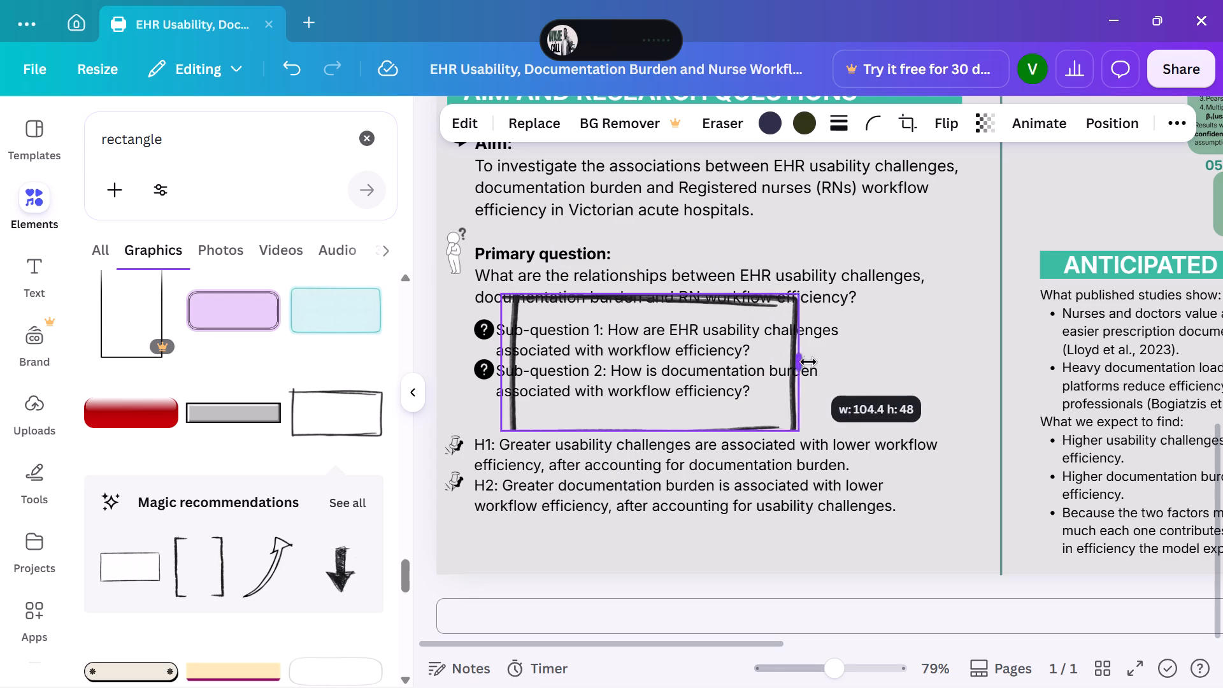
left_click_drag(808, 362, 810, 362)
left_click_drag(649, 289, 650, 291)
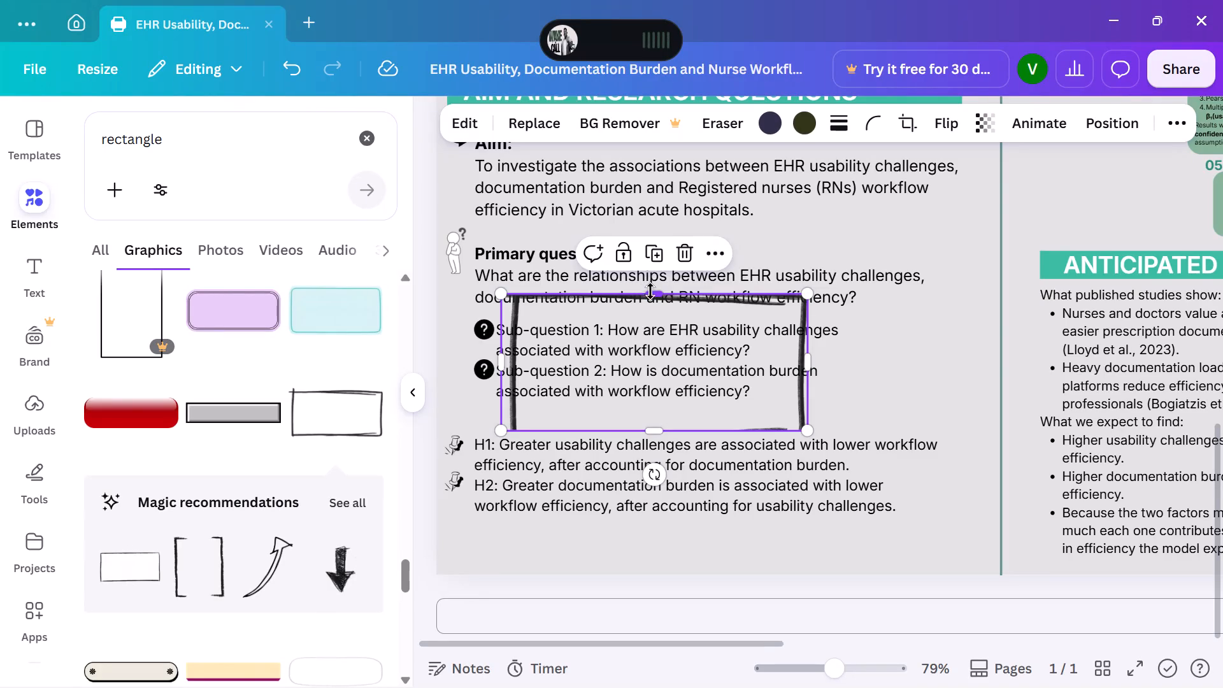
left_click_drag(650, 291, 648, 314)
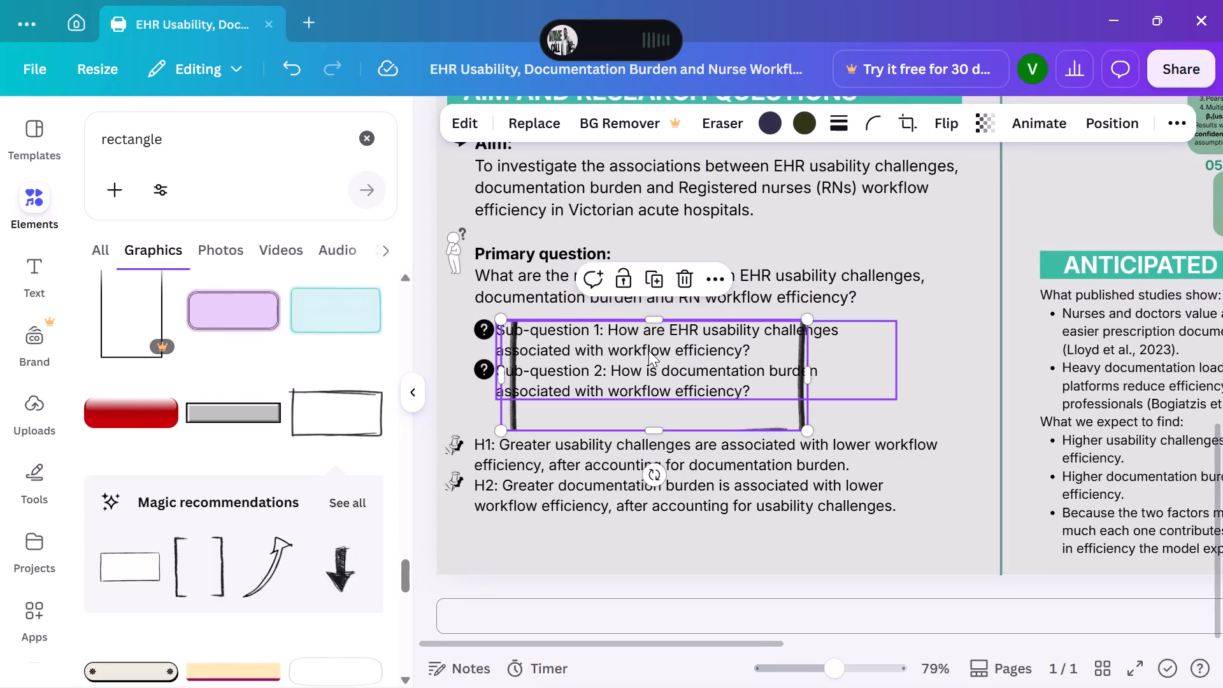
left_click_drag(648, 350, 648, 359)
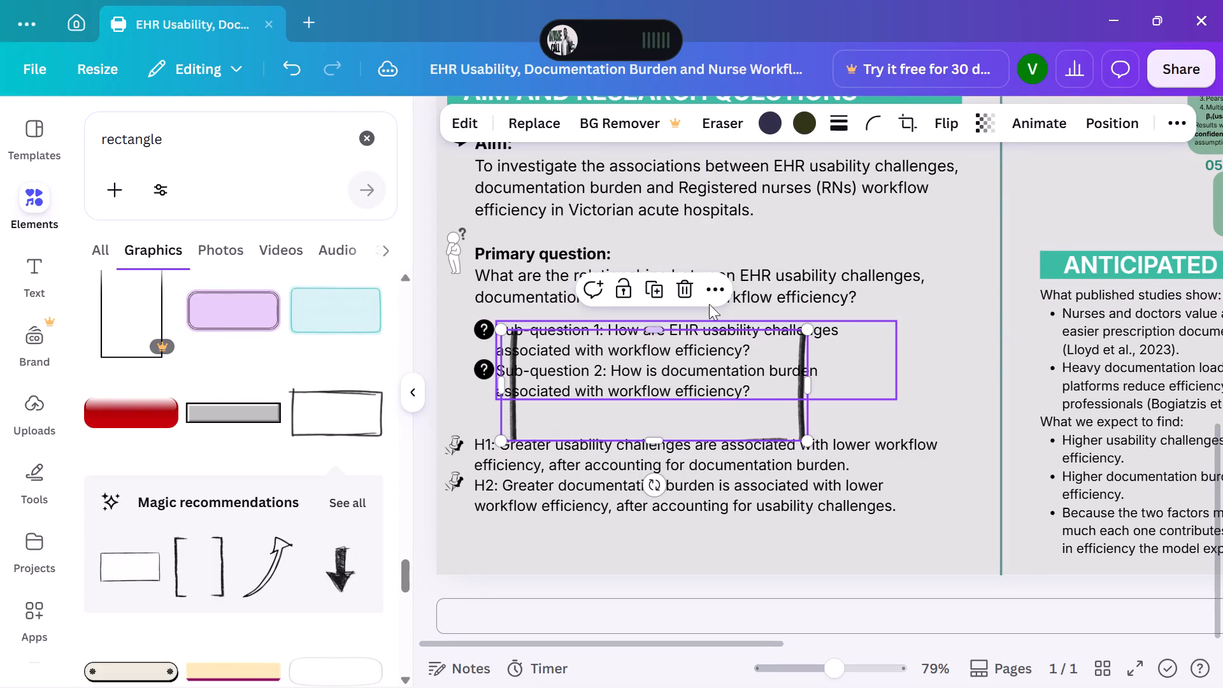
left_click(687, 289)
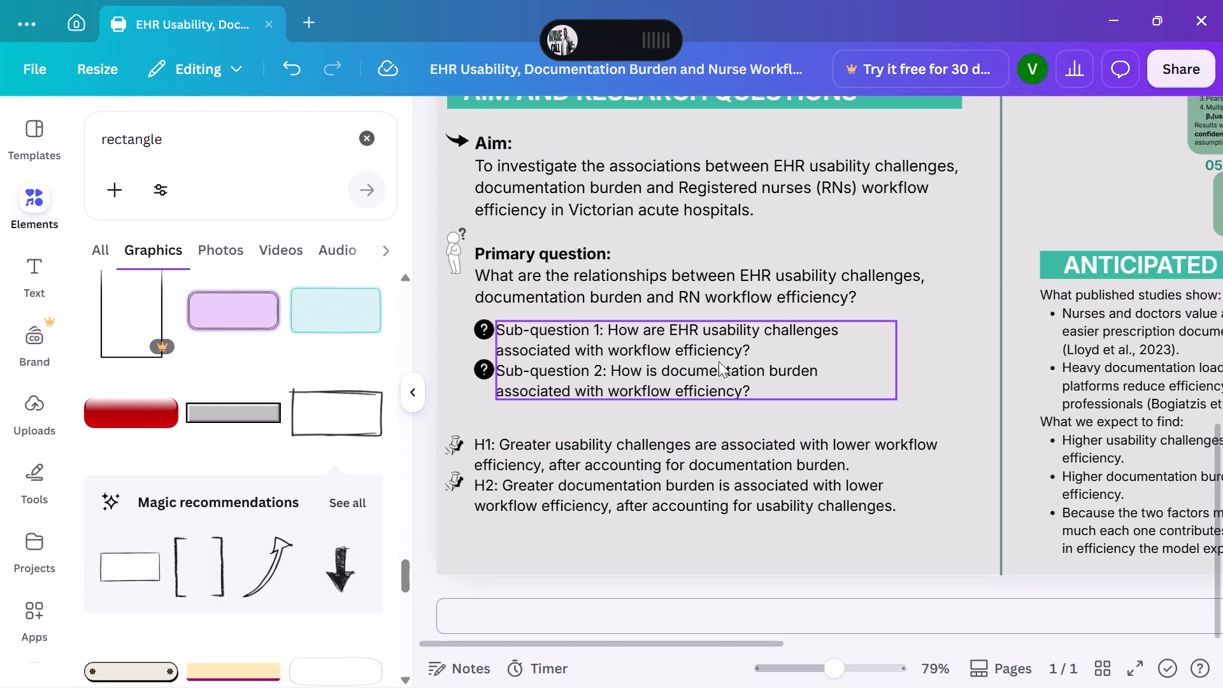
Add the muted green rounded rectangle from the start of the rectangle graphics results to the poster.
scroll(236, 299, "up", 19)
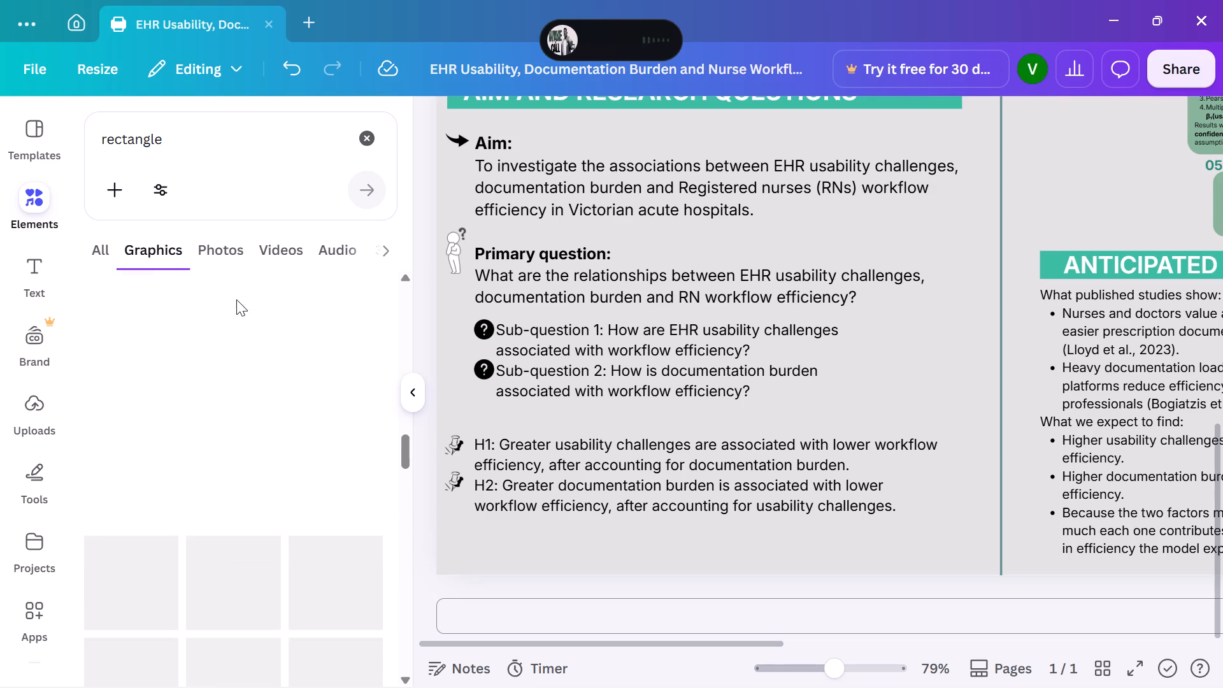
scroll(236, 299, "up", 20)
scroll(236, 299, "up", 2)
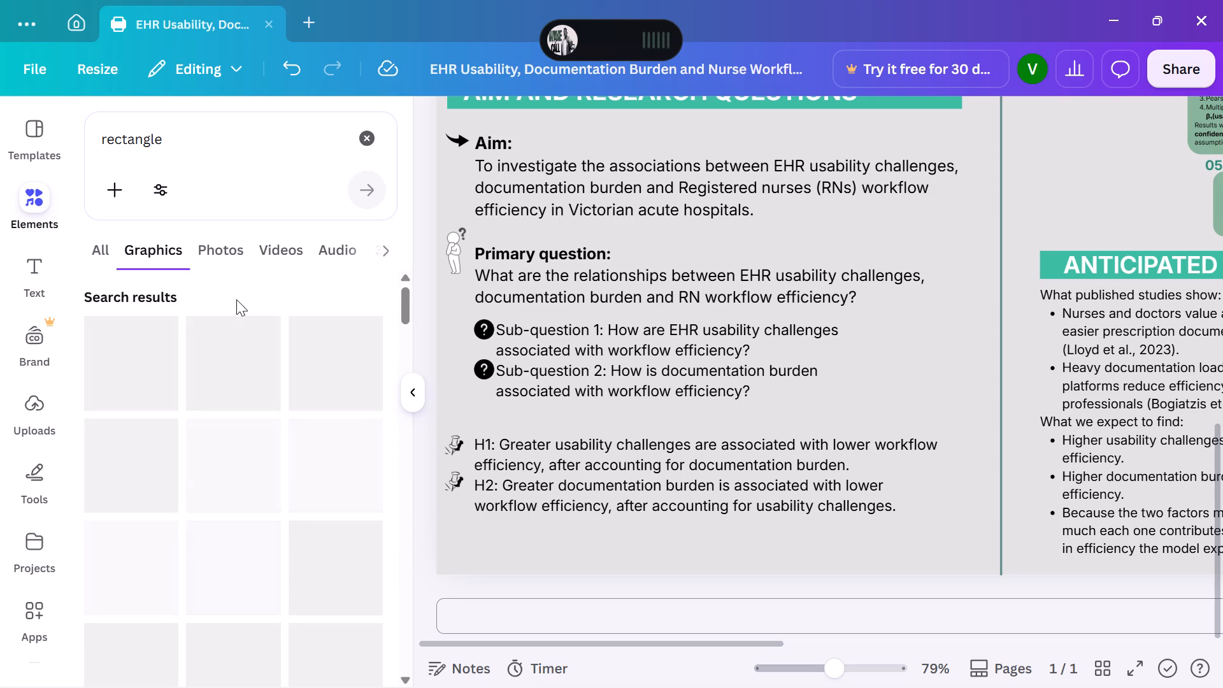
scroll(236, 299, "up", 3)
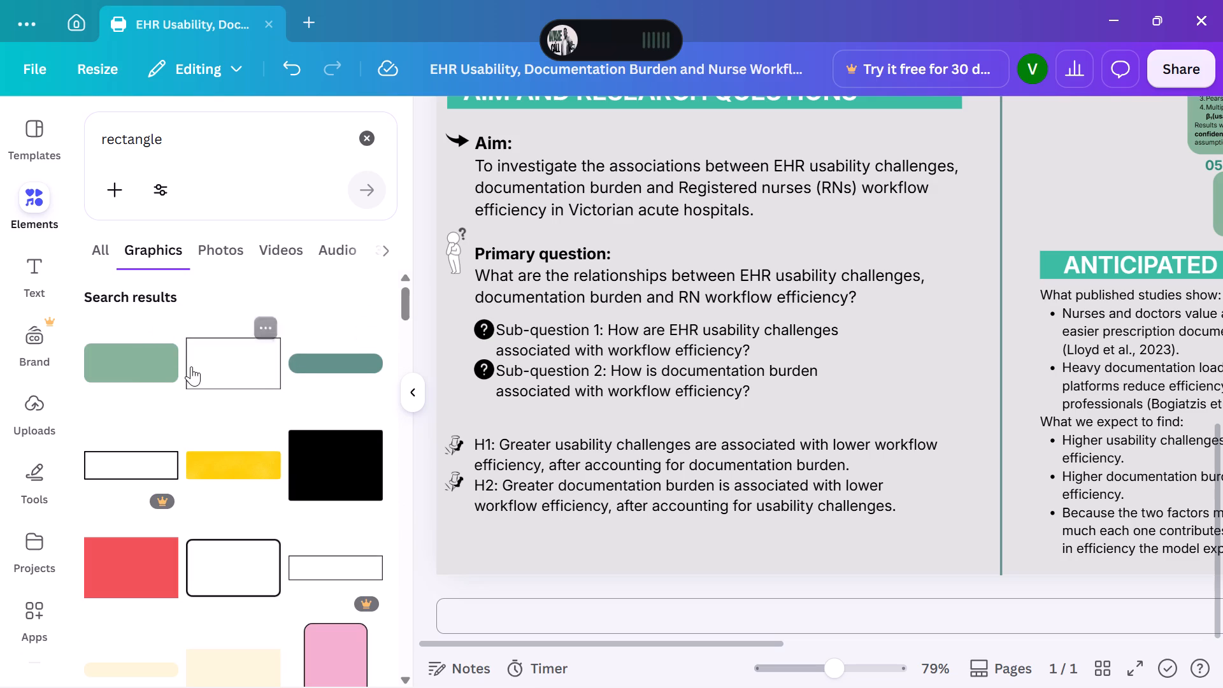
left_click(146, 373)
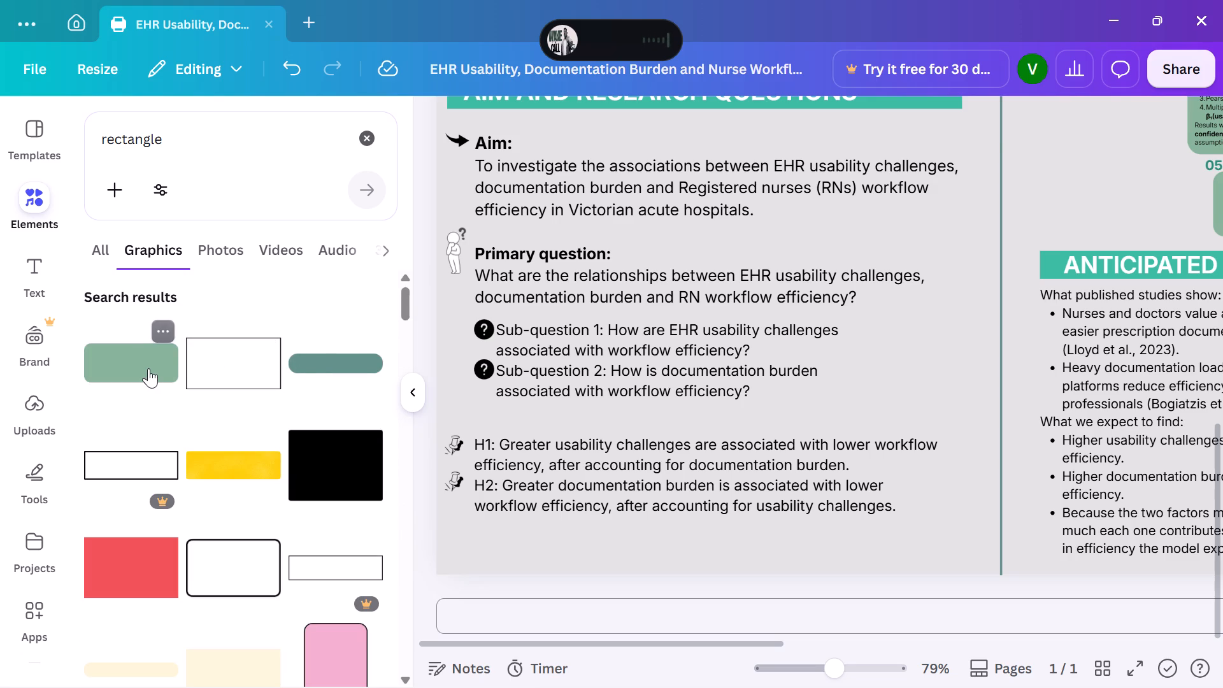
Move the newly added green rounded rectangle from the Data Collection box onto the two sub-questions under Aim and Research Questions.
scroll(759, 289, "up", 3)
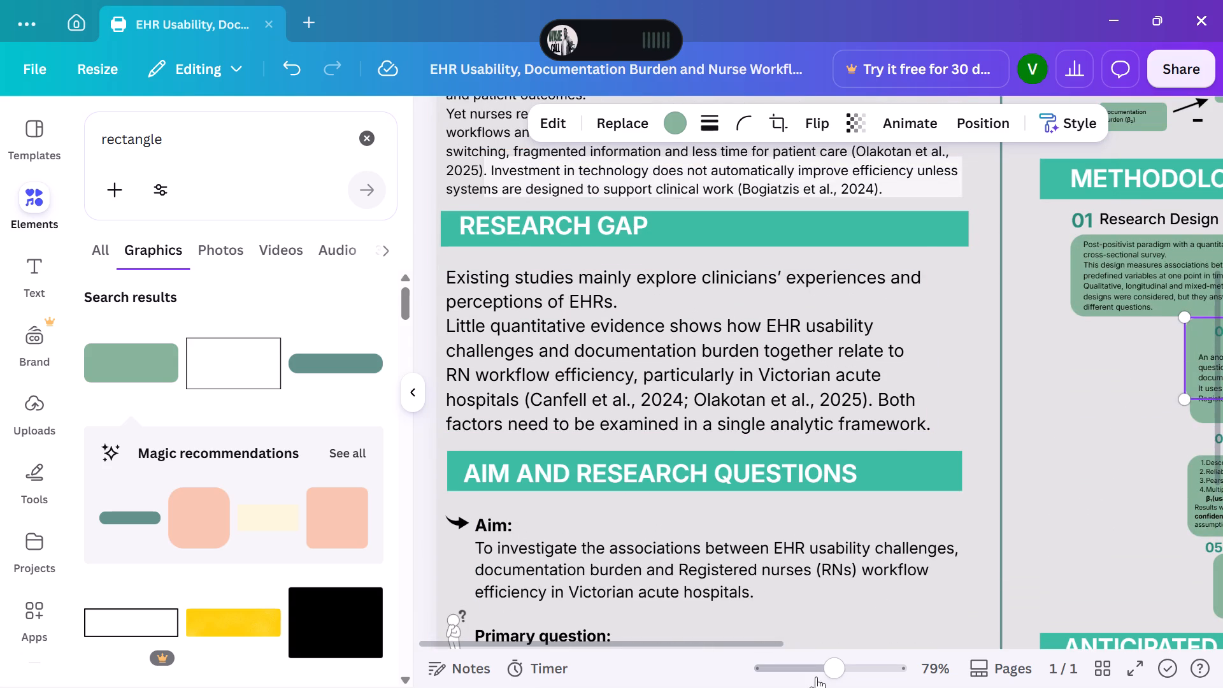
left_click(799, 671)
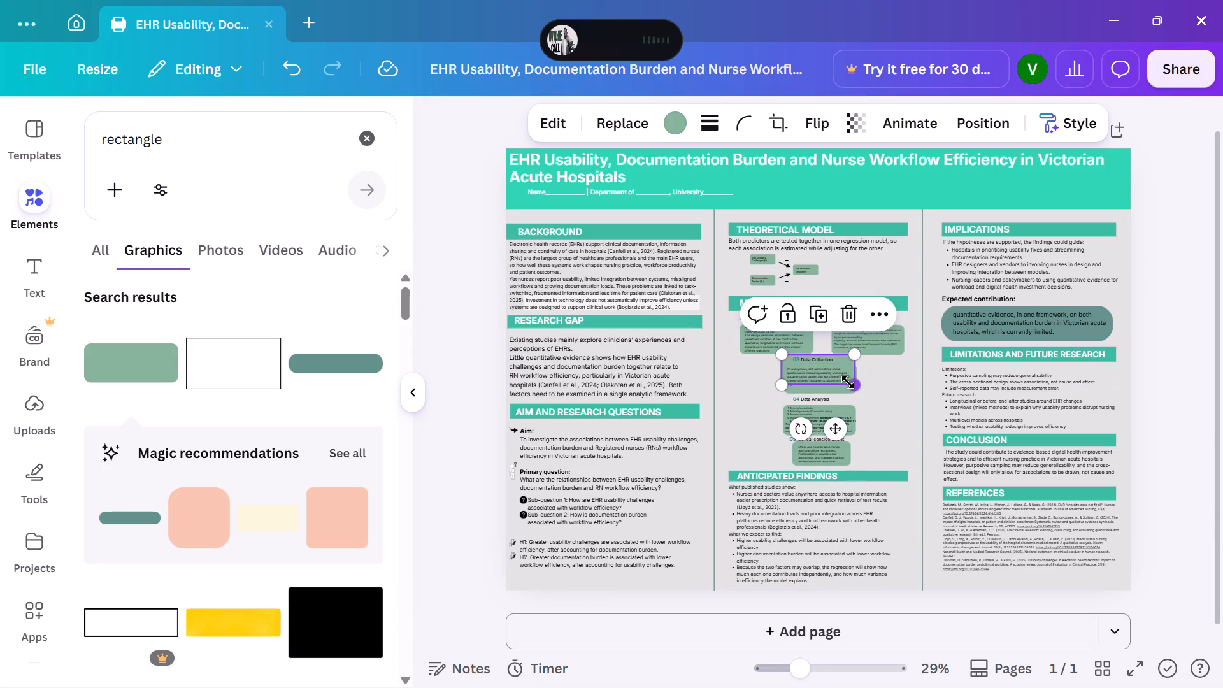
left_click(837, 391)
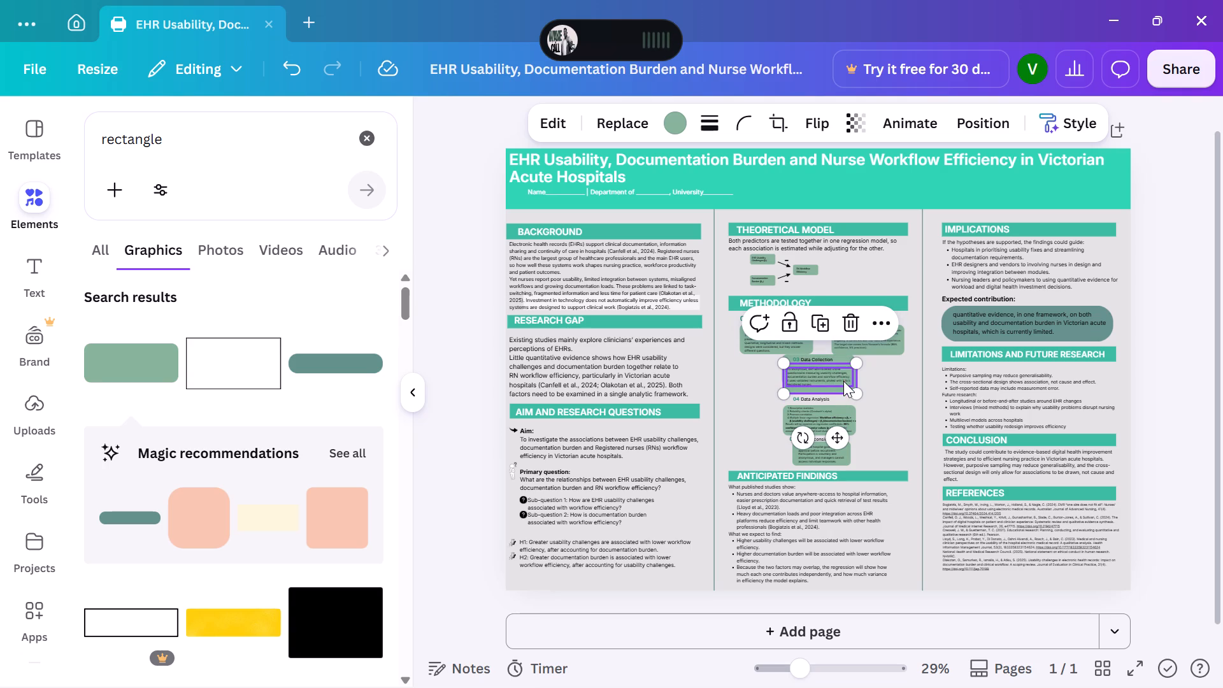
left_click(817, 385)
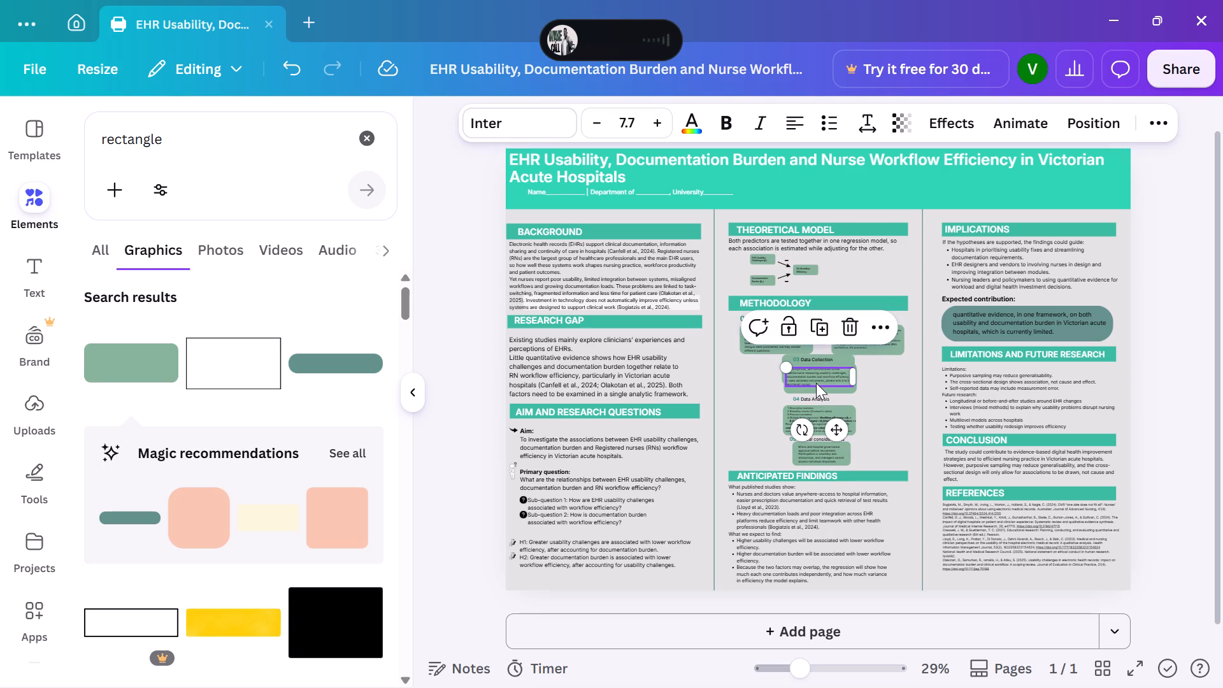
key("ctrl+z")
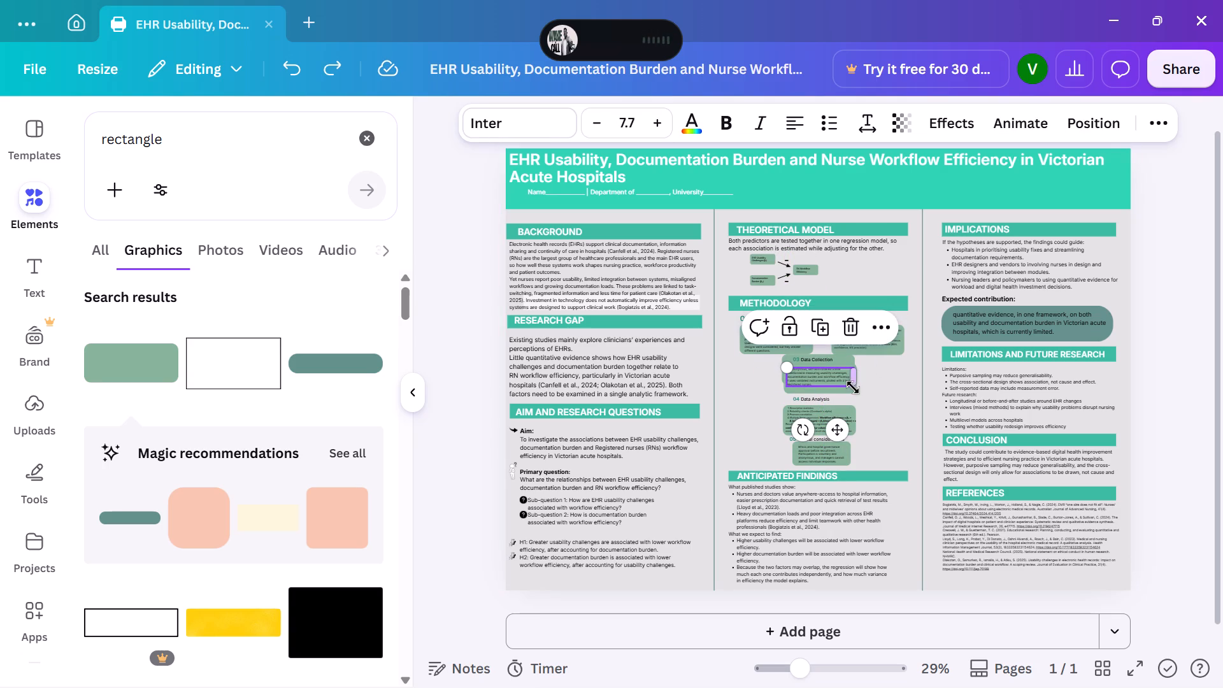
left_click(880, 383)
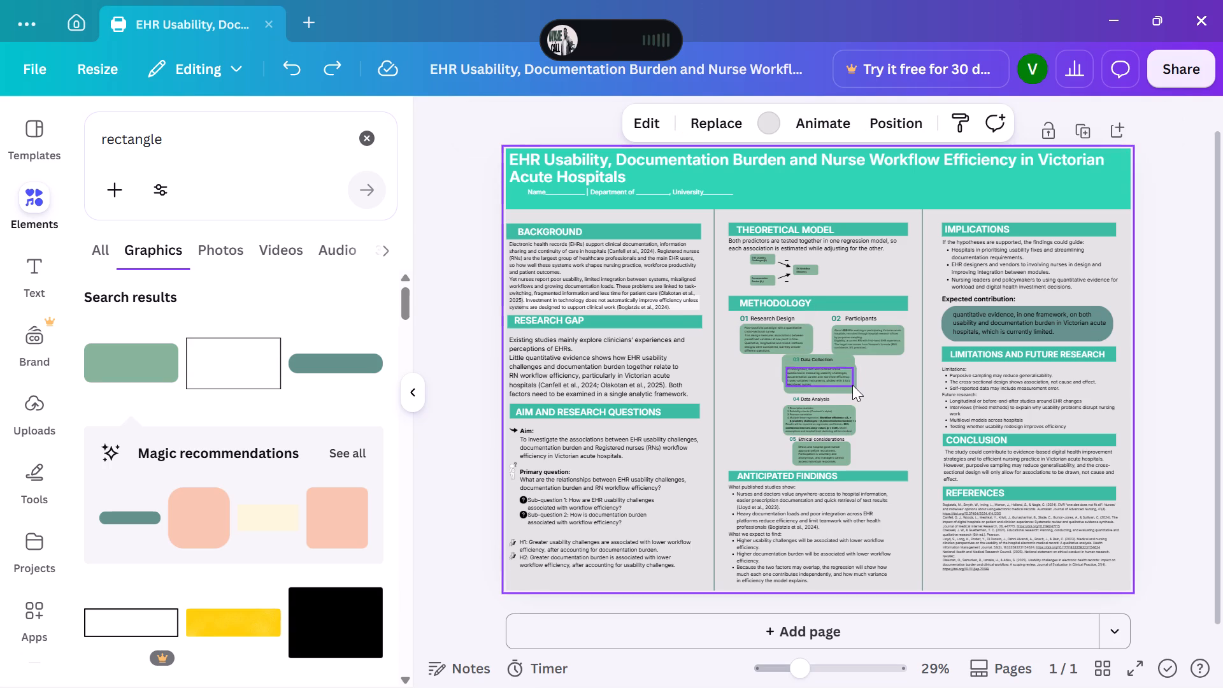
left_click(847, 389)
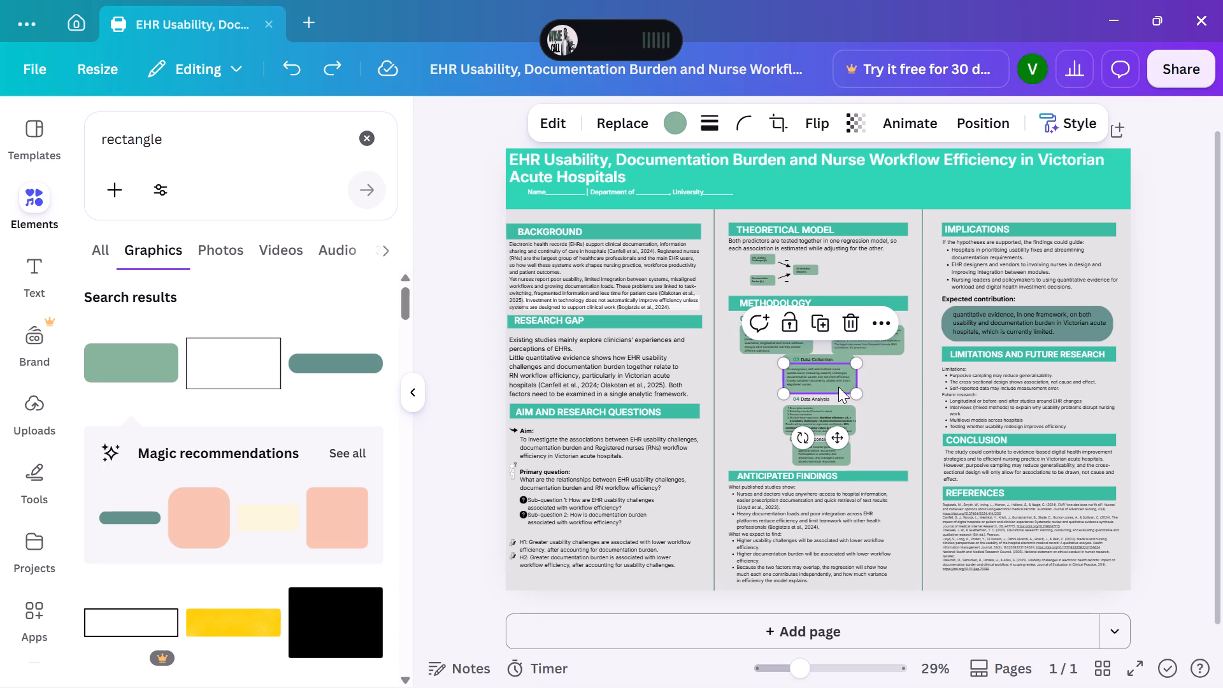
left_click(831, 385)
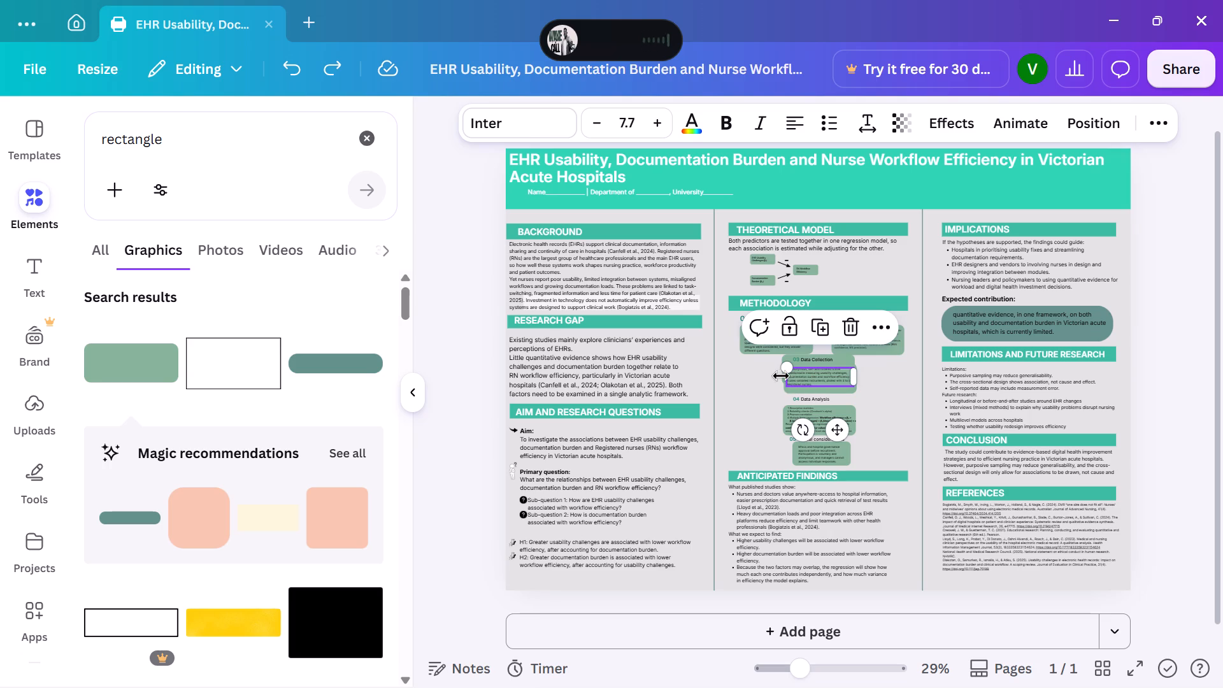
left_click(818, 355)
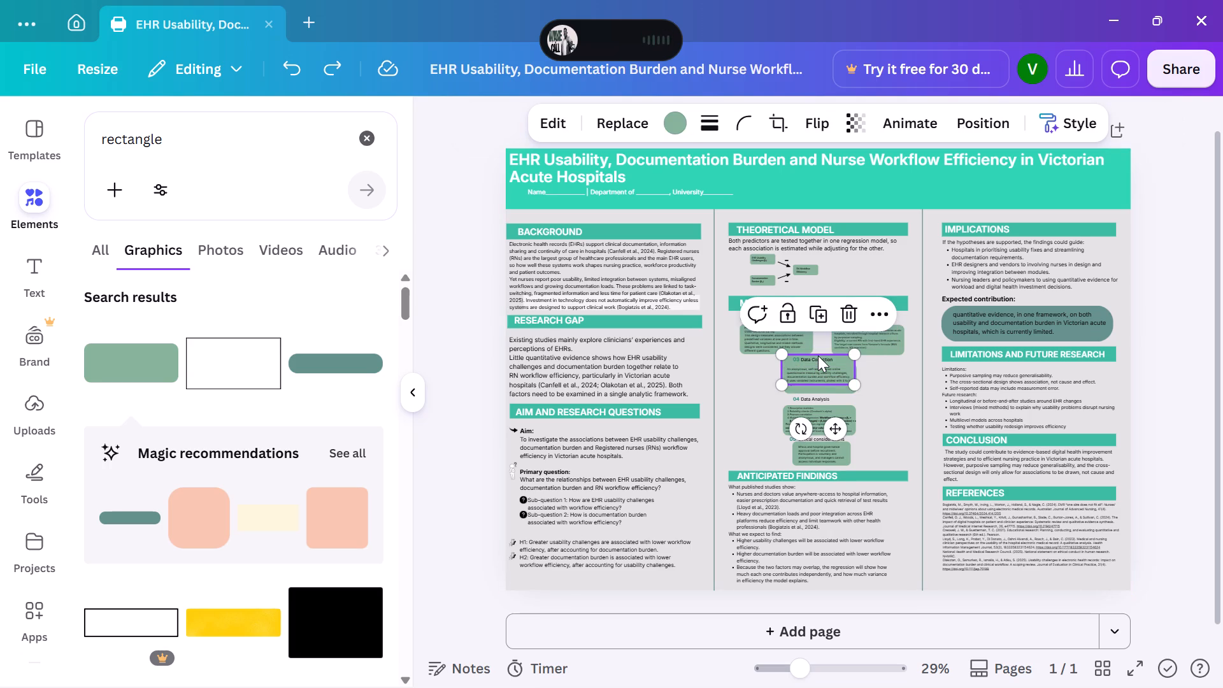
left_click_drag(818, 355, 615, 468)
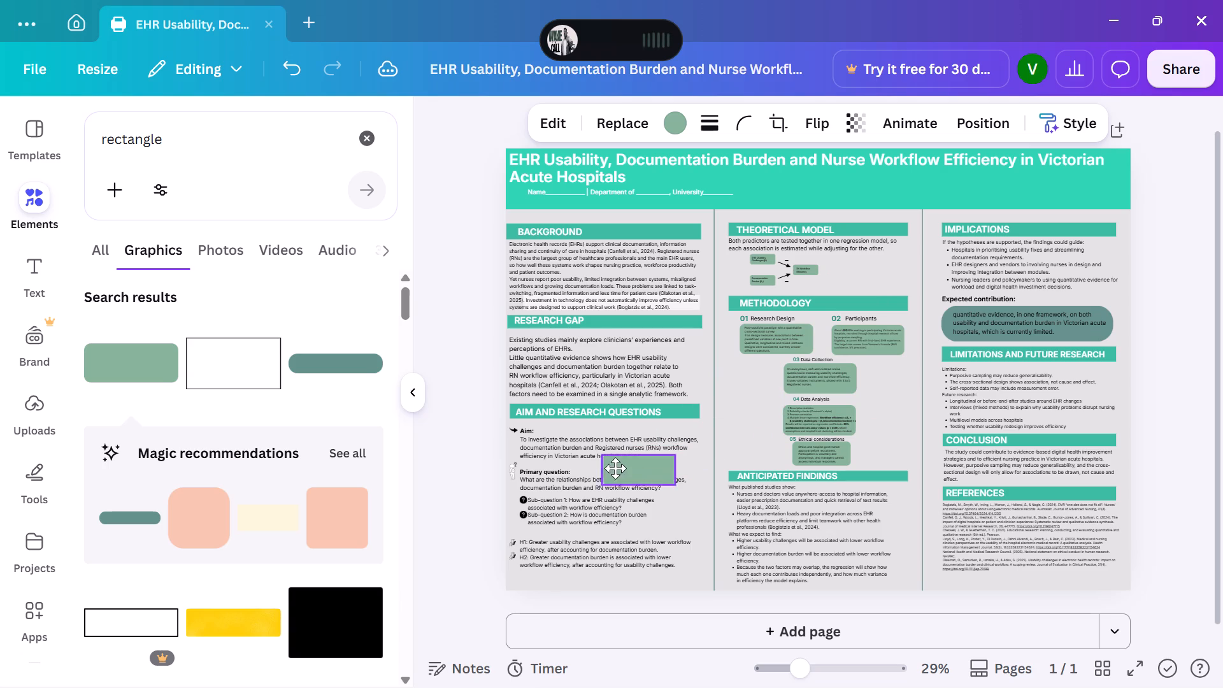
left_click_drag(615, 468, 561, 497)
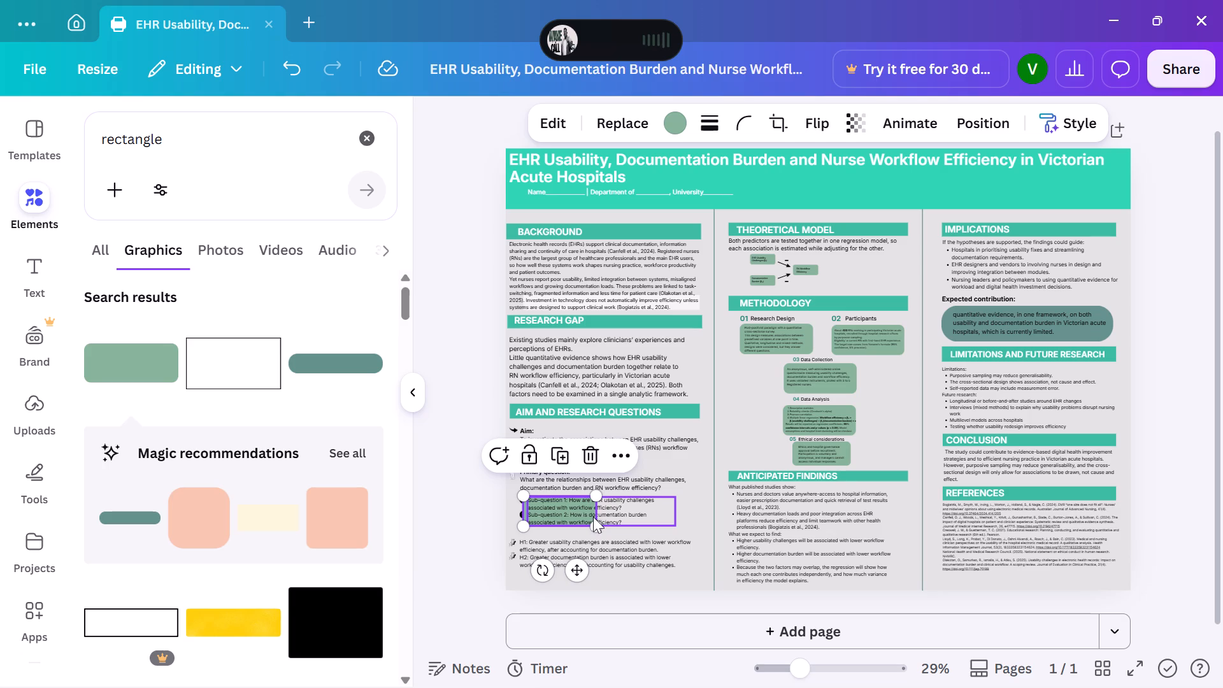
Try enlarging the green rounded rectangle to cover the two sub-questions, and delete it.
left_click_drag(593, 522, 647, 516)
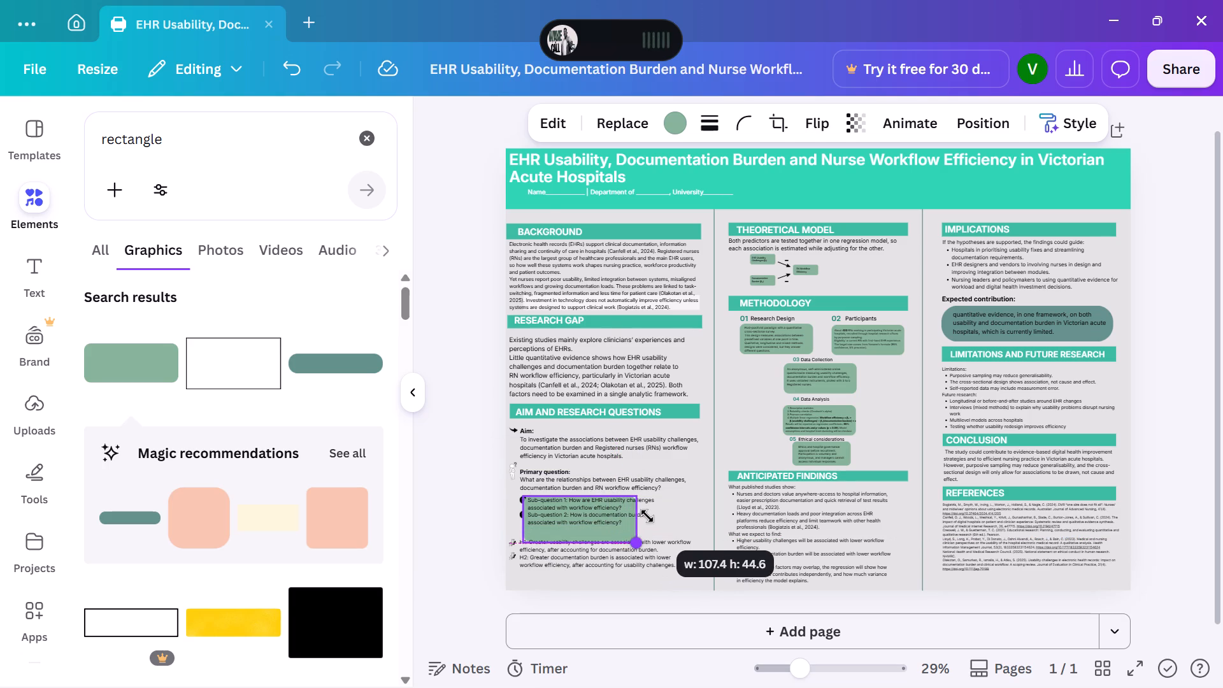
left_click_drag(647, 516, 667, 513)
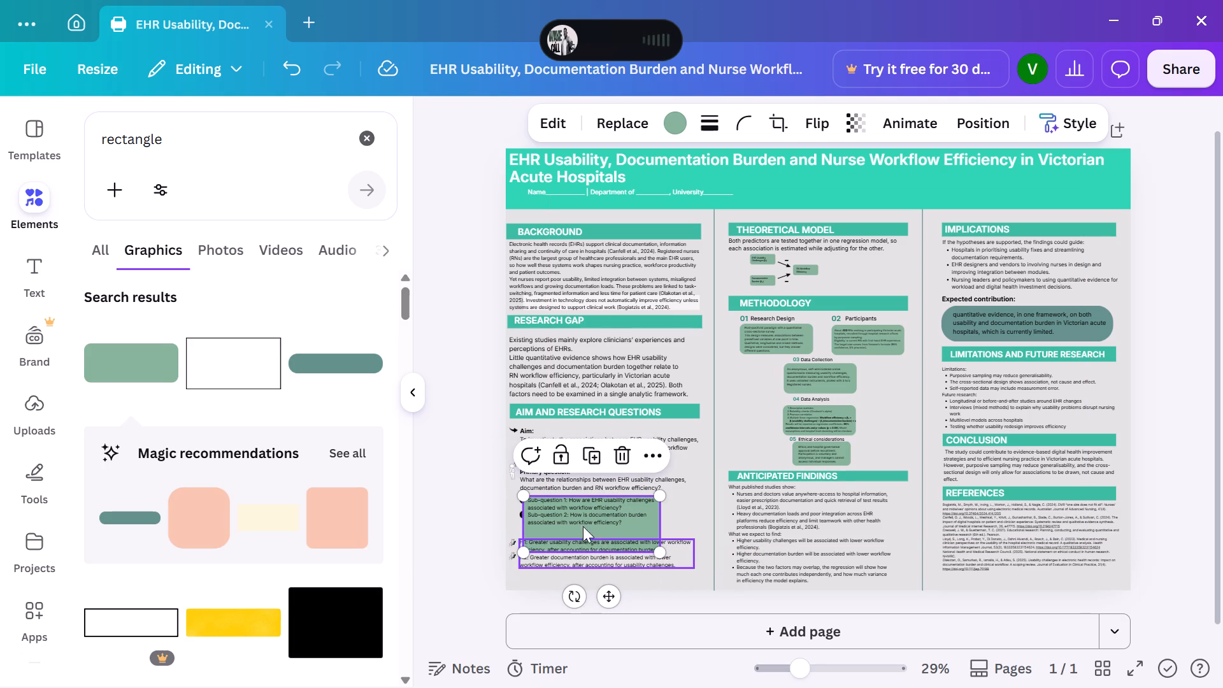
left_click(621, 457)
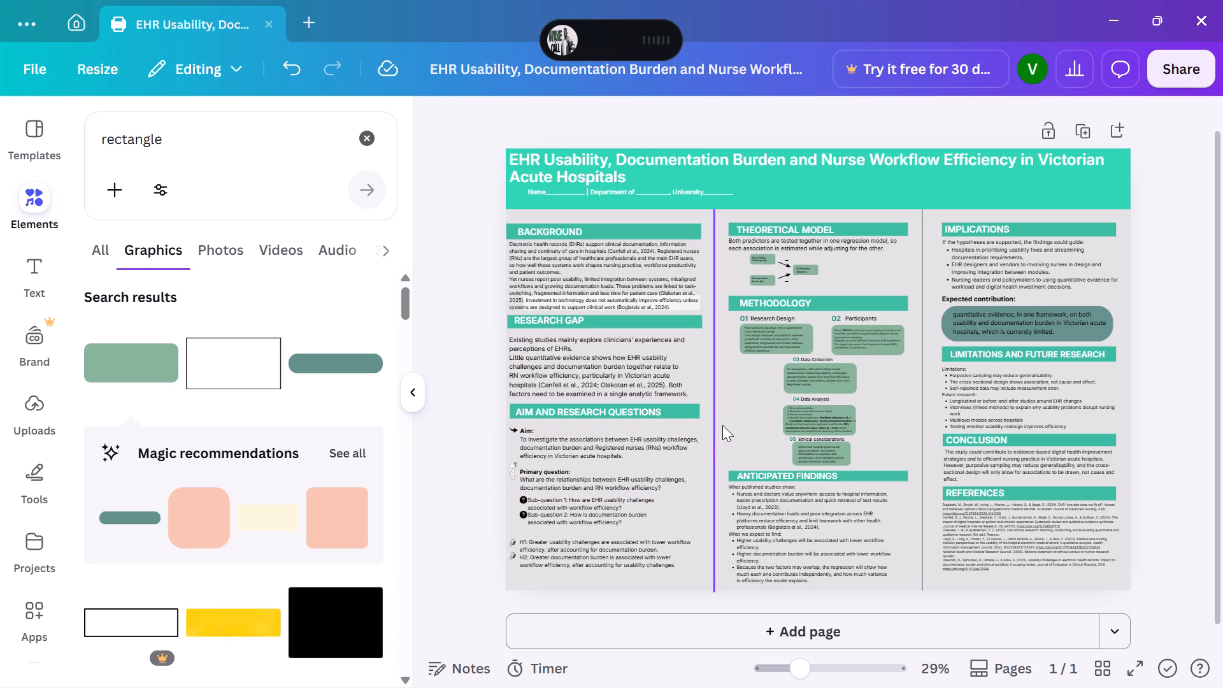
Bring the Anticipated Findings section into view and search the graphics for "tick".
scroll(722, 425, "left", 2)
scroll(721, 423, "down", 4)
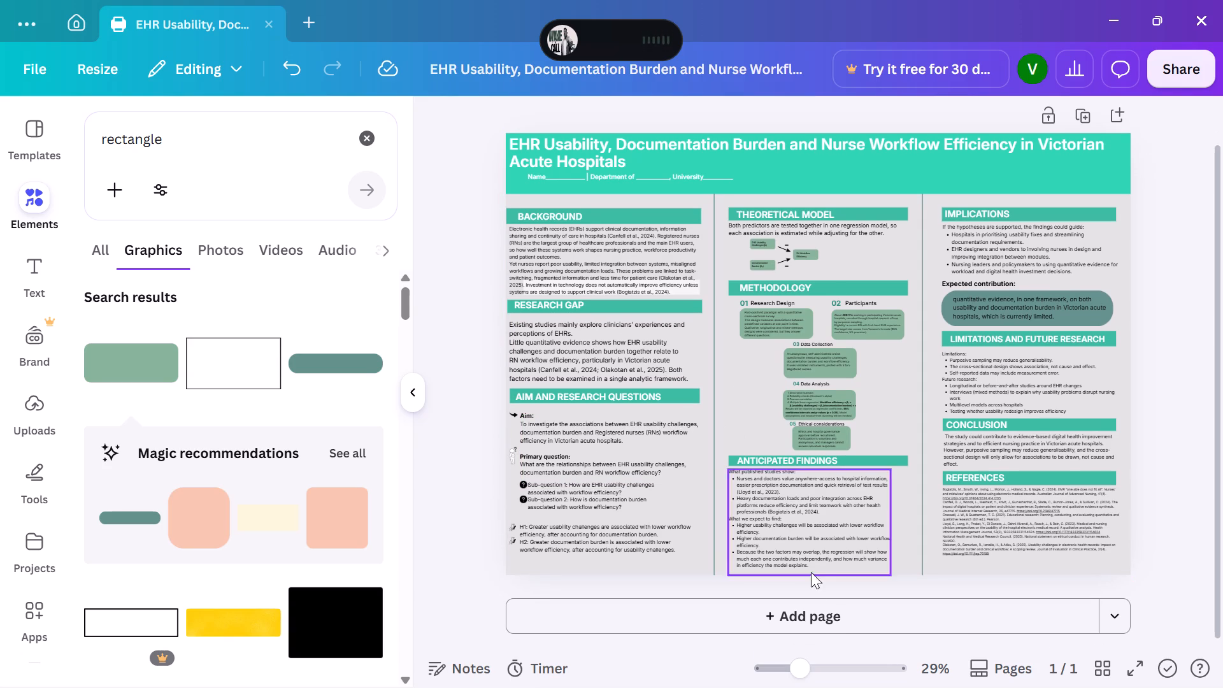
left_click(829, 679)
scroll(731, 403, "down", 2)
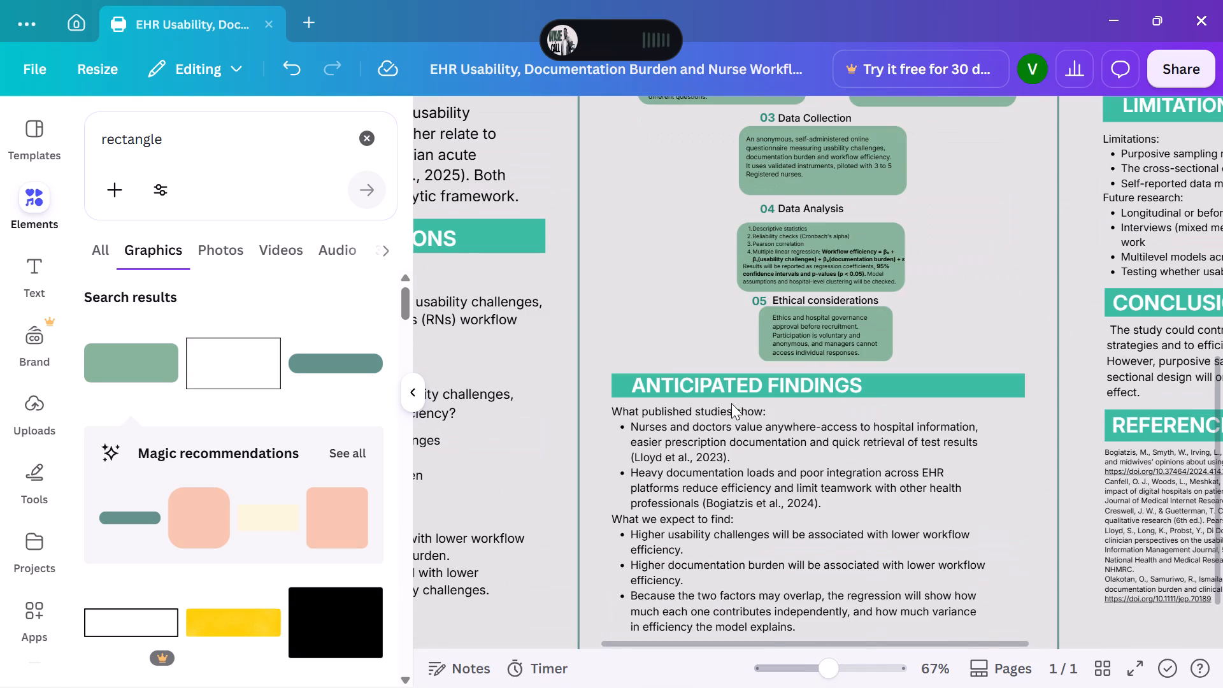
scroll(731, 403, "down", 1)
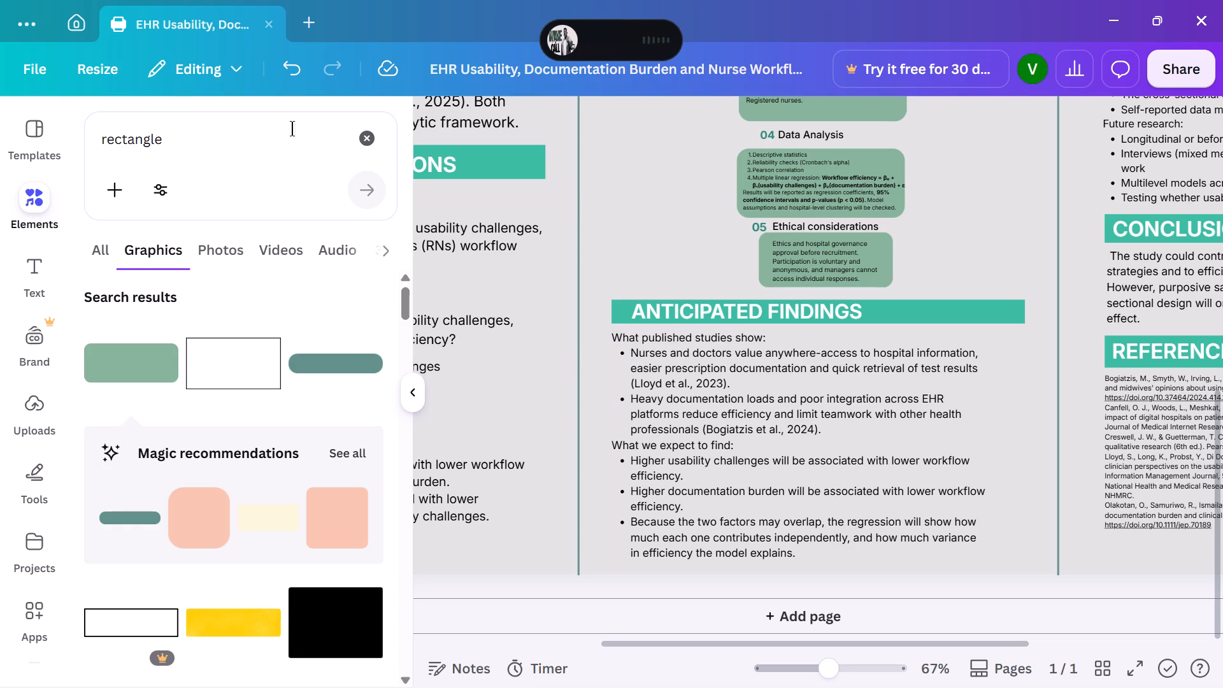
triple_click(224, 143)
key("BackSpace")
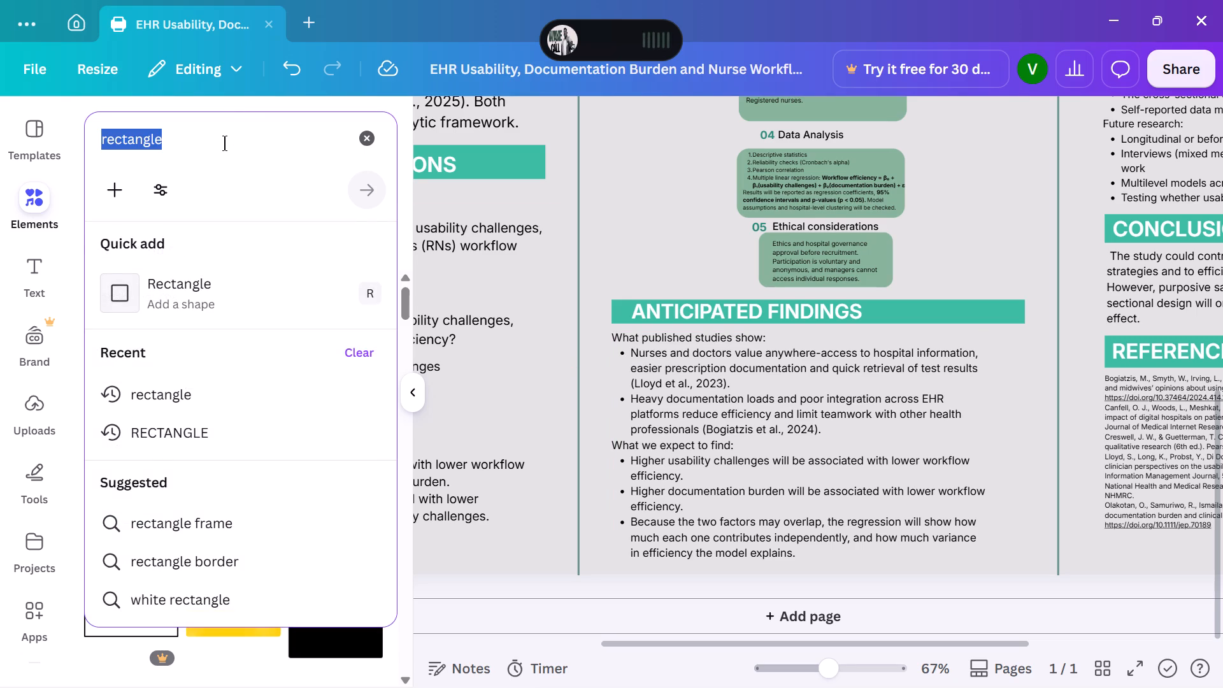
key("t")
type("ic")
key("k")
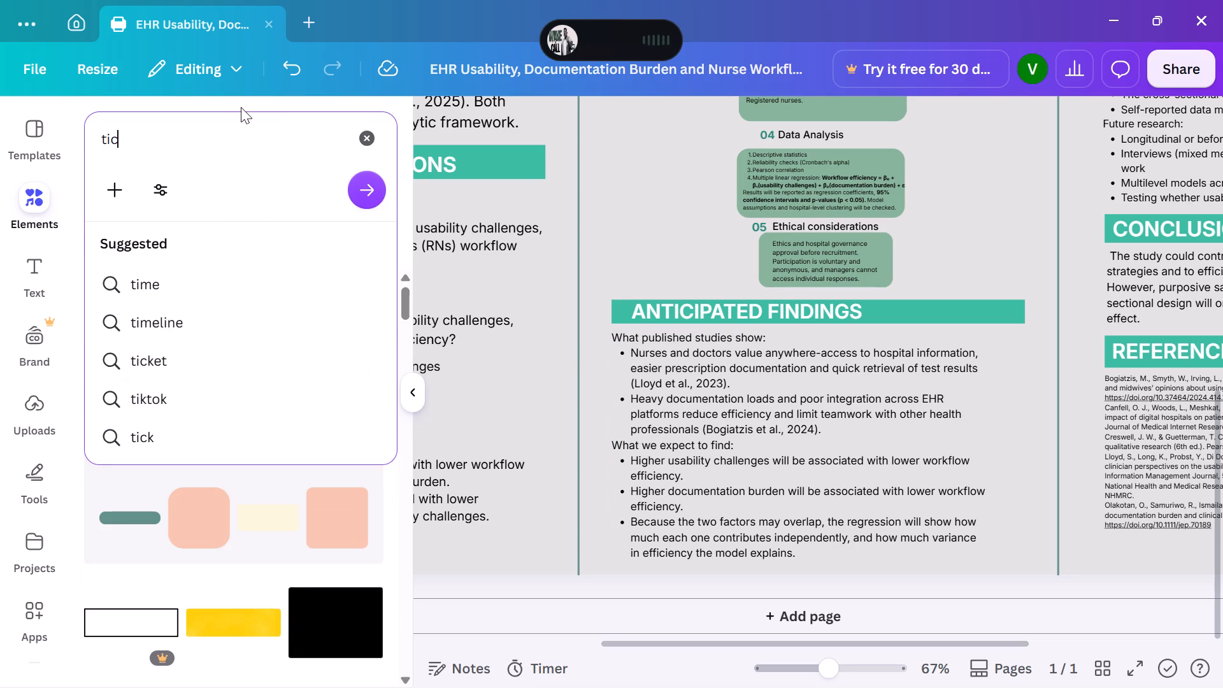
key("Return")
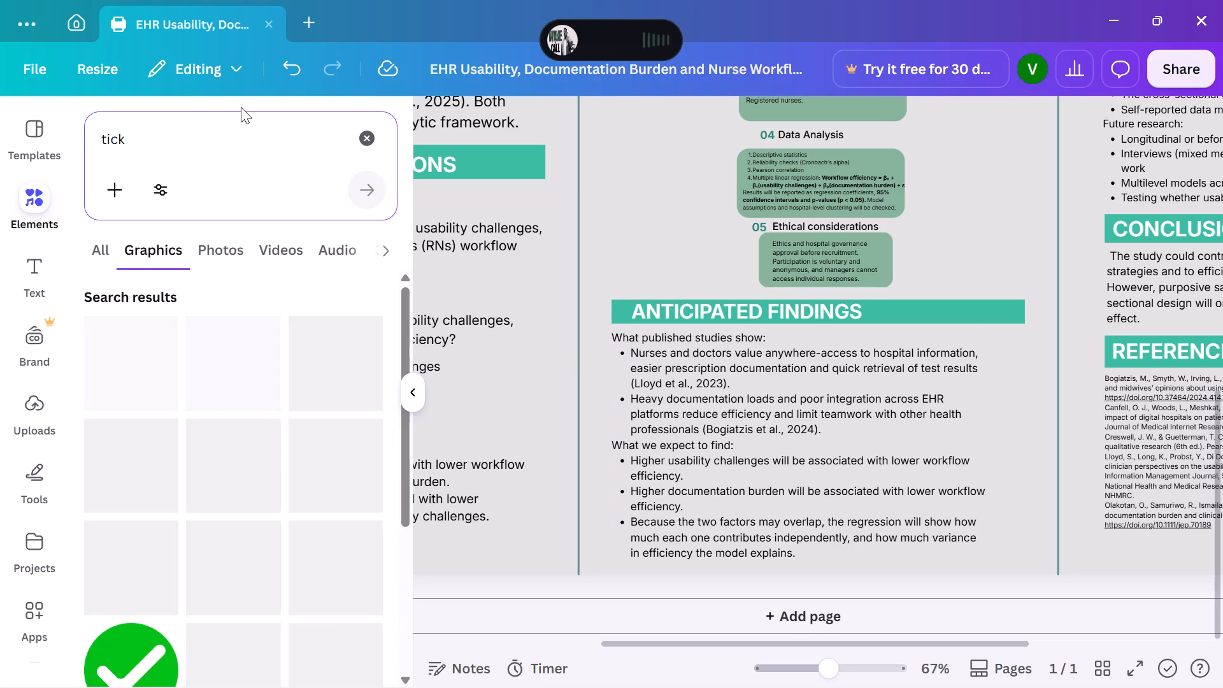
Browse the tick graphics results for a marker that suits the Anticipated Findings bullets.
scroll(216, 375, "down", 1)
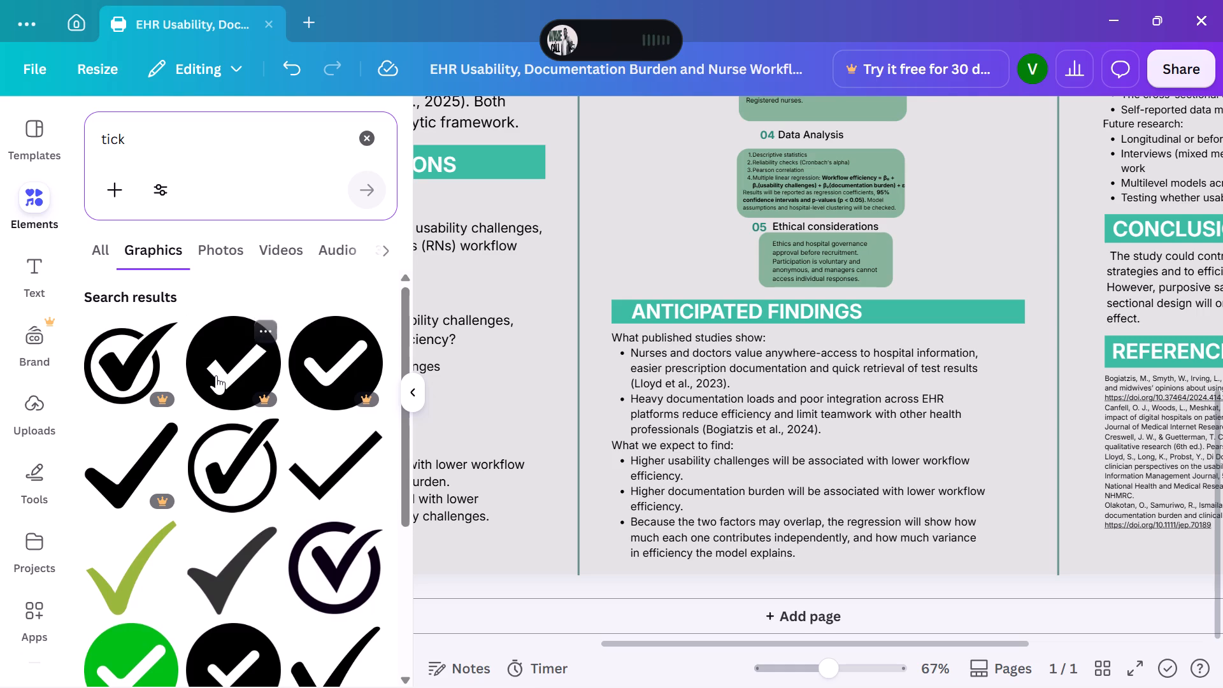
left_click(622, 350)
left_click(622, 355)
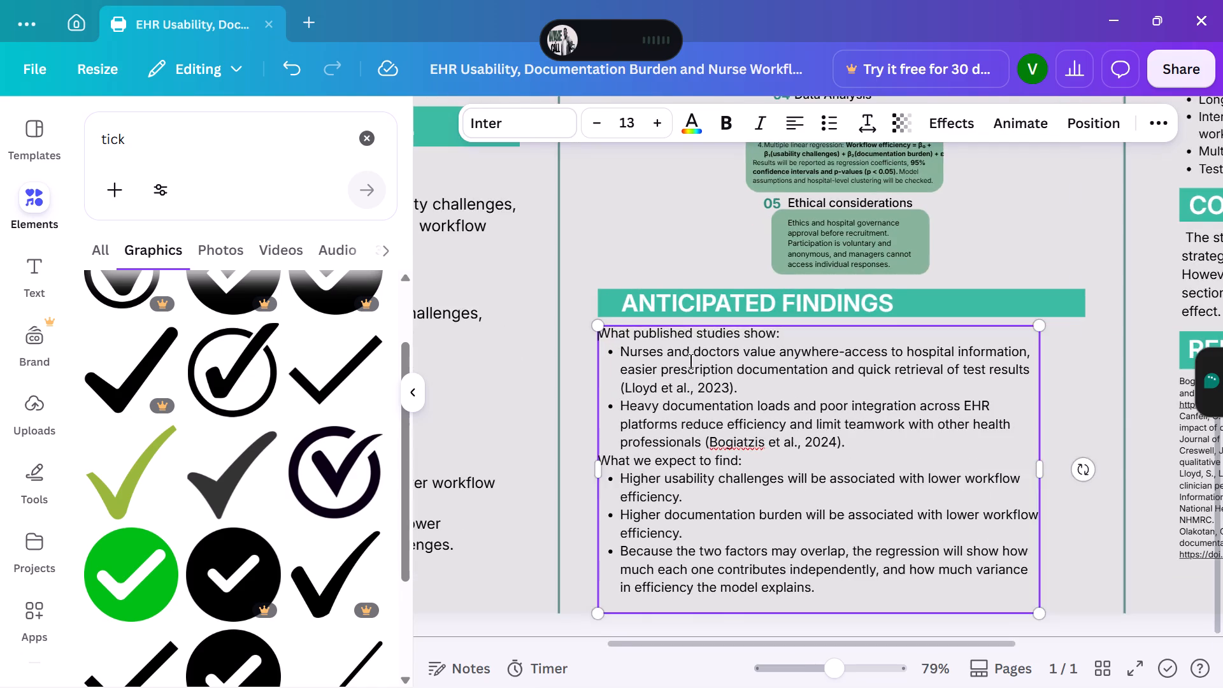
scroll(690, 361, "down", 3)
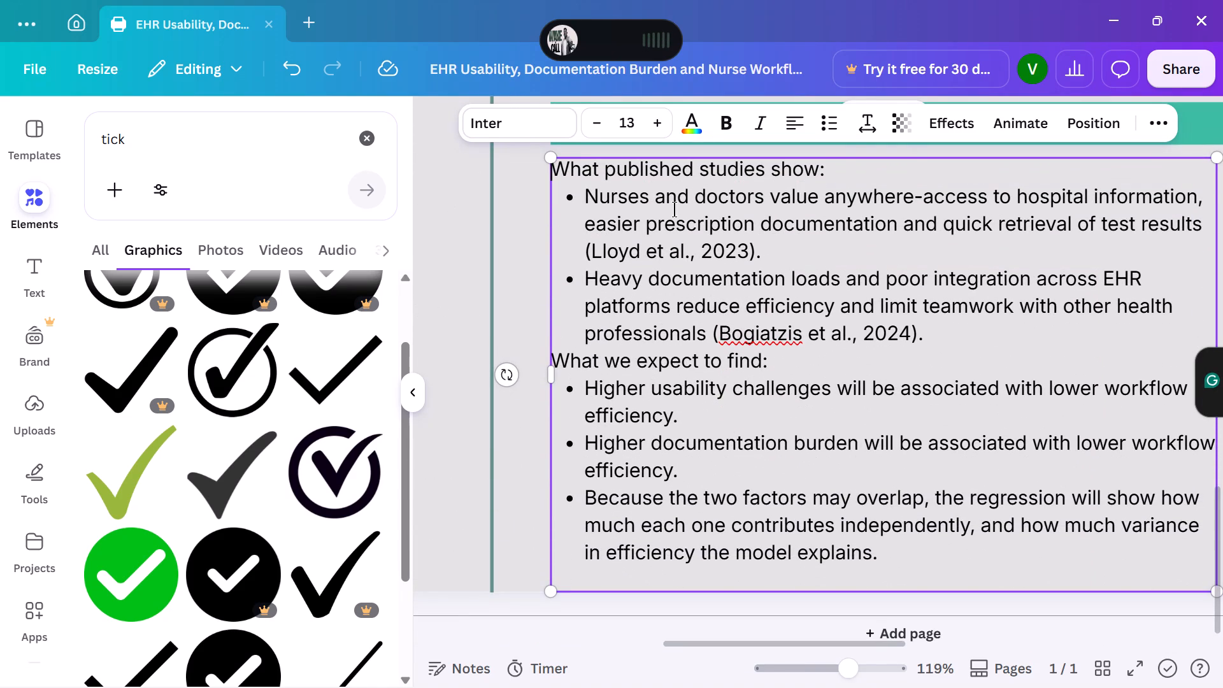
scroll(277, 451, "down", 3)
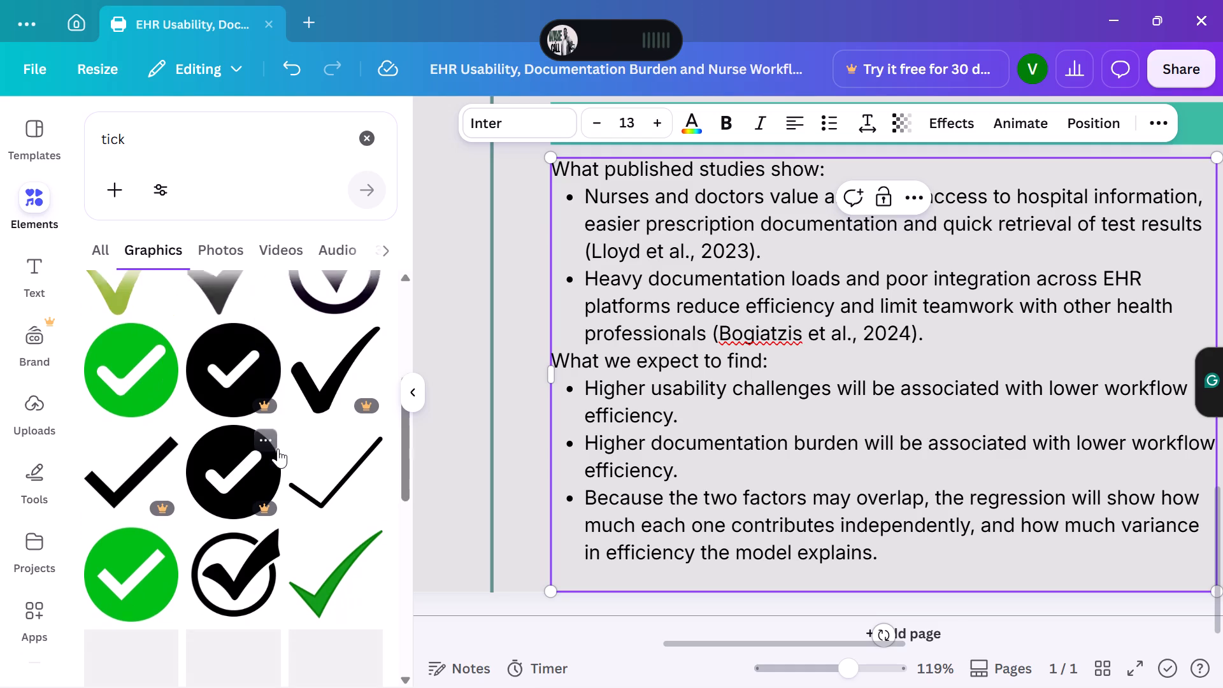
scroll(278, 448, "down", 1)
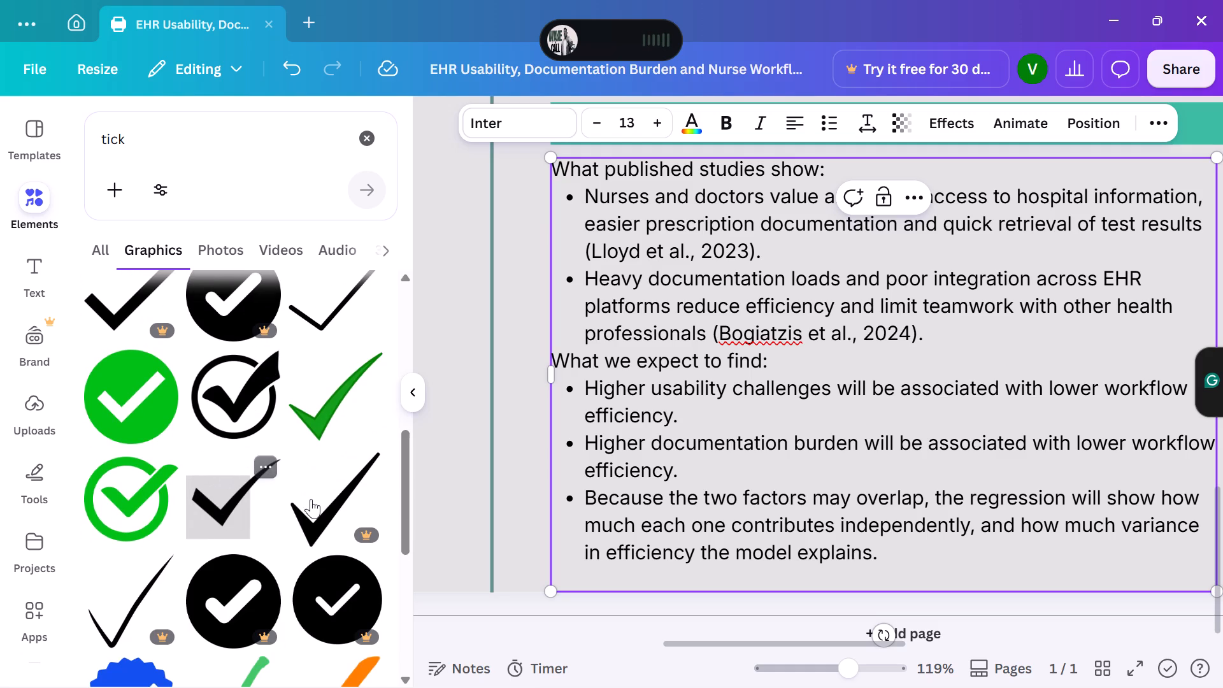
scroll(220, 503, "down", 1)
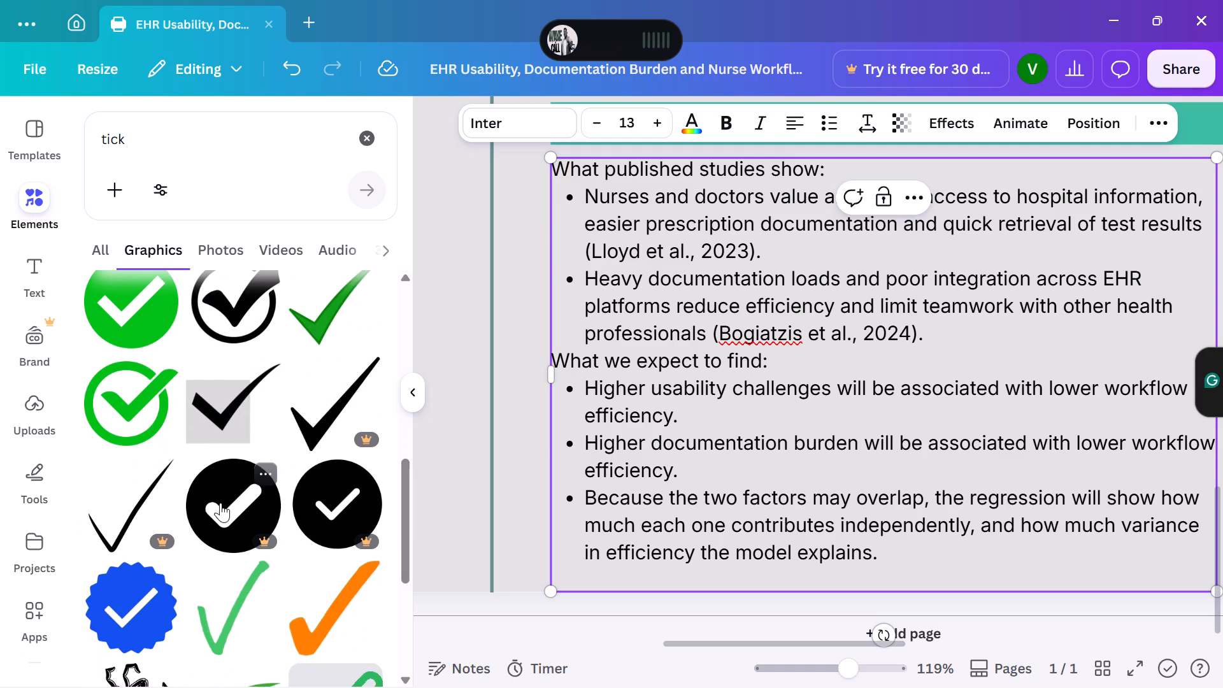
scroll(220, 503, "down", 4)
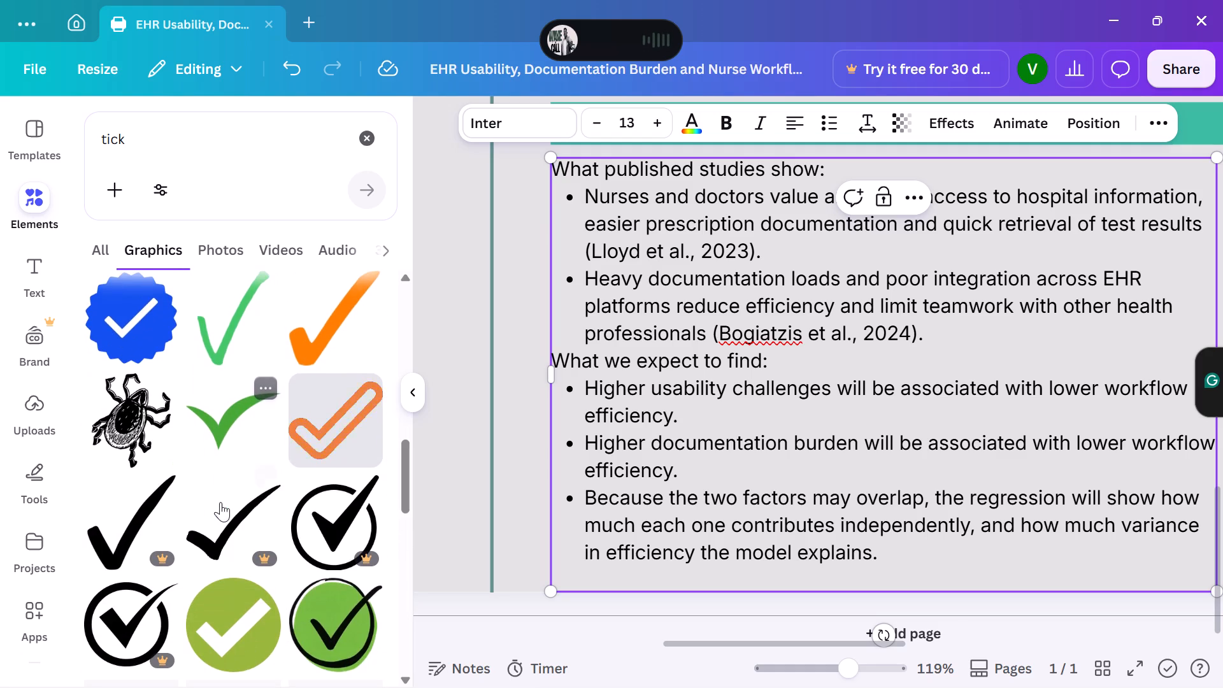
scroll(220, 502, "down", 5)
Add the near-black tick inside an open circle from the tick graphics results to the poster.
scroll(221, 505, "up", 1)
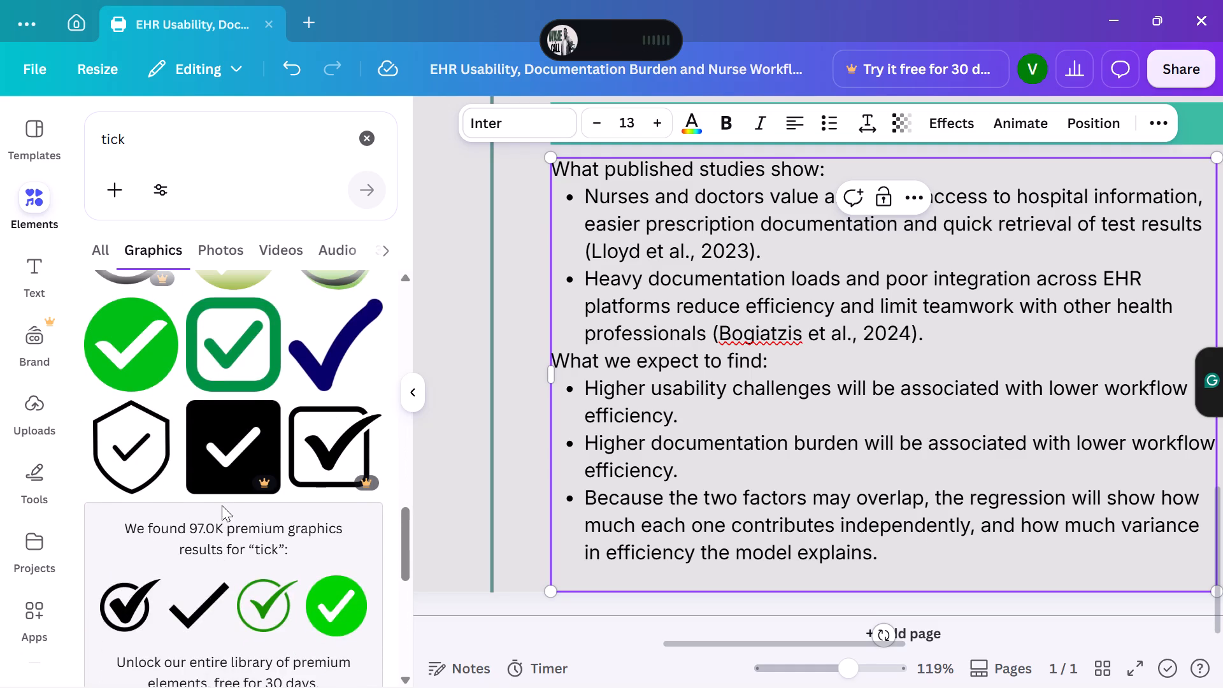
scroll(255, 458, "up", 1)
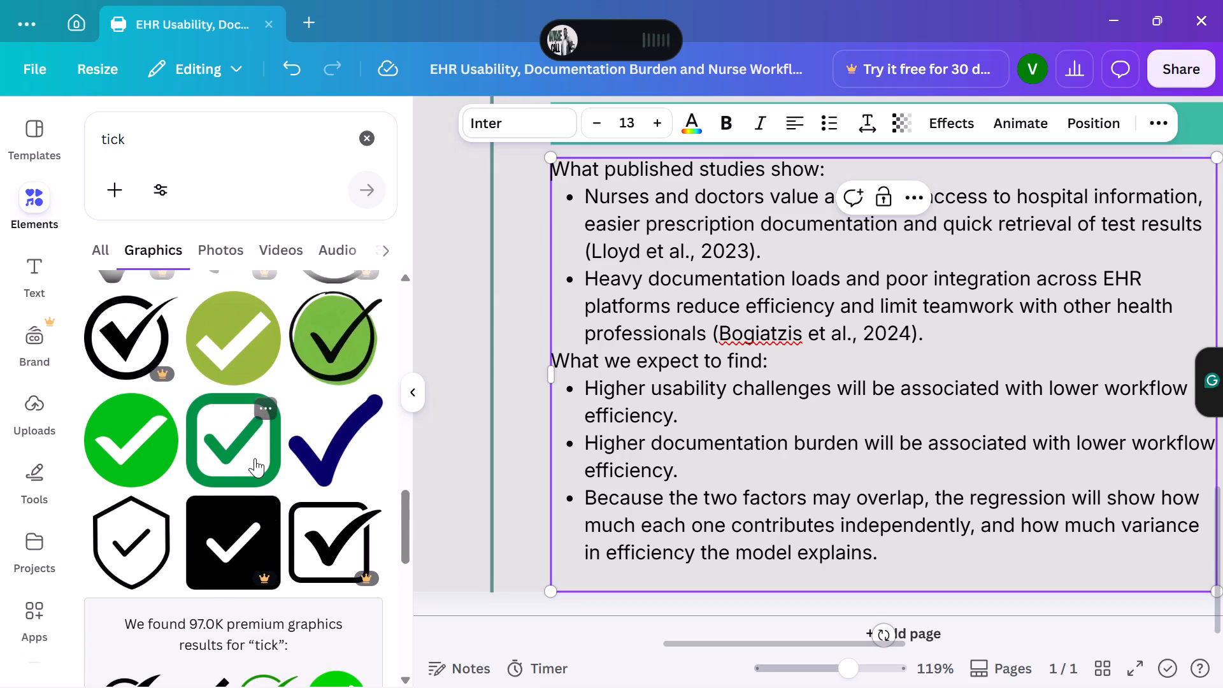
scroll(255, 458, "up", 7)
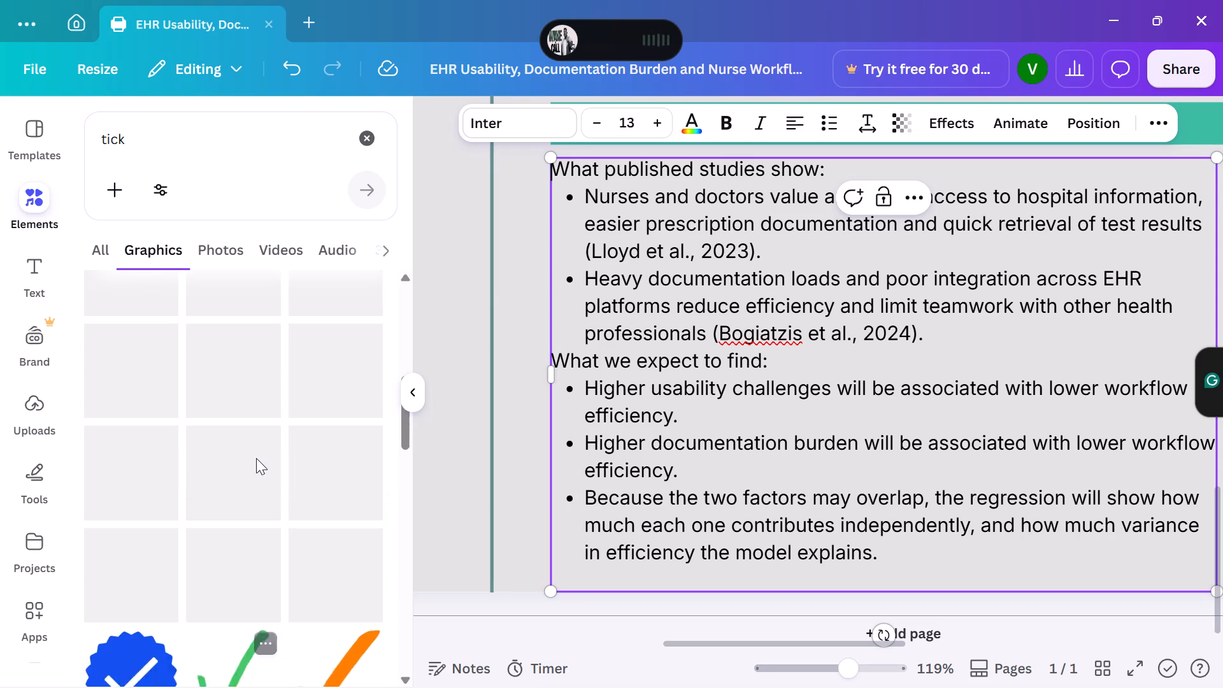
scroll(294, 432, "up", 1)
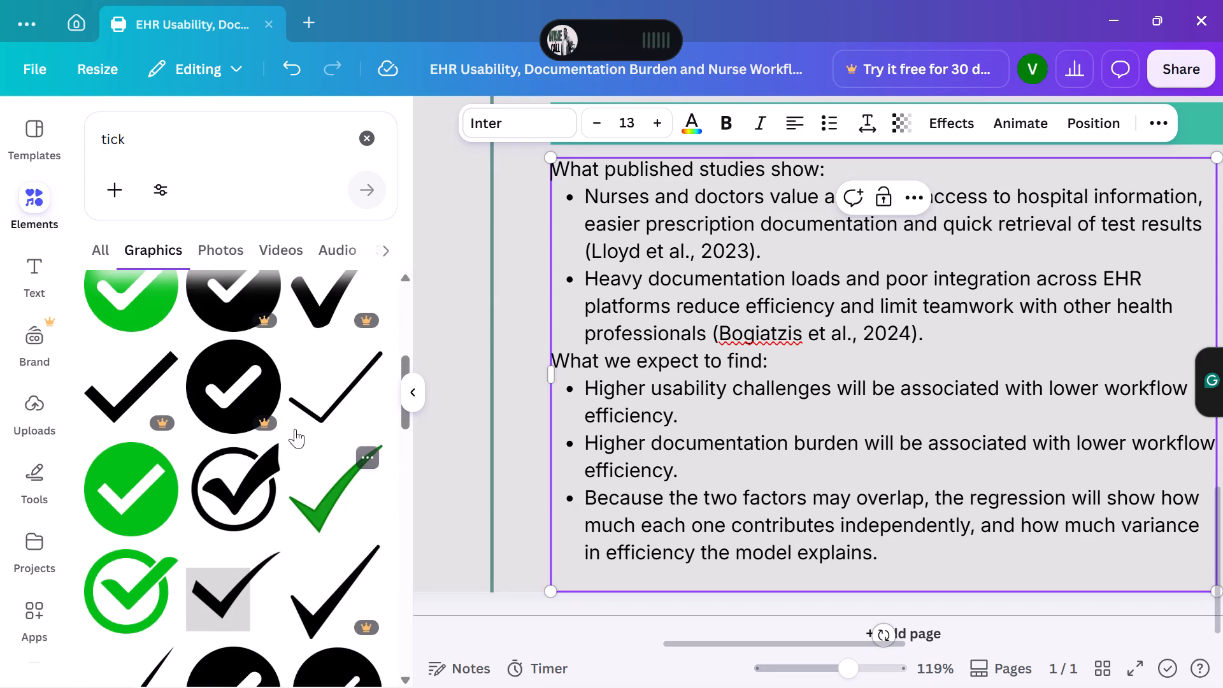
scroll(297, 426, "up", 1)
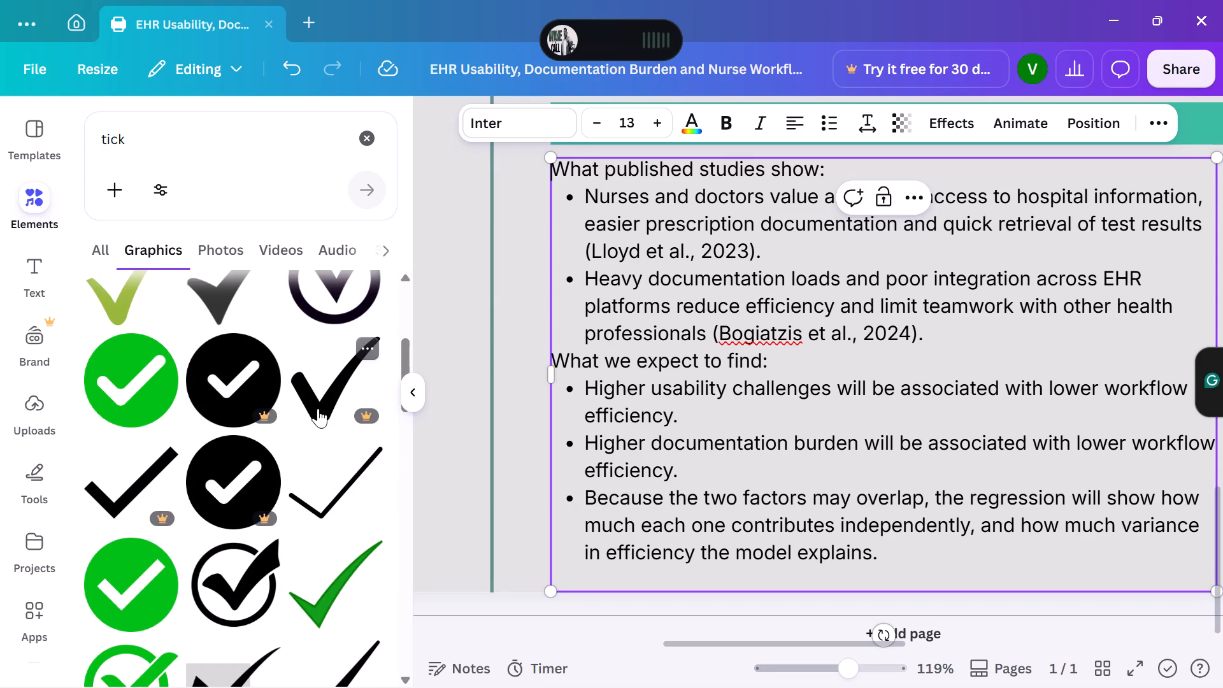
scroll(295, 402, "up", 2)
left_click(334, 456)
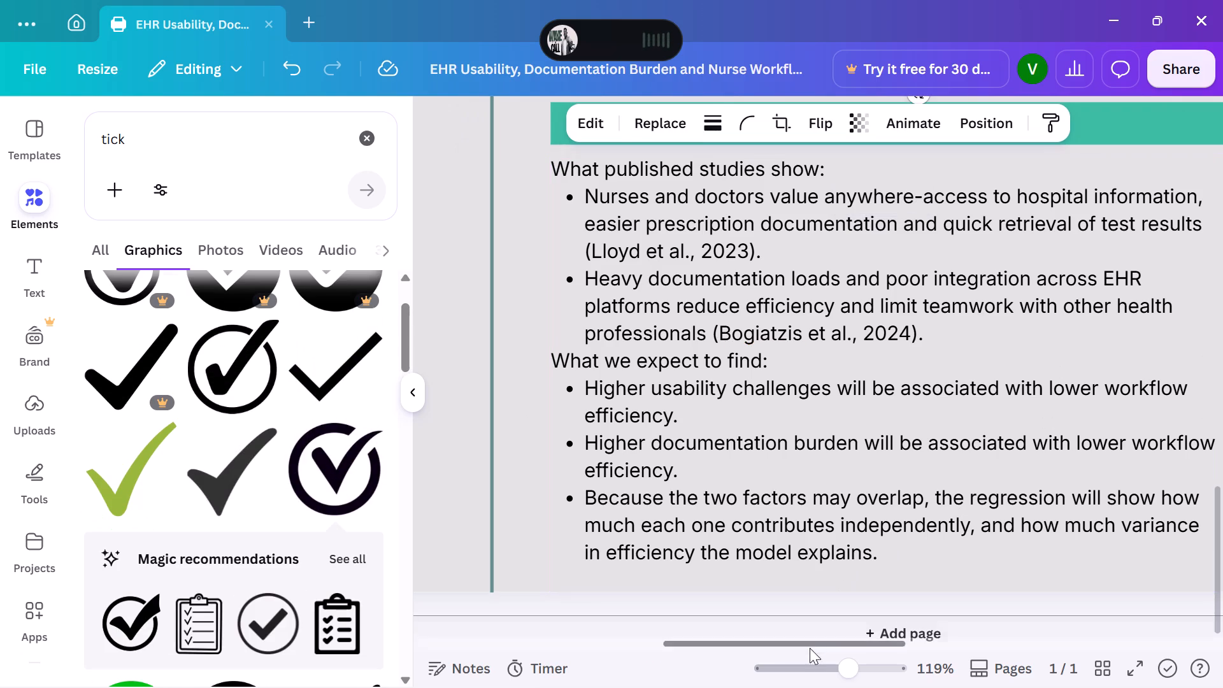
Shrink the circled tick to a small icon and move it beside the start of the Anticipated Findings text.
left_click(801, 666)
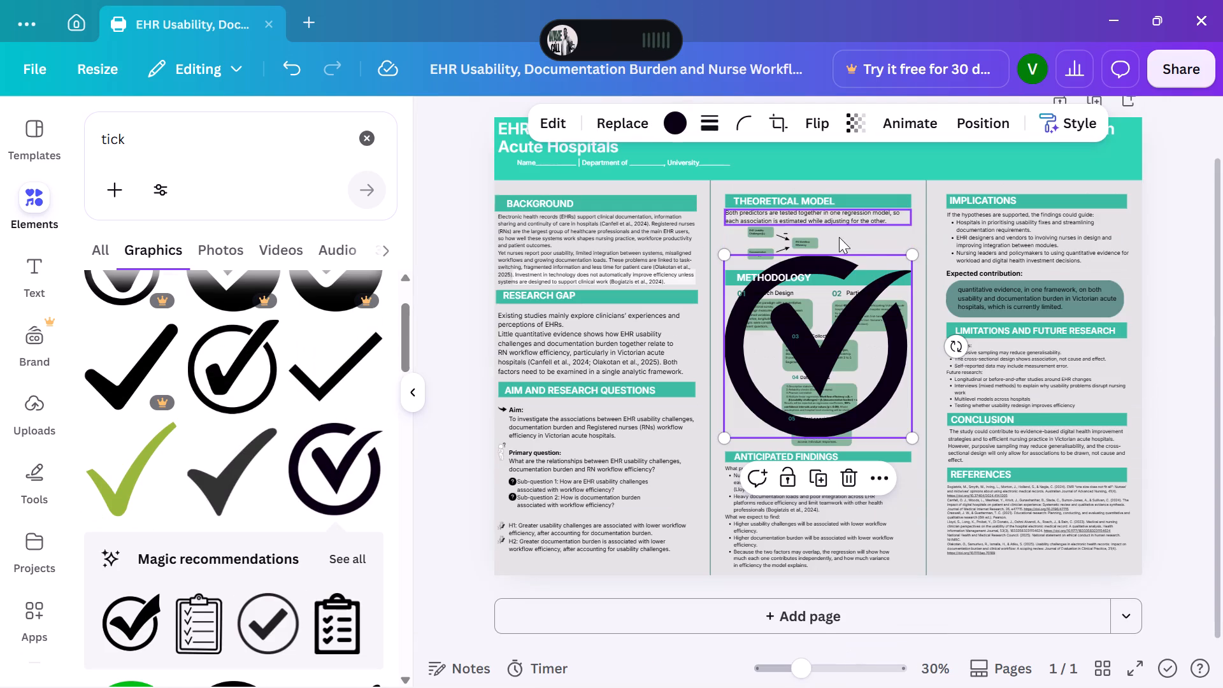
left_click_drag(909, 257, 894, 272)
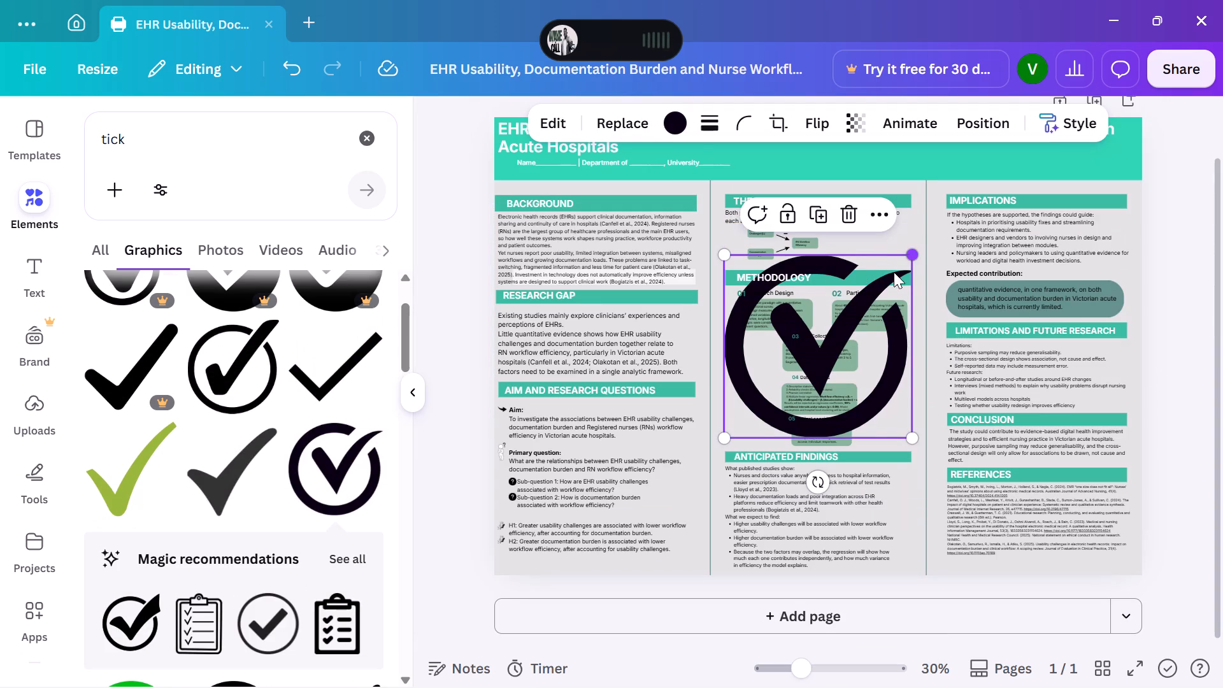
left_click_drag(894, 272, 768, 430)
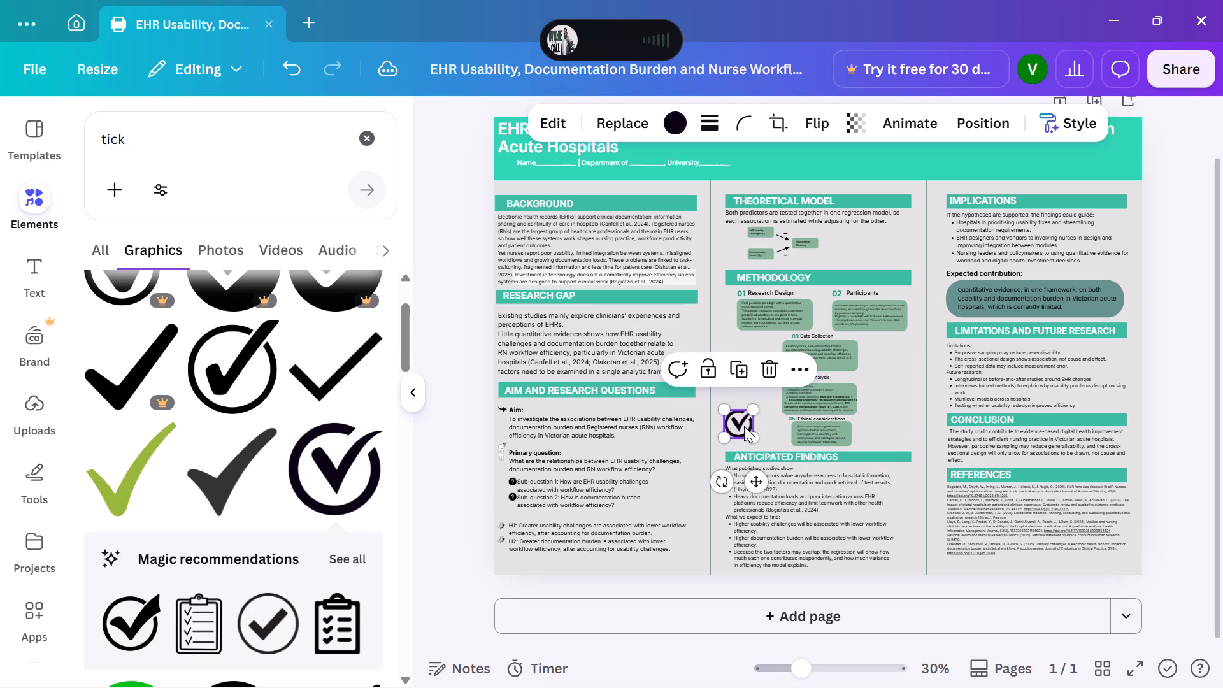
left_click_drag(740, 426, 708, 482)
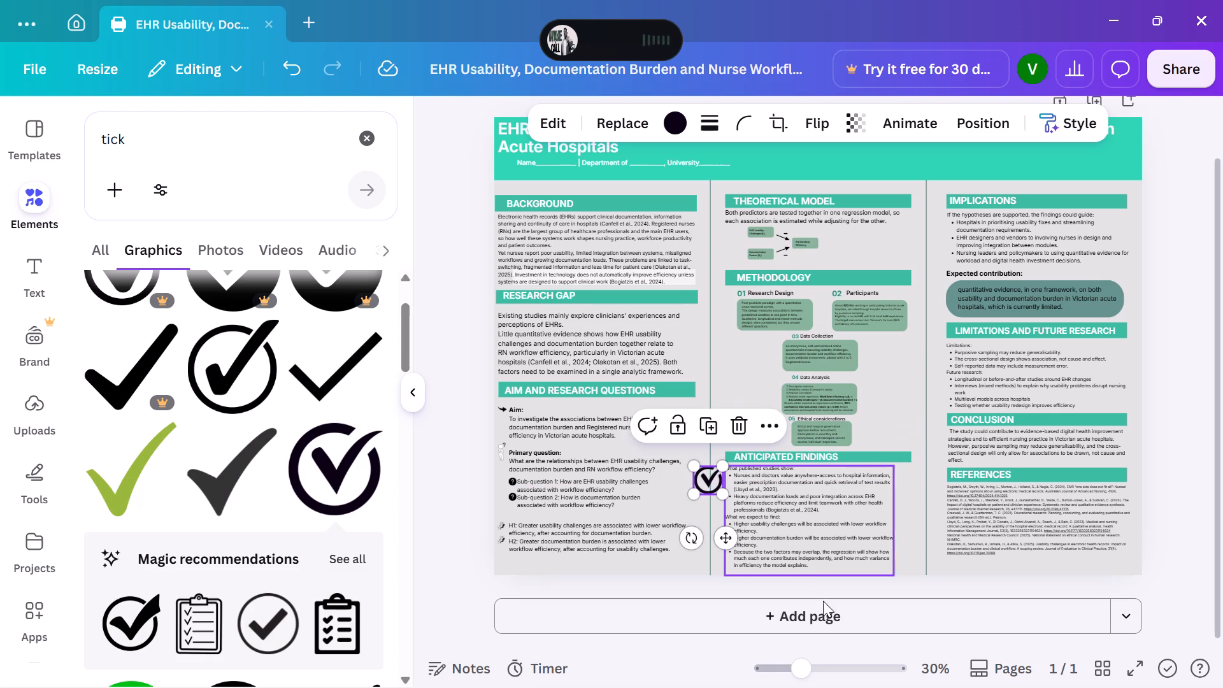
Reduce the circled tick to bullet size and place it over the first bullet, before "Nurses and doctors value".
left_click(836, 677)
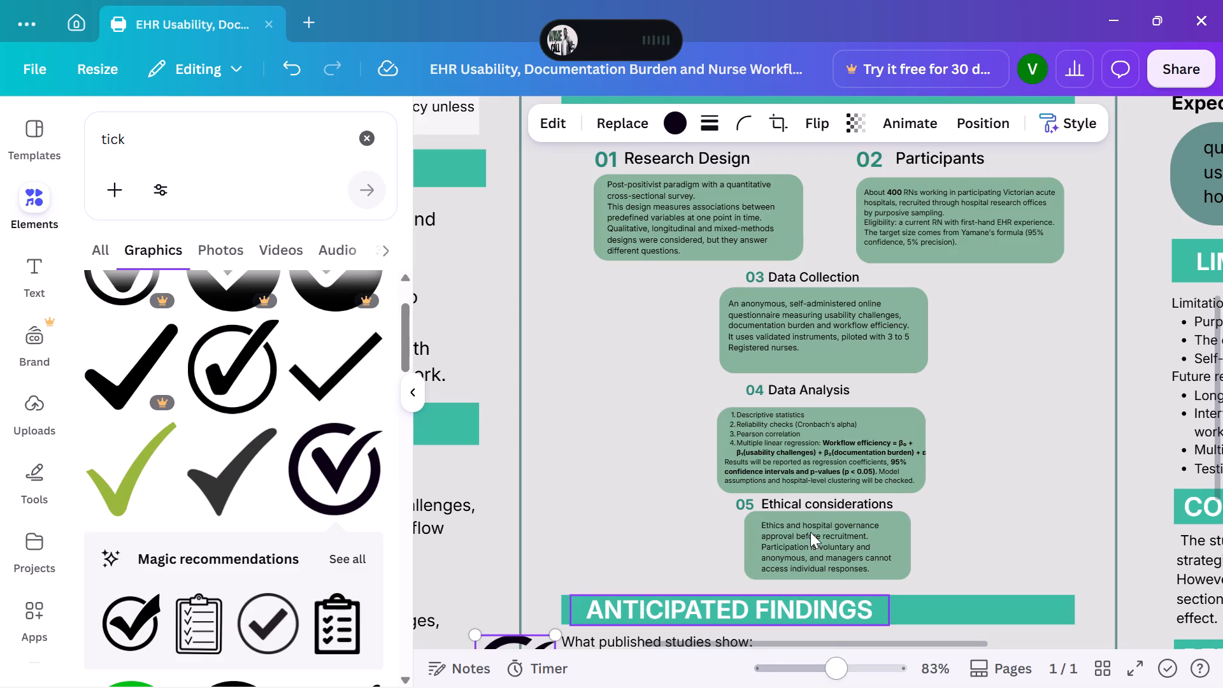
scroll(783, 411, "down", 2)
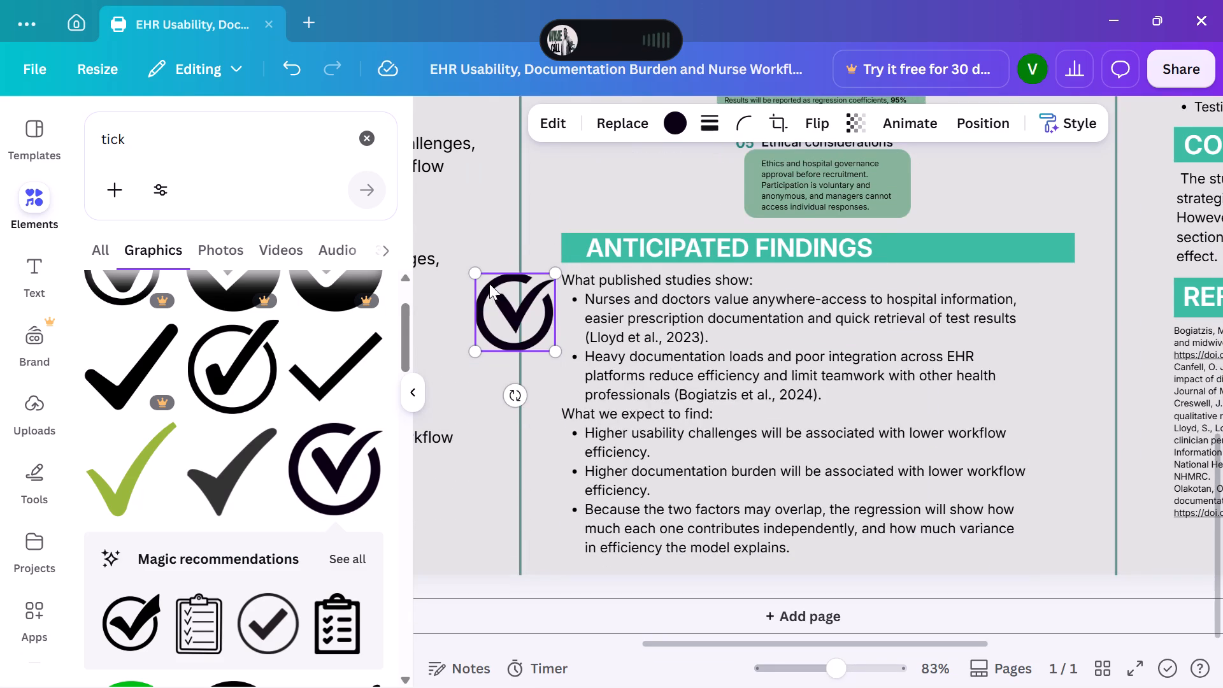
left_click_drag(471, 269, 509, 310)
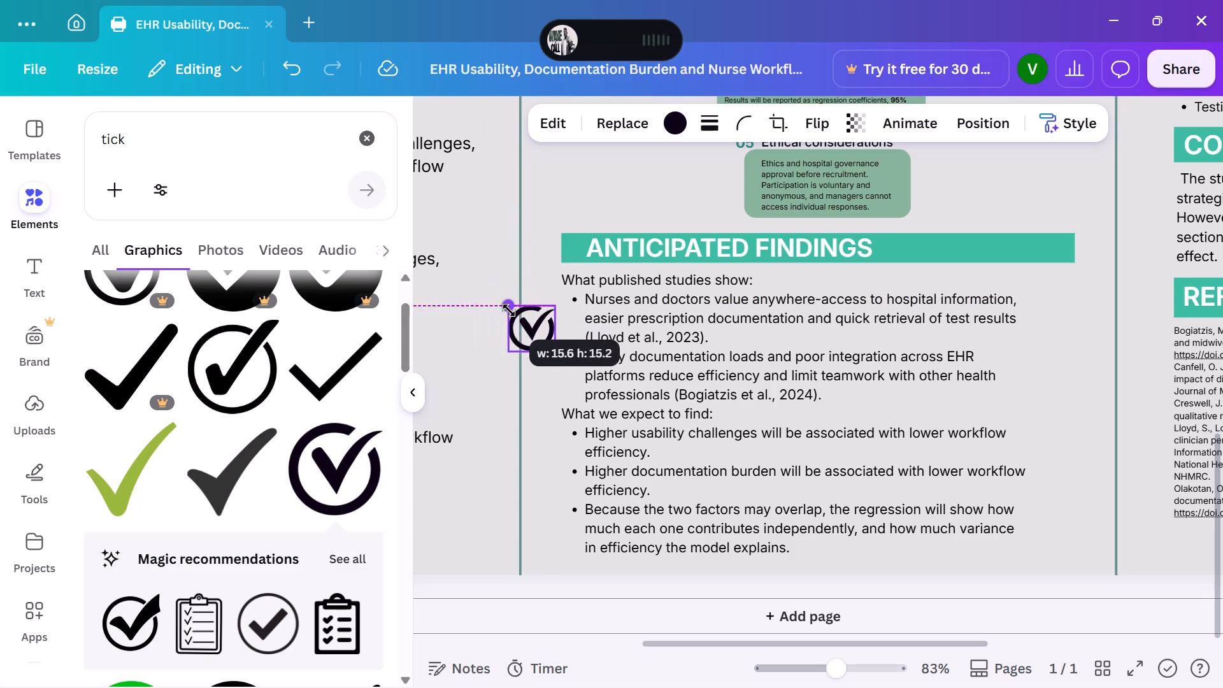
left_click_drag(509, 310, 516, 315)
left_click_drag(540, 339, 557, 323)
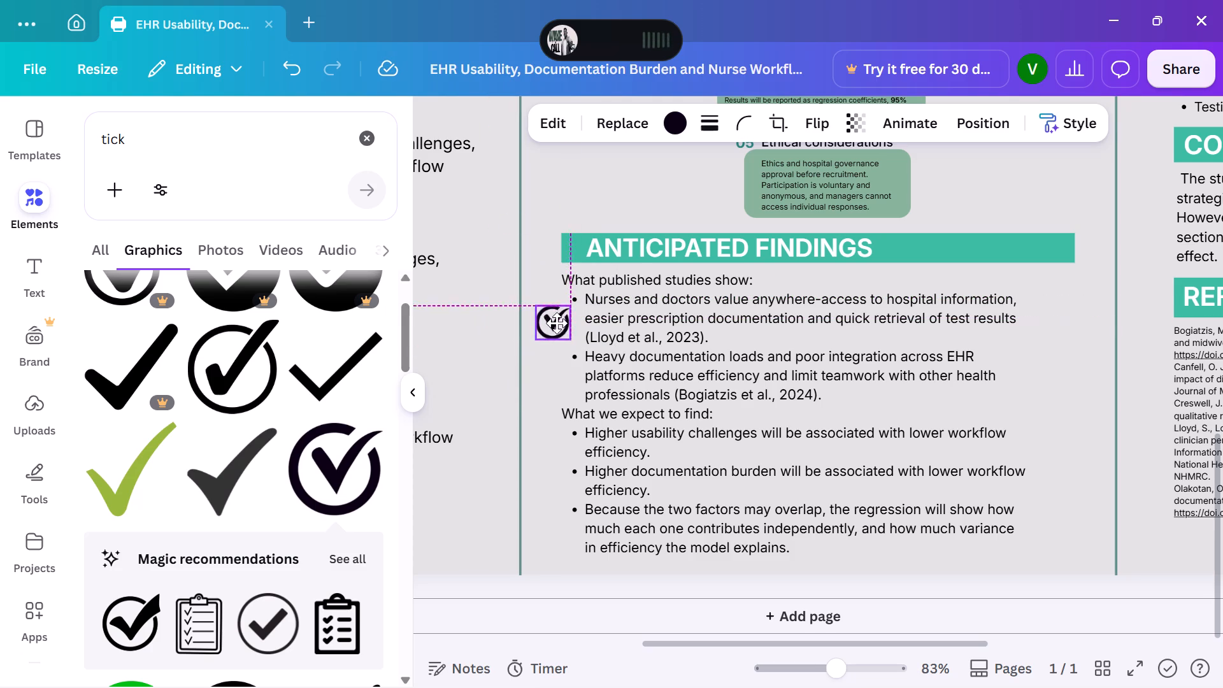
left_click_drag(557, 323, 573, 306)
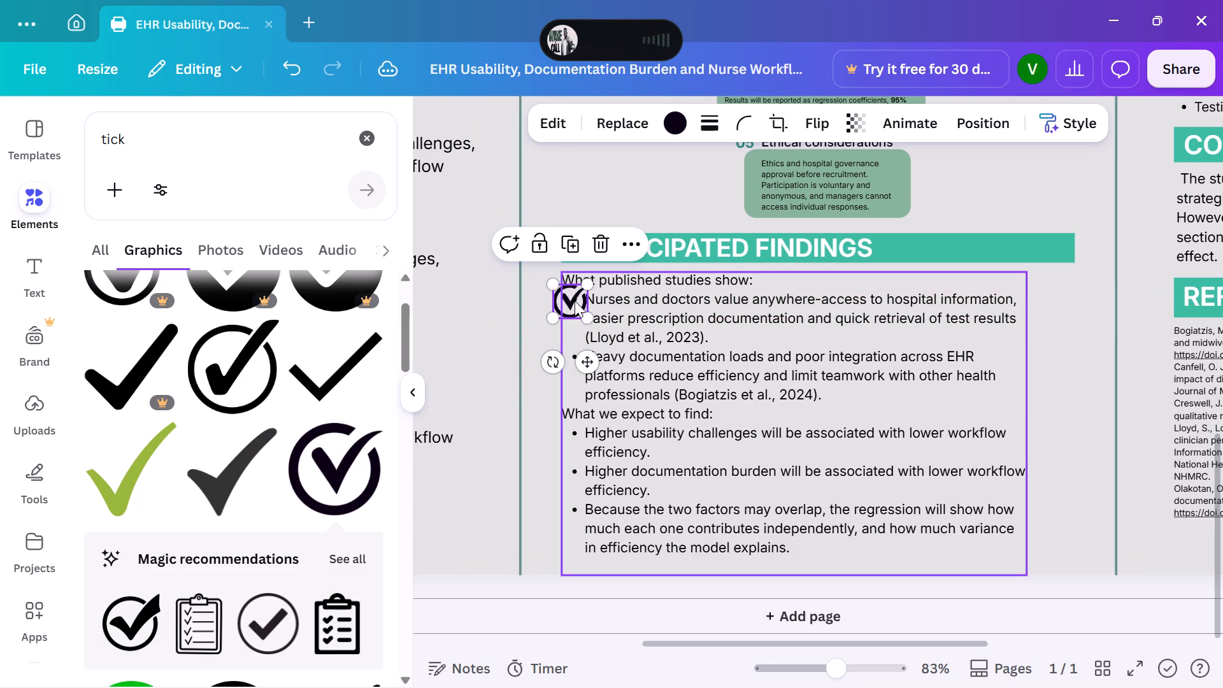
left_click_drag(550, 280, 564, 287)
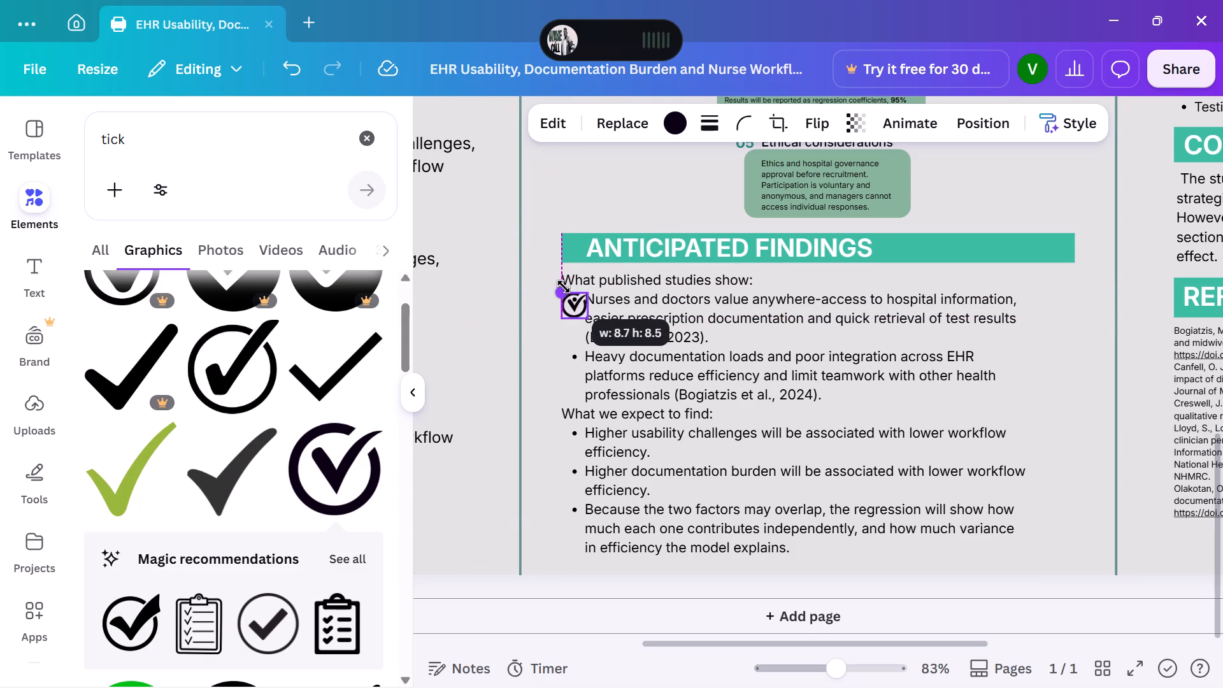
left_click_drag(564, 287, 566, 290)
left_click_drag(589, 316, 582, 312)
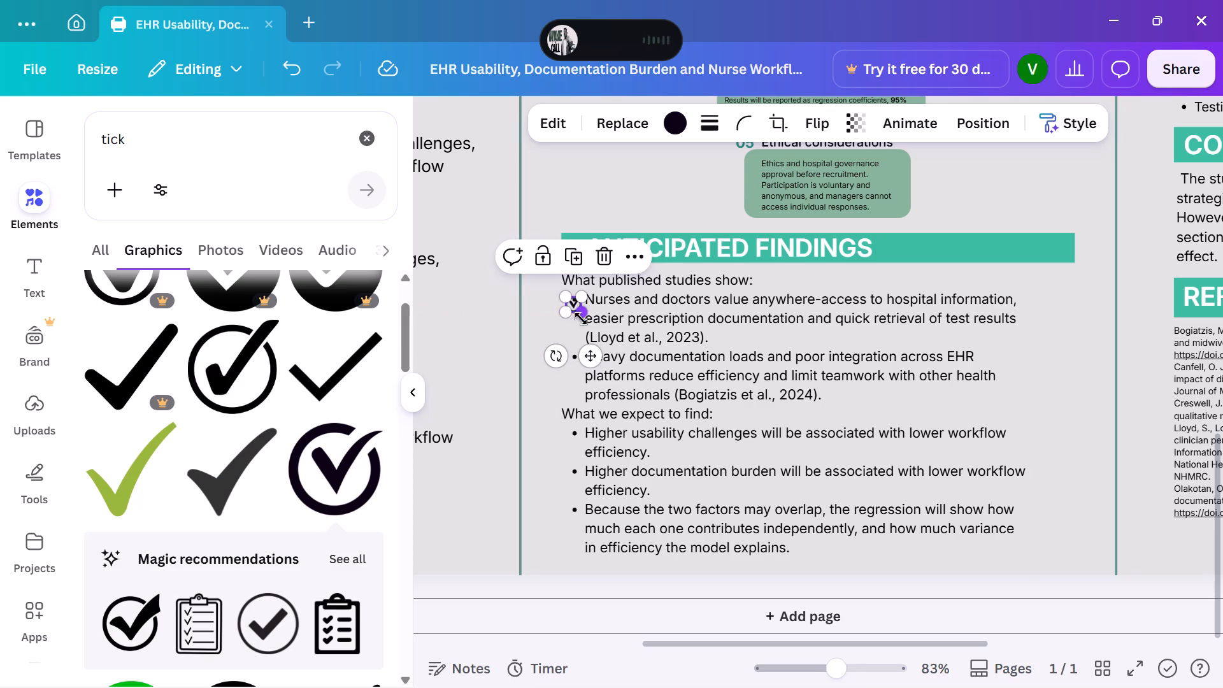
left_click(590, 359)
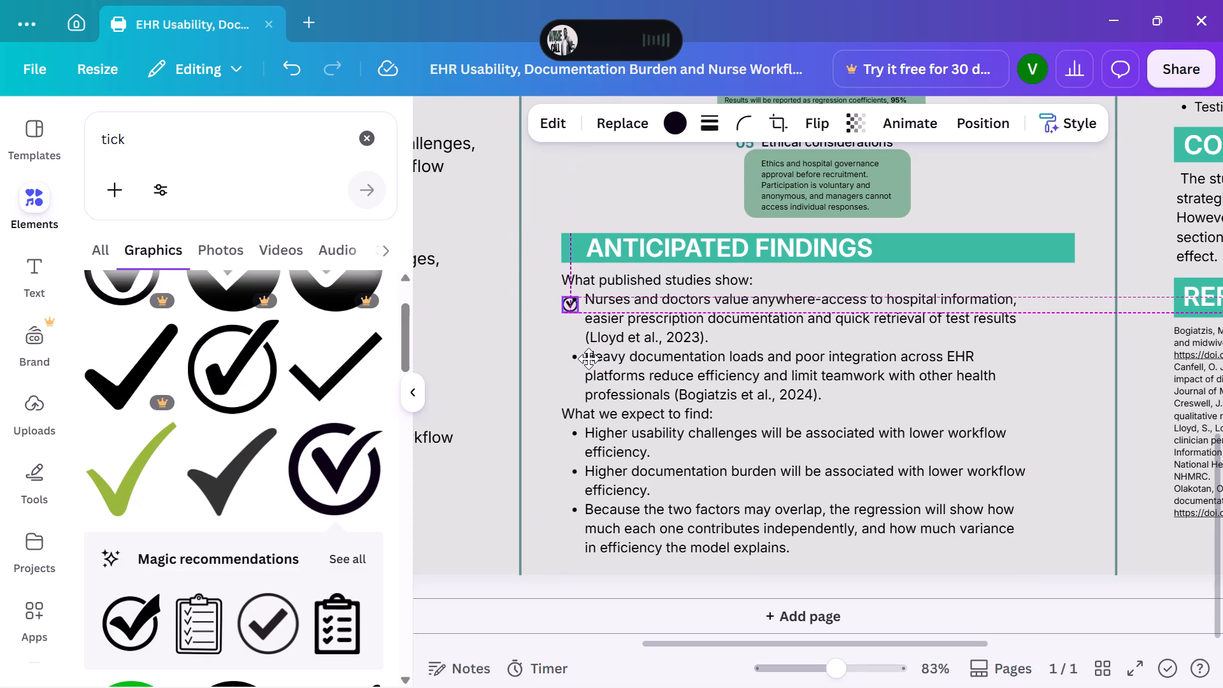
left_click(542, 315)
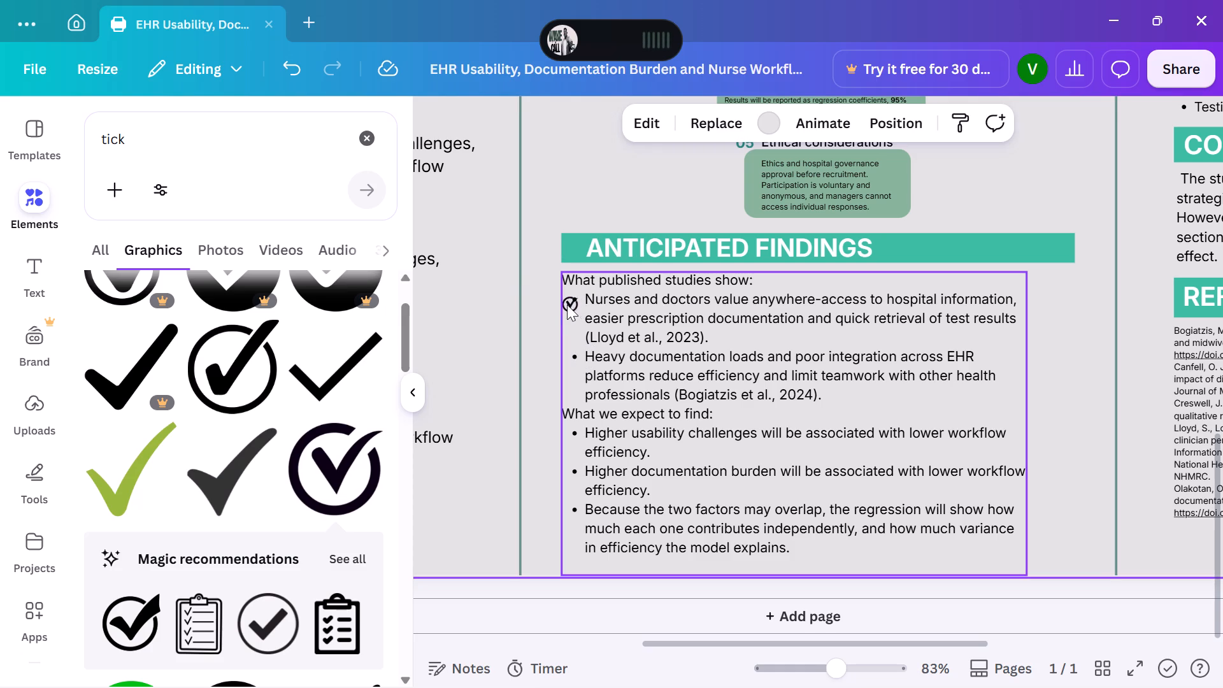
Shift the Anticipated Findings text box slightly to the right so its bullets clear the circled tick.
left_click(547, 305)
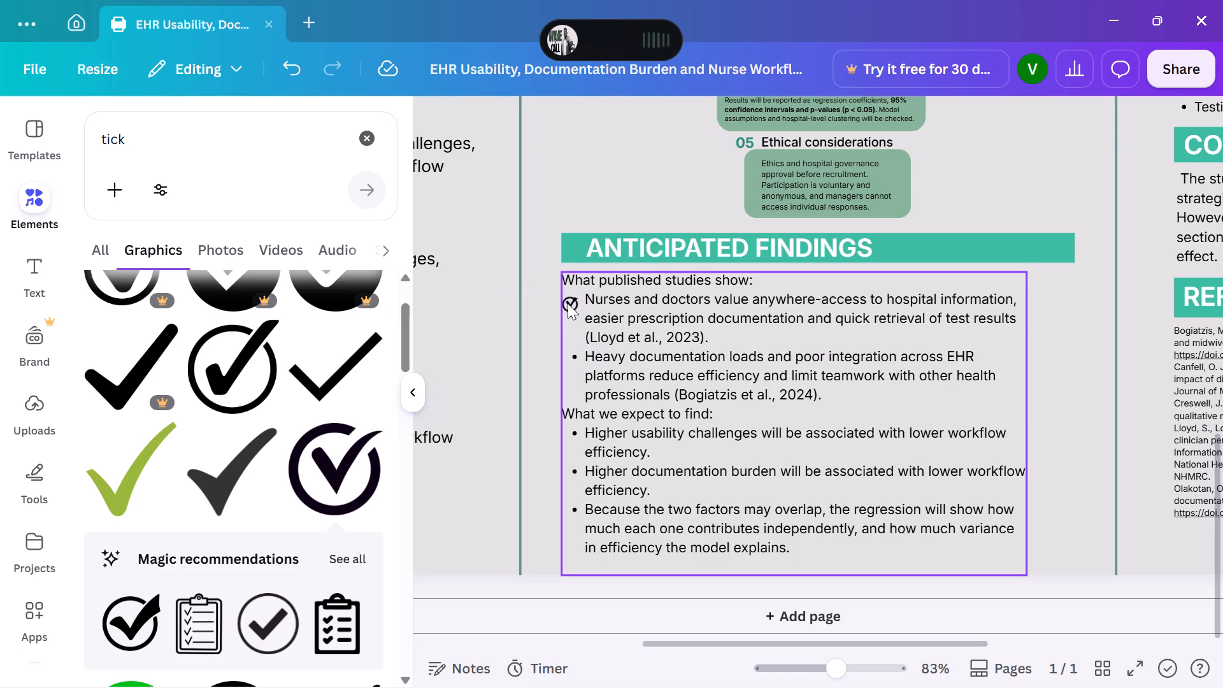
left_click(568, 305)
left_click(570, 305)
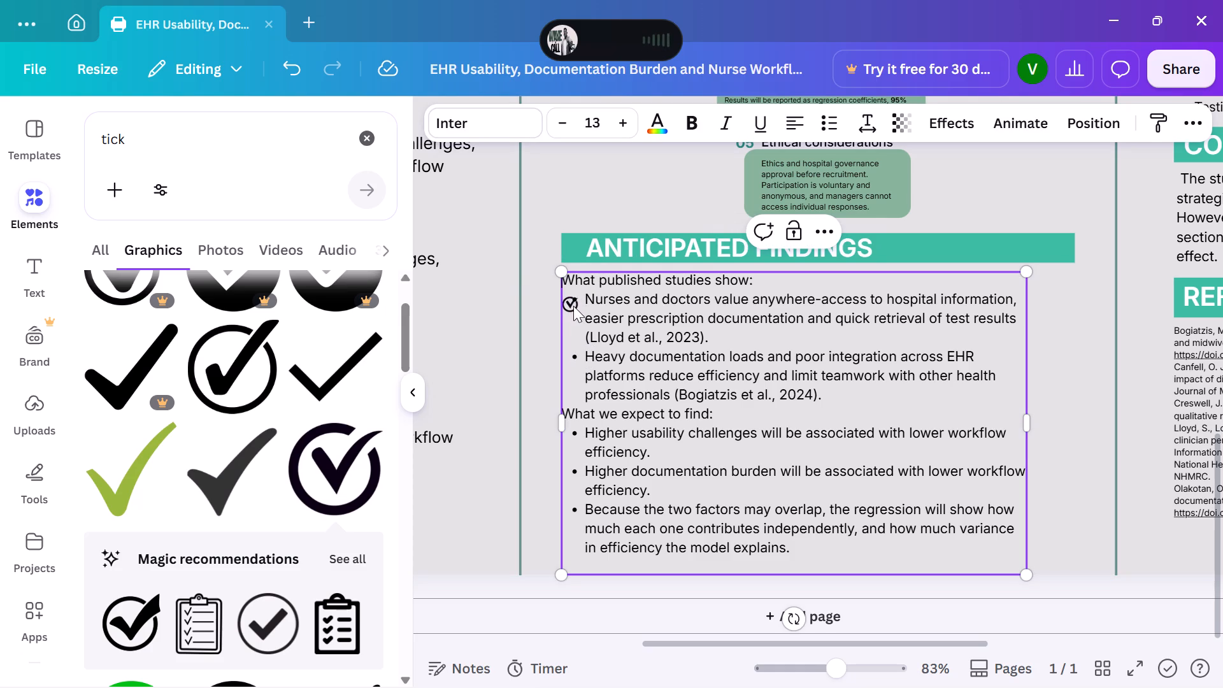
left_click(579, 315)
left_click(577, 305)
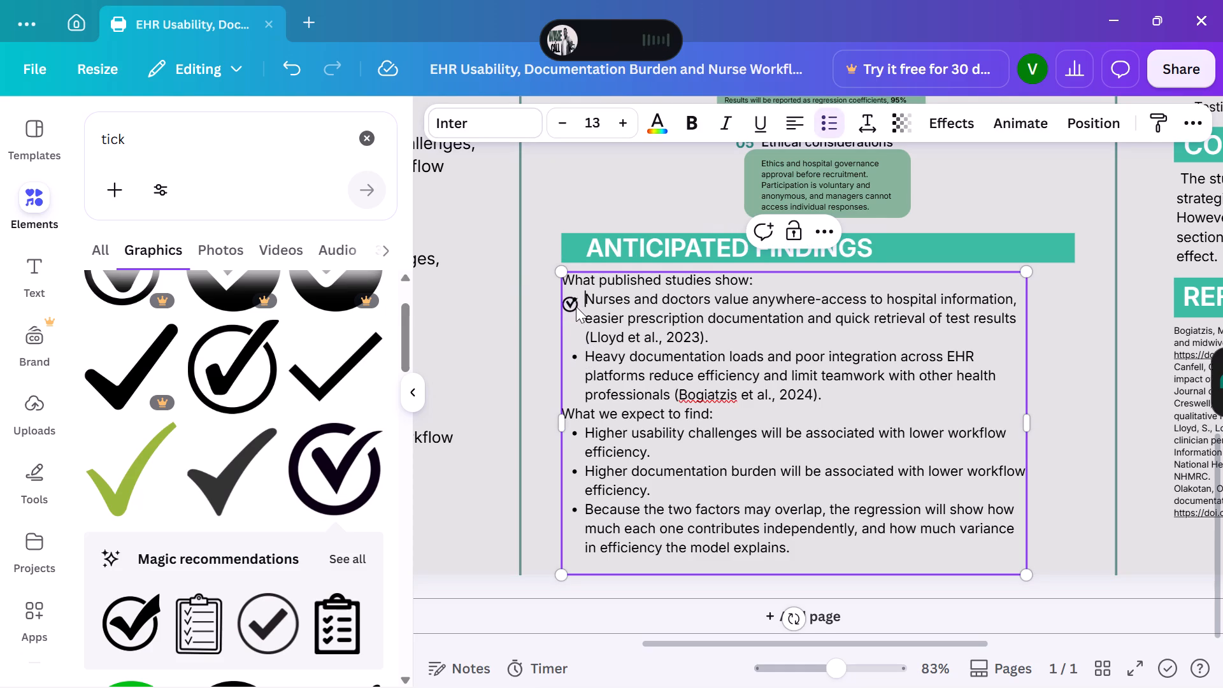
left_click(547, 296)
left_click(525, 309)
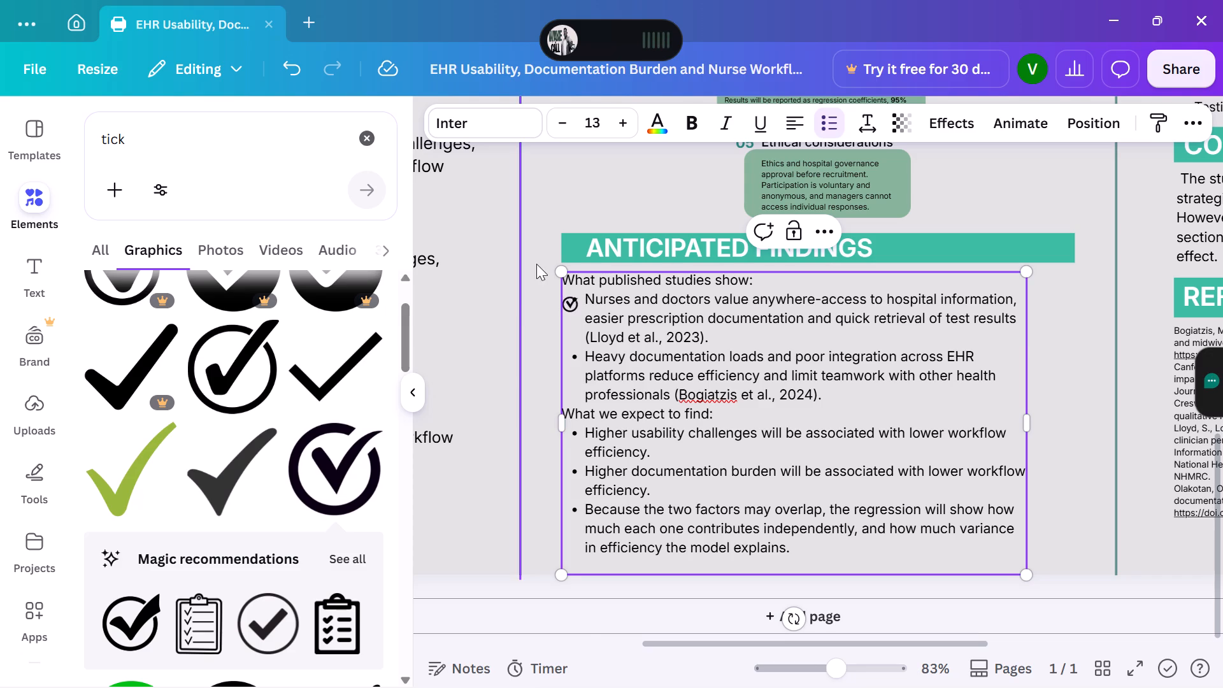
left_click(539, 229)
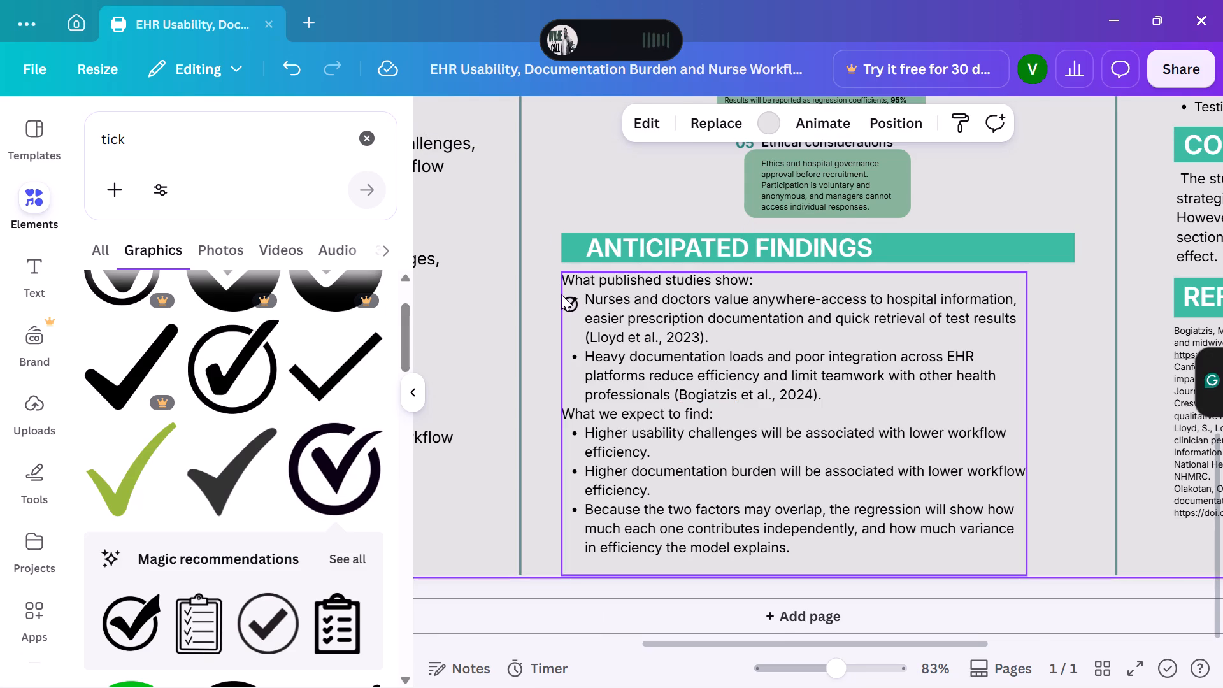
left_click_drag(576, 304, 597, 305)
left_click(569, 306)
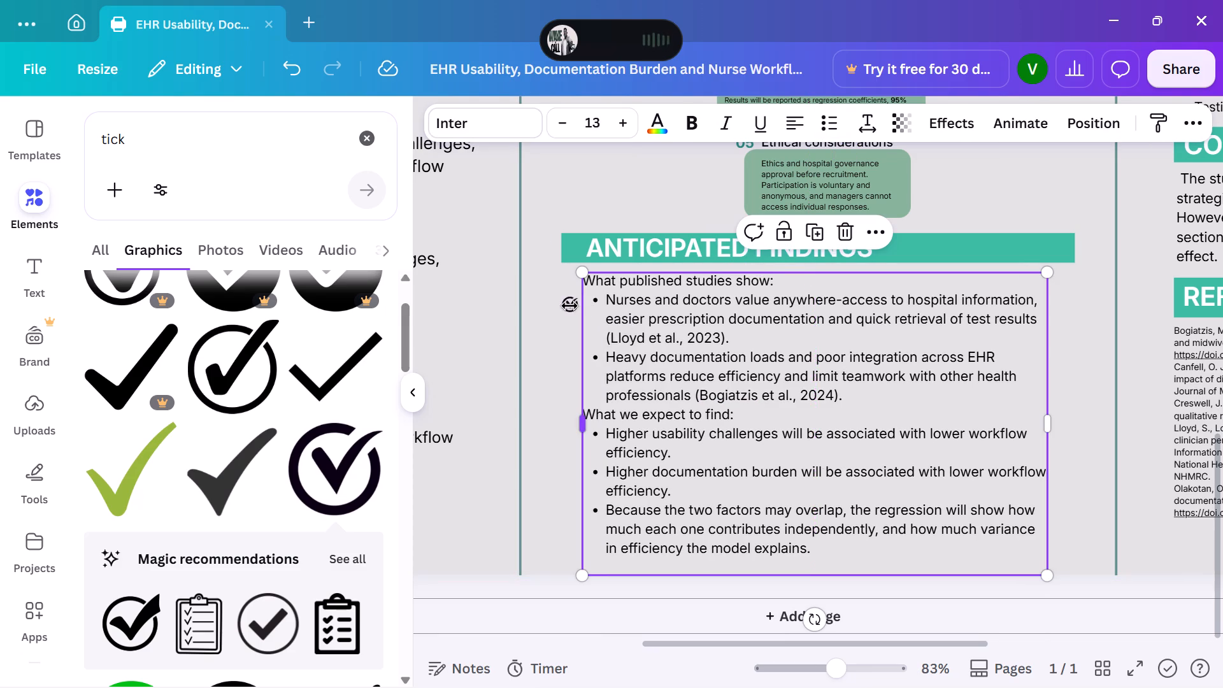
Remove the bullet from the "Nurses and doctors value anywhere-access" paragraph in Anticipated Findings.
left_click(596, 299)
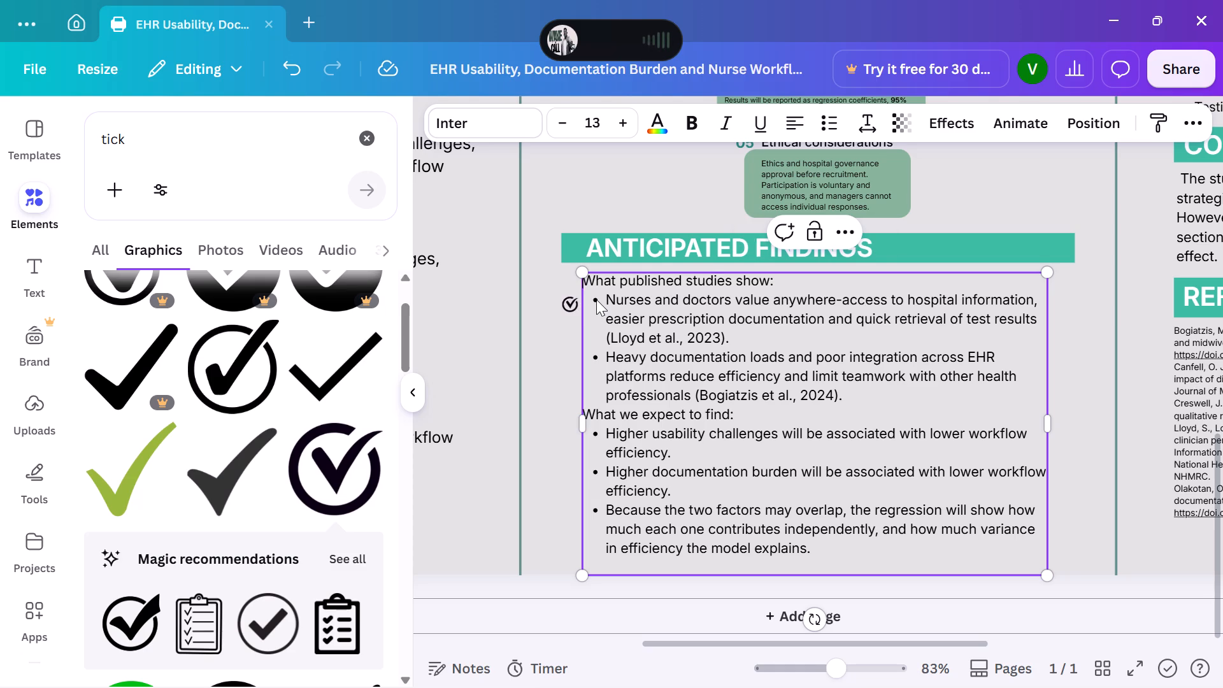
left_click(596, 299)
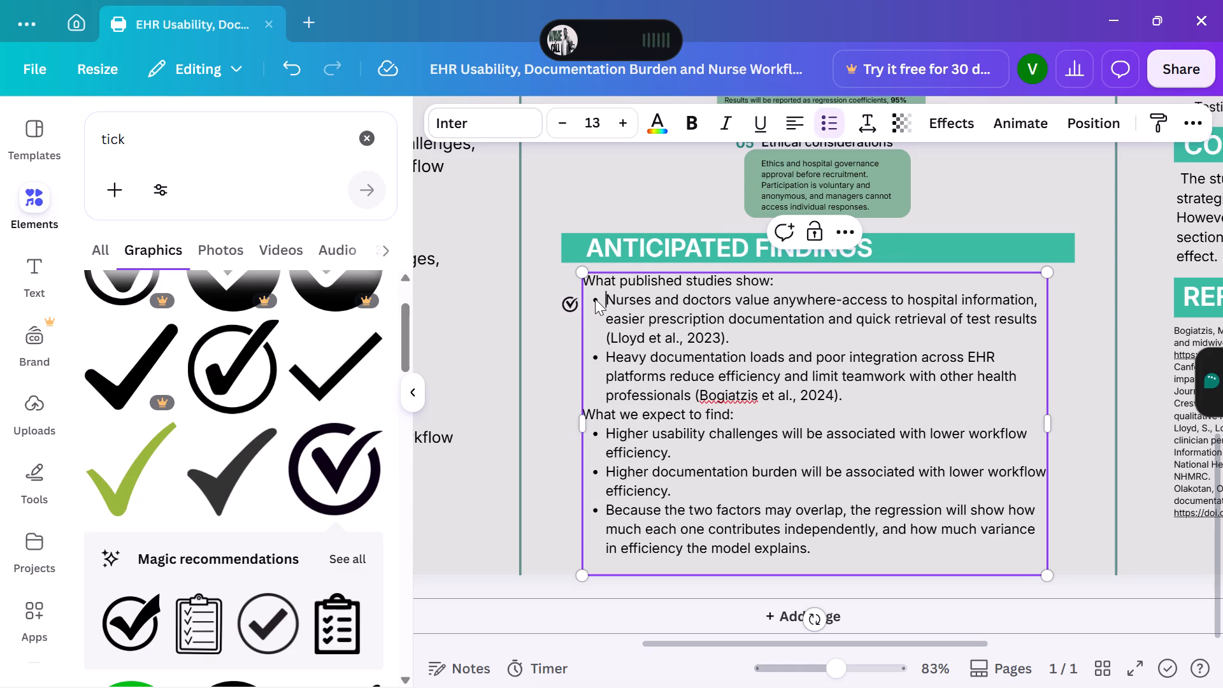
key("BackSpace")
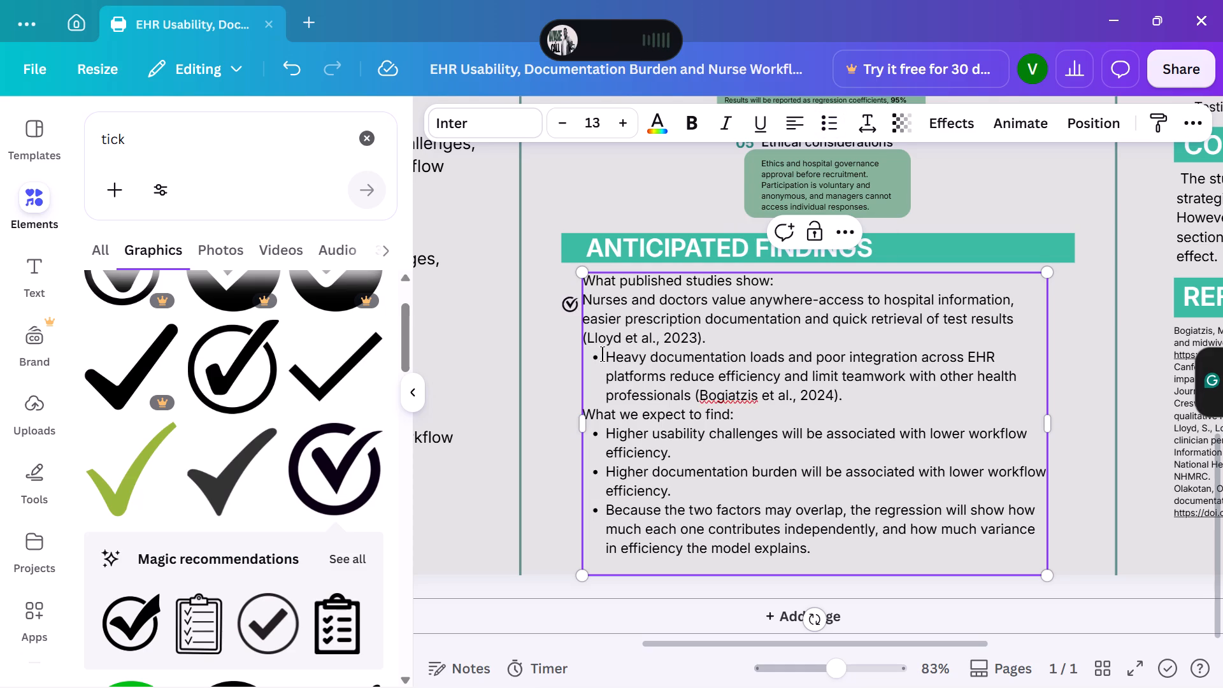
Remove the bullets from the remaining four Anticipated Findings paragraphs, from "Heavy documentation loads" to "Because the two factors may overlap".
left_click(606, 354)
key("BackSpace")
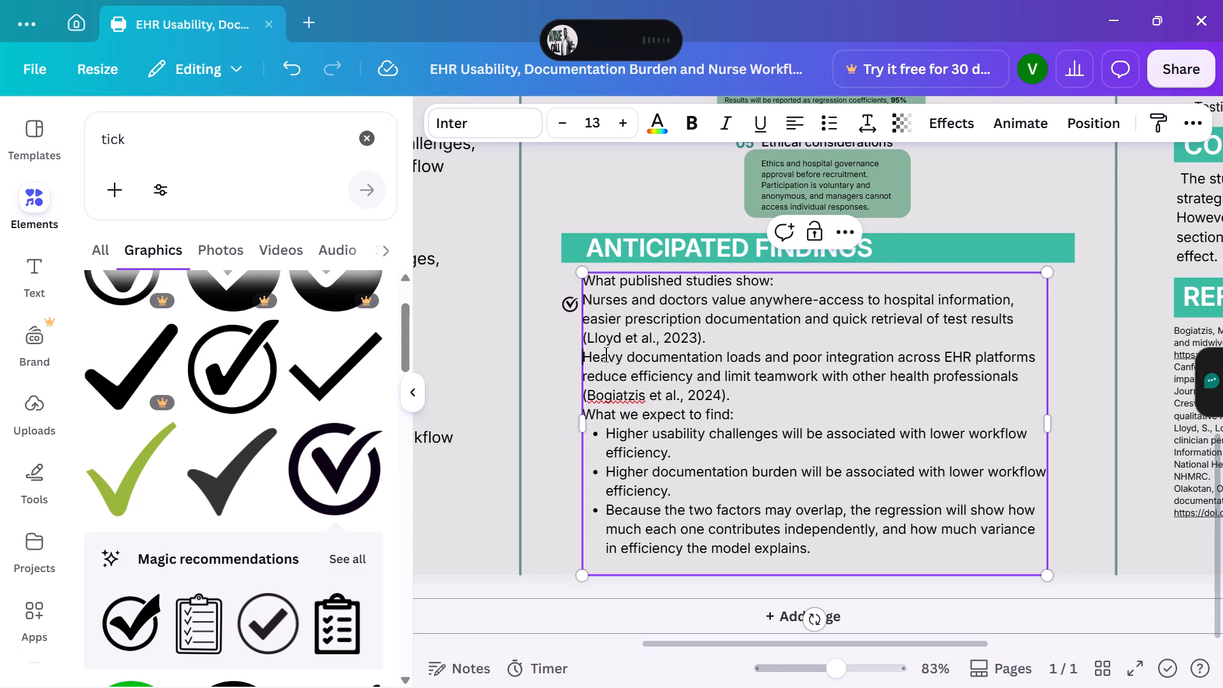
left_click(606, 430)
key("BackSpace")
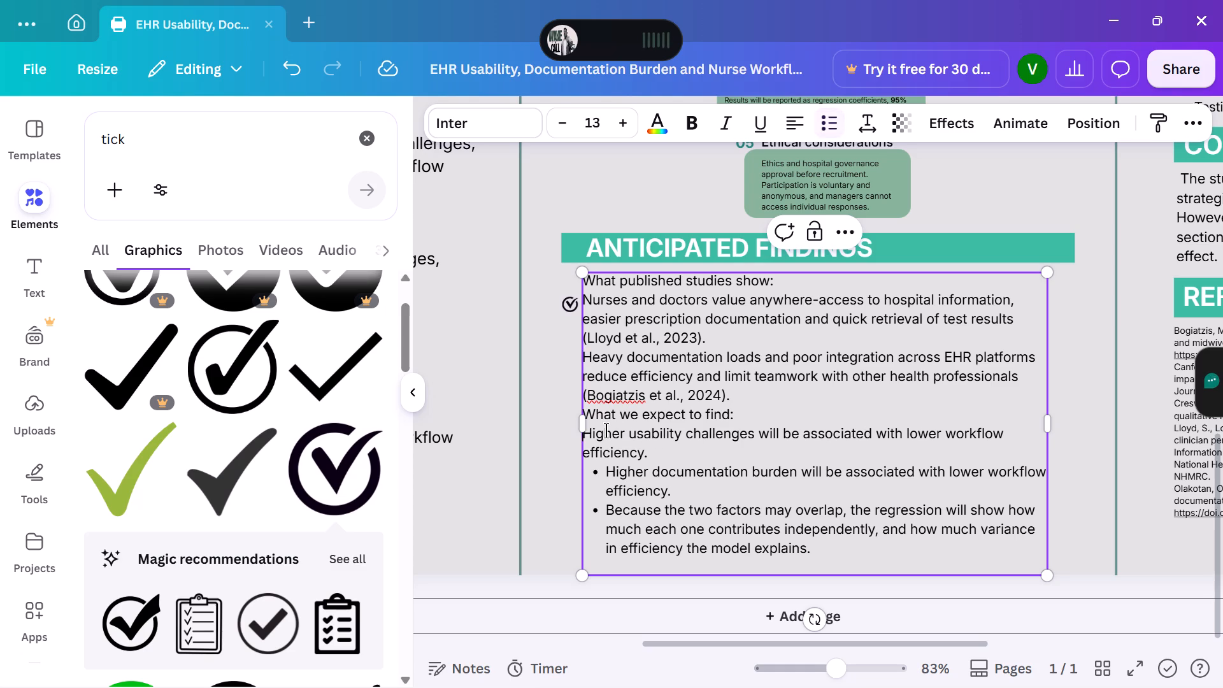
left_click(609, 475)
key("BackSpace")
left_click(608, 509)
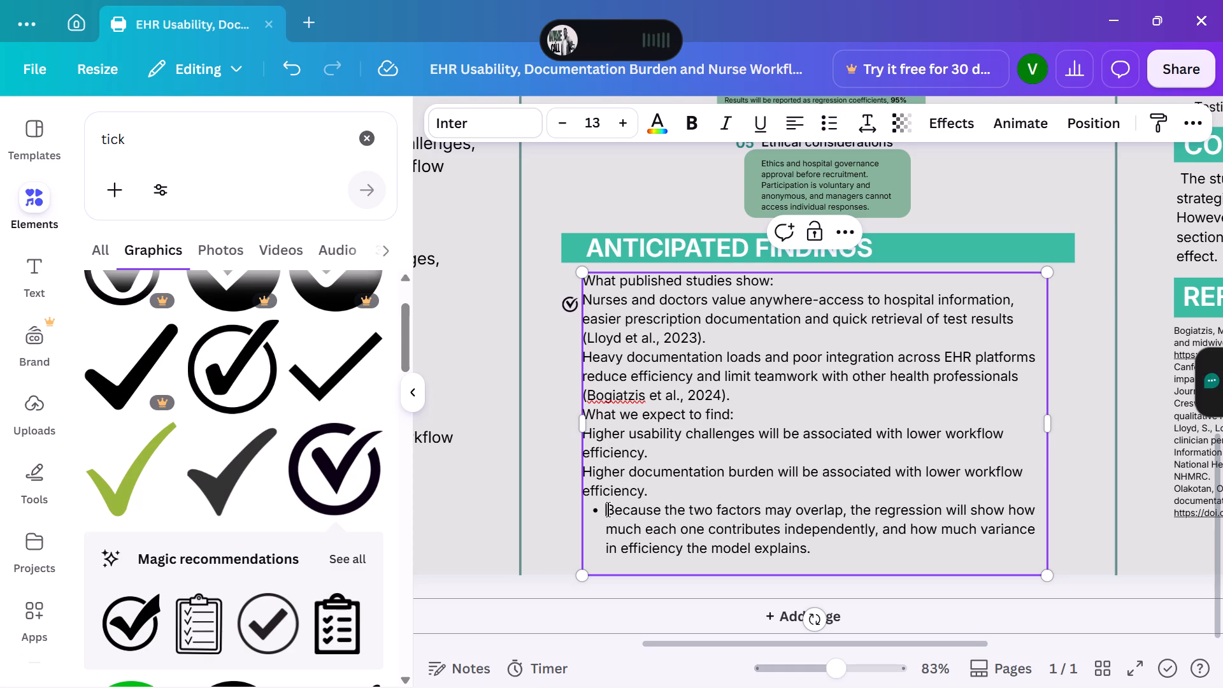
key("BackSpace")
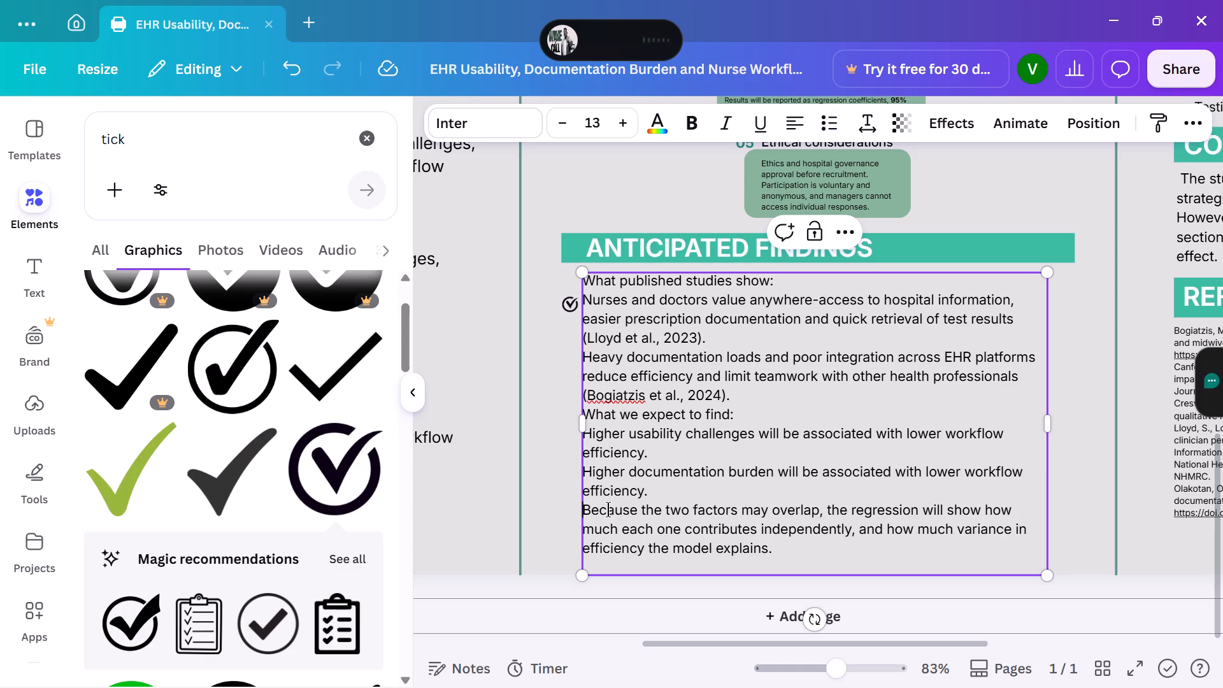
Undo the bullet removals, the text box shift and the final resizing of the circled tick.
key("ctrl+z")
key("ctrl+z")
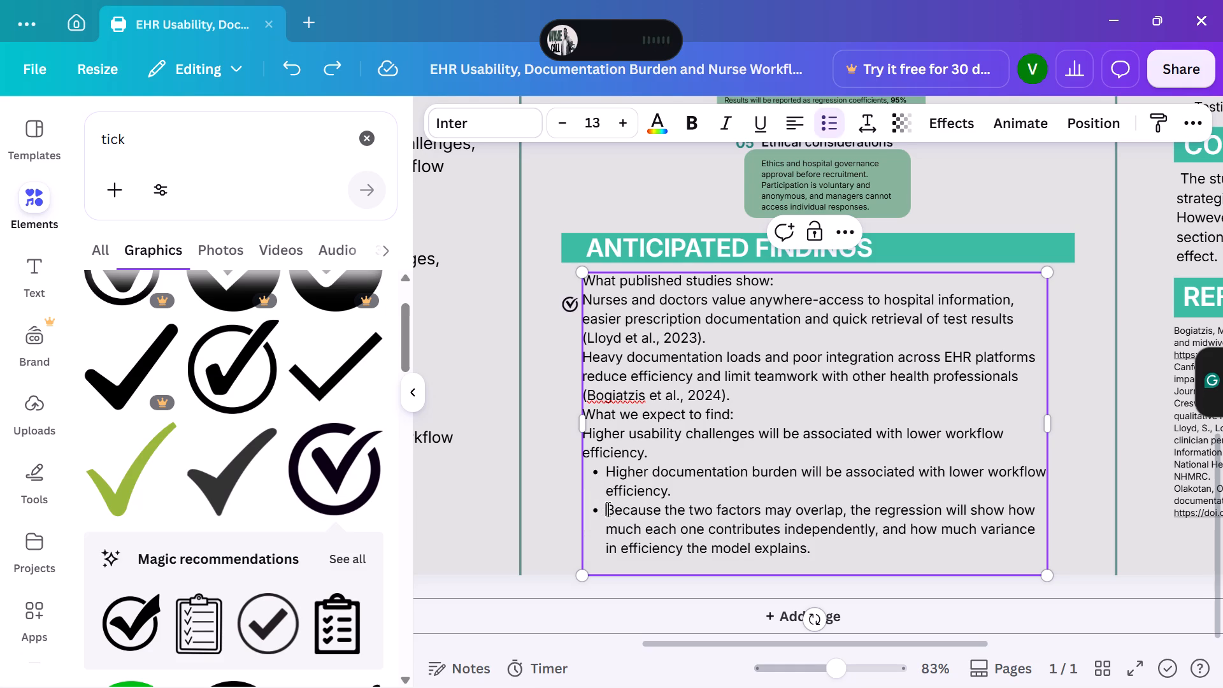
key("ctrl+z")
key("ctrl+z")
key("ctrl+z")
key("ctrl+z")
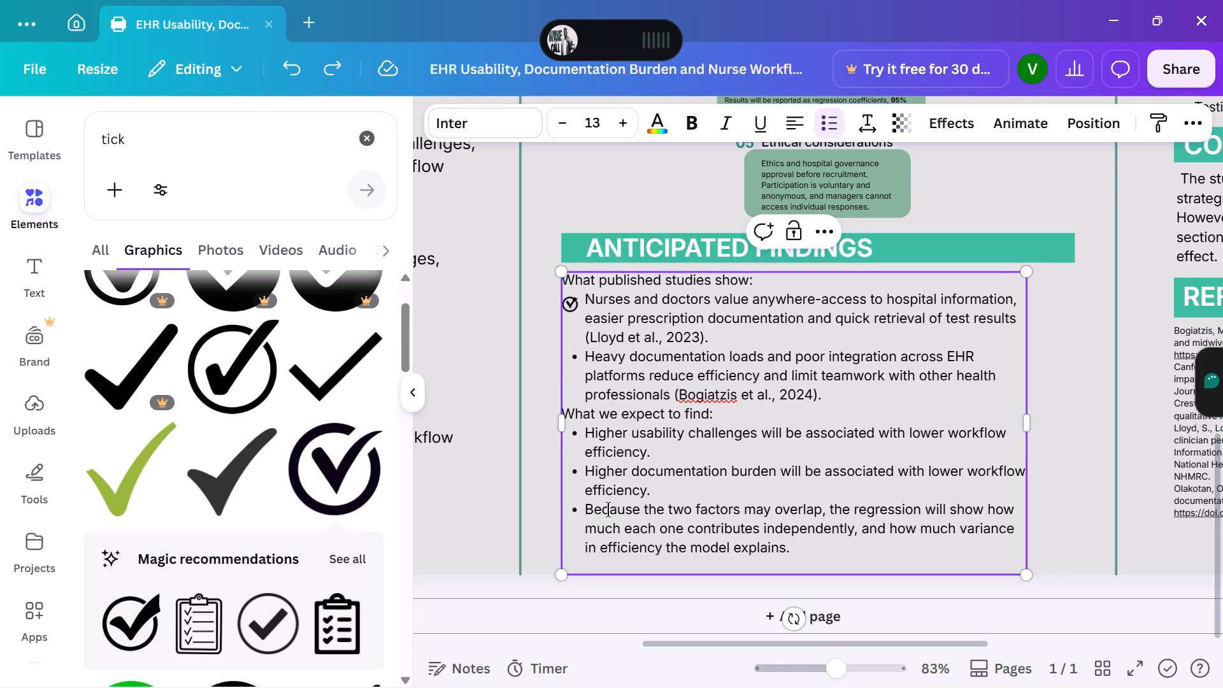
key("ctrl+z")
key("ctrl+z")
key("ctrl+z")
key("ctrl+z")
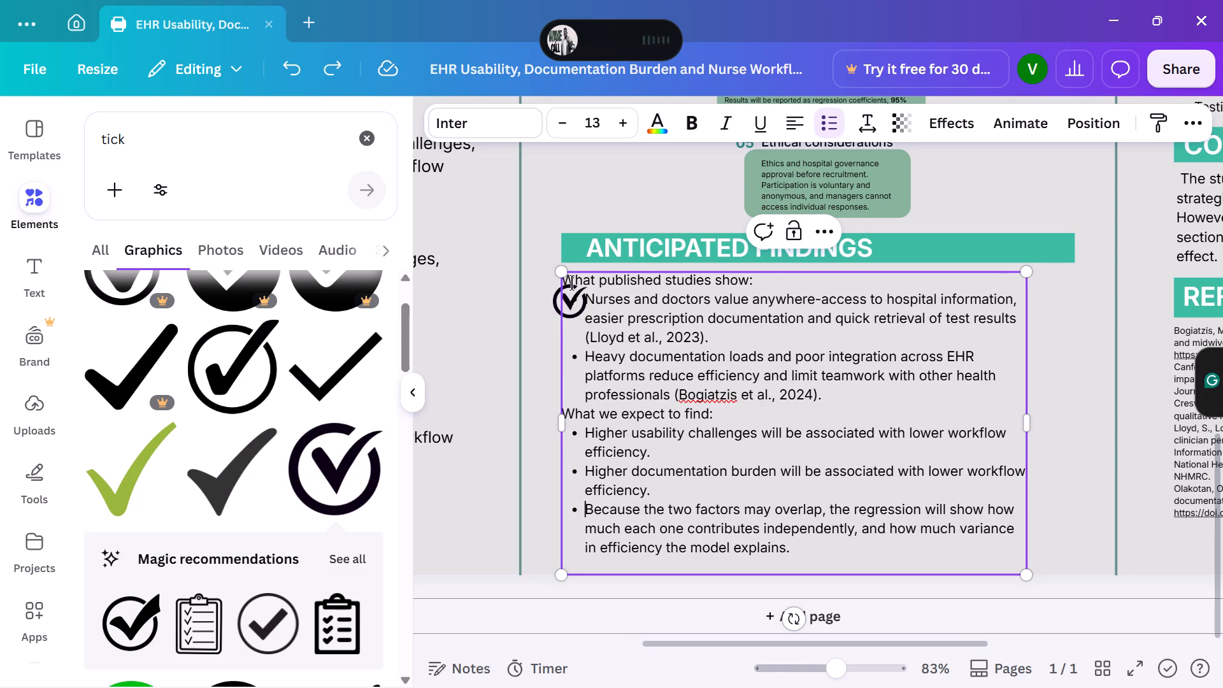
Move the circled tick off the findings text into the empty space above the Anticipated Findings banner.
left_click(583, 320)
left_click(542, 294)
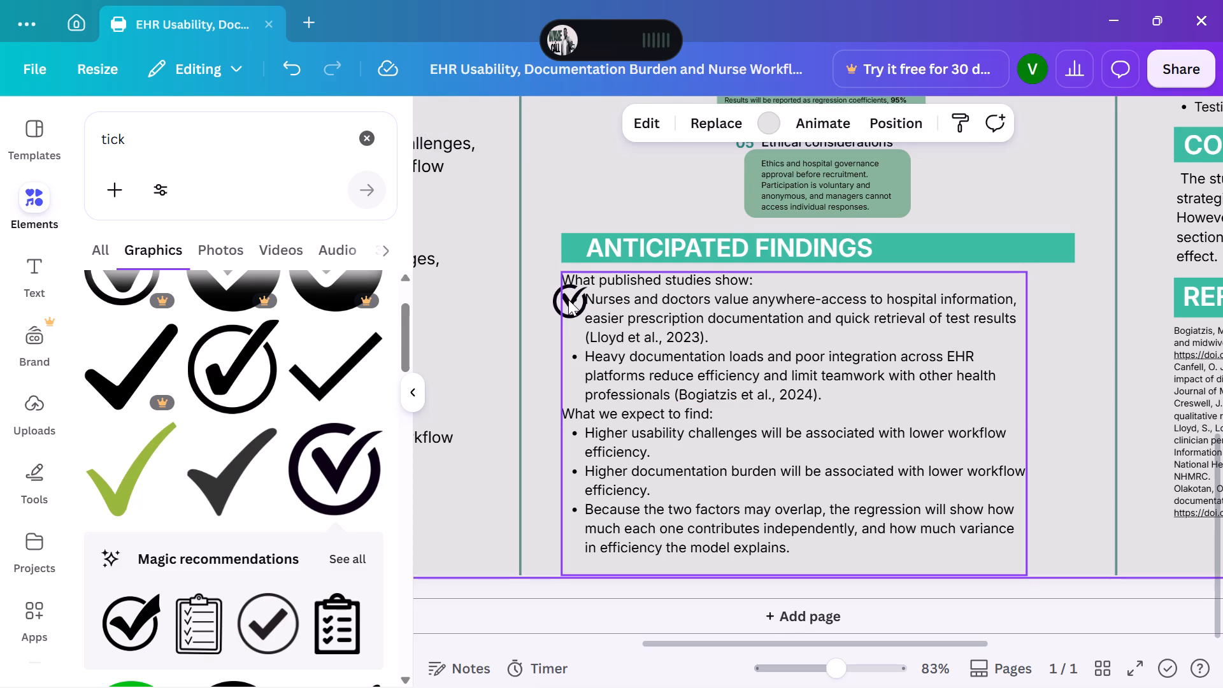
left_click(557, 299)
left_click_drag(556, 299, 550, 248)
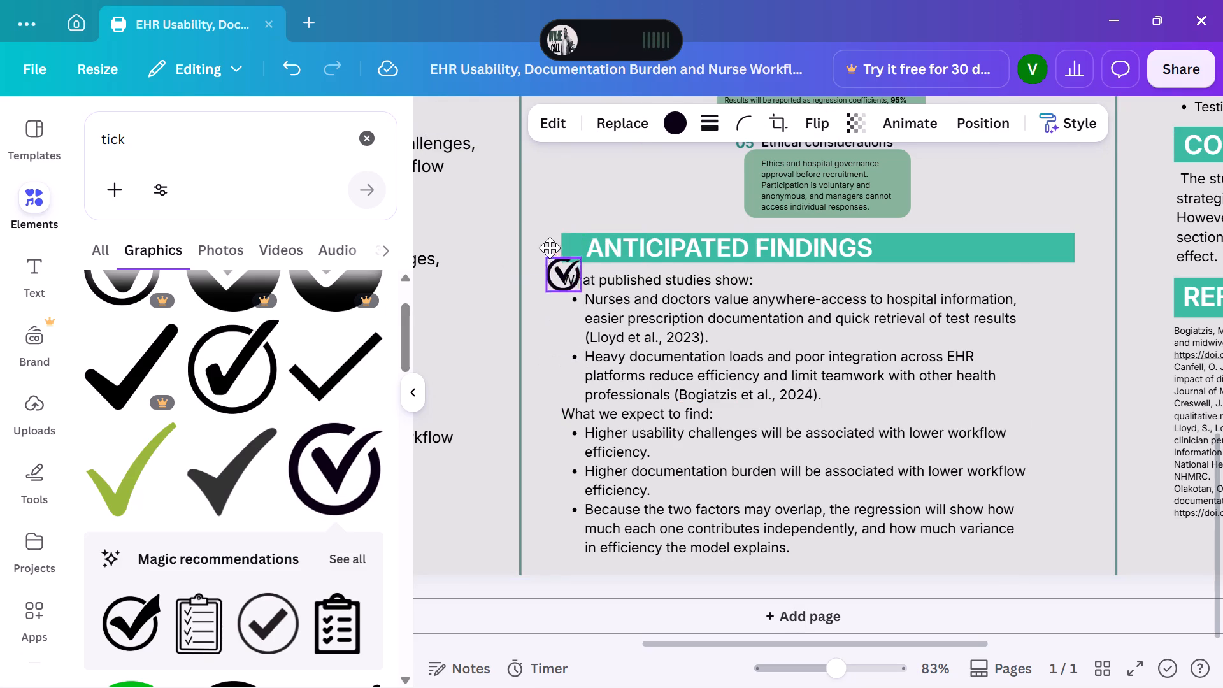
left_click_drag(550, 248, 560, 195)
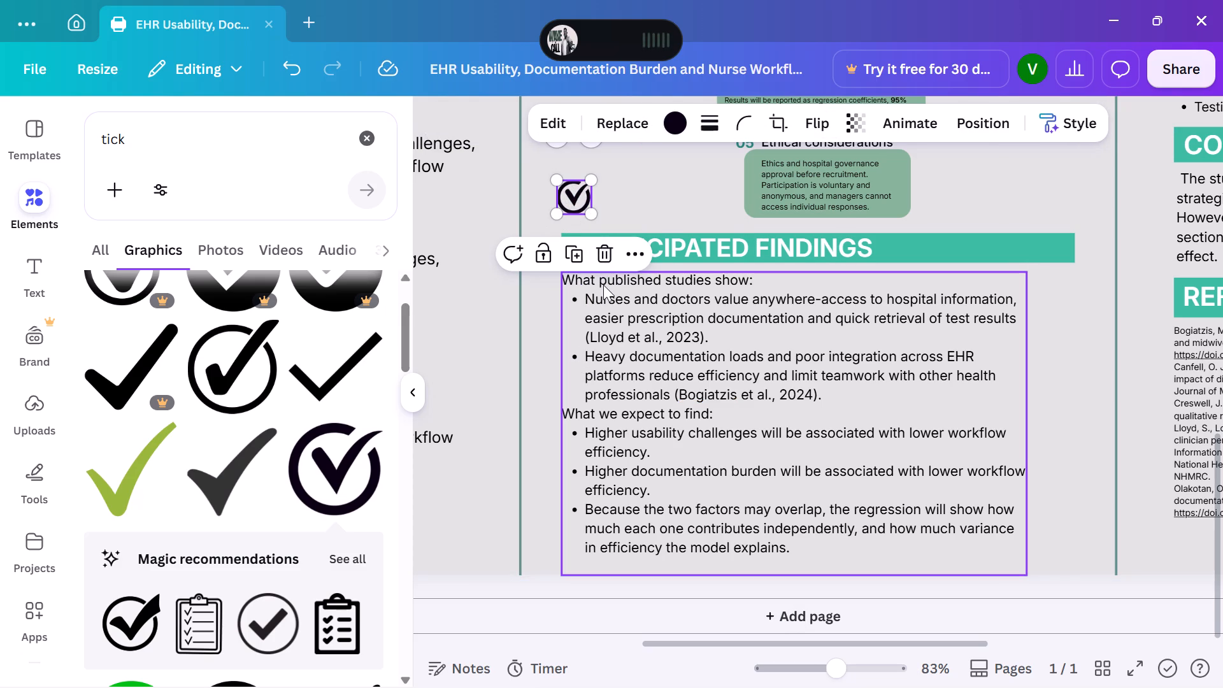
Copy "What published studies show" from the Anticipated Findings text, then delete that line's text and its colon, leaving the line blank.
left_click(583, 291)
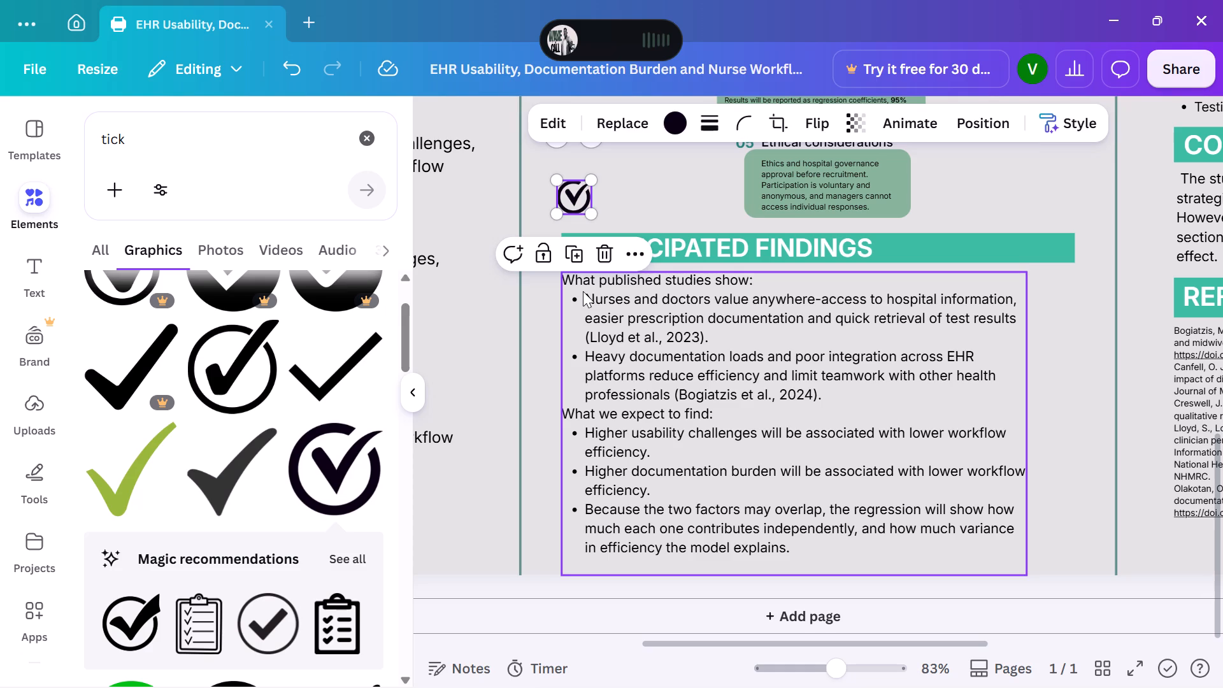
left_click(581, 297)
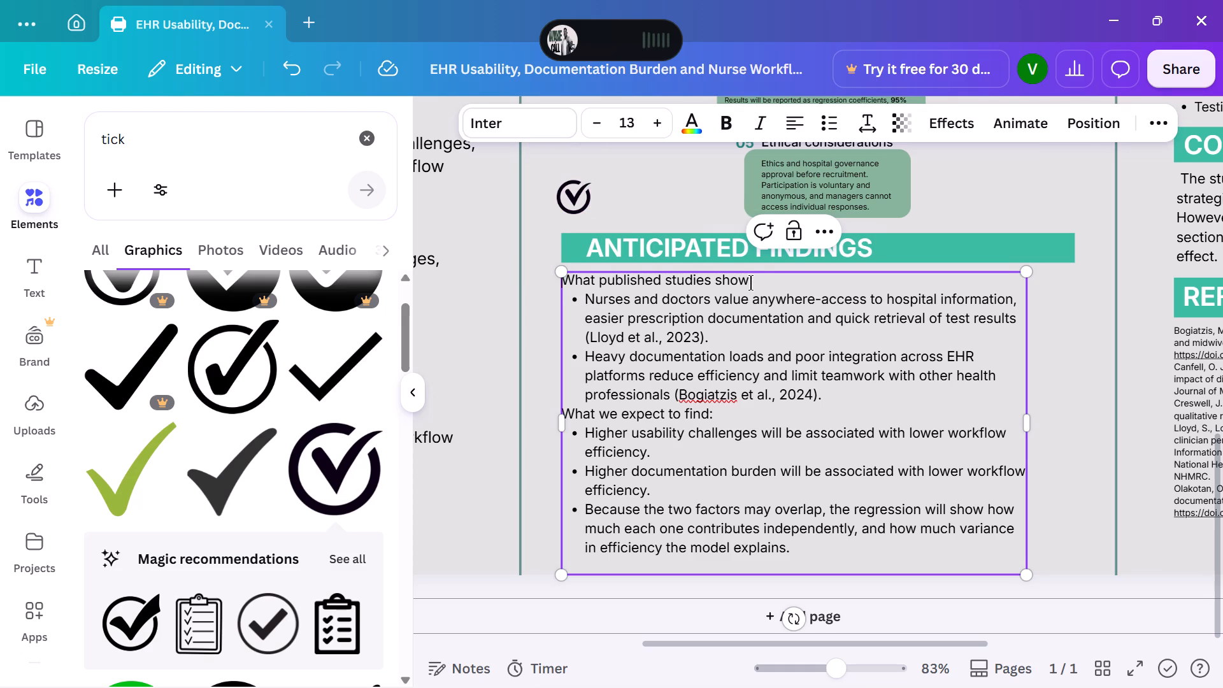
left_click_drag(750, 282, 557, 279)
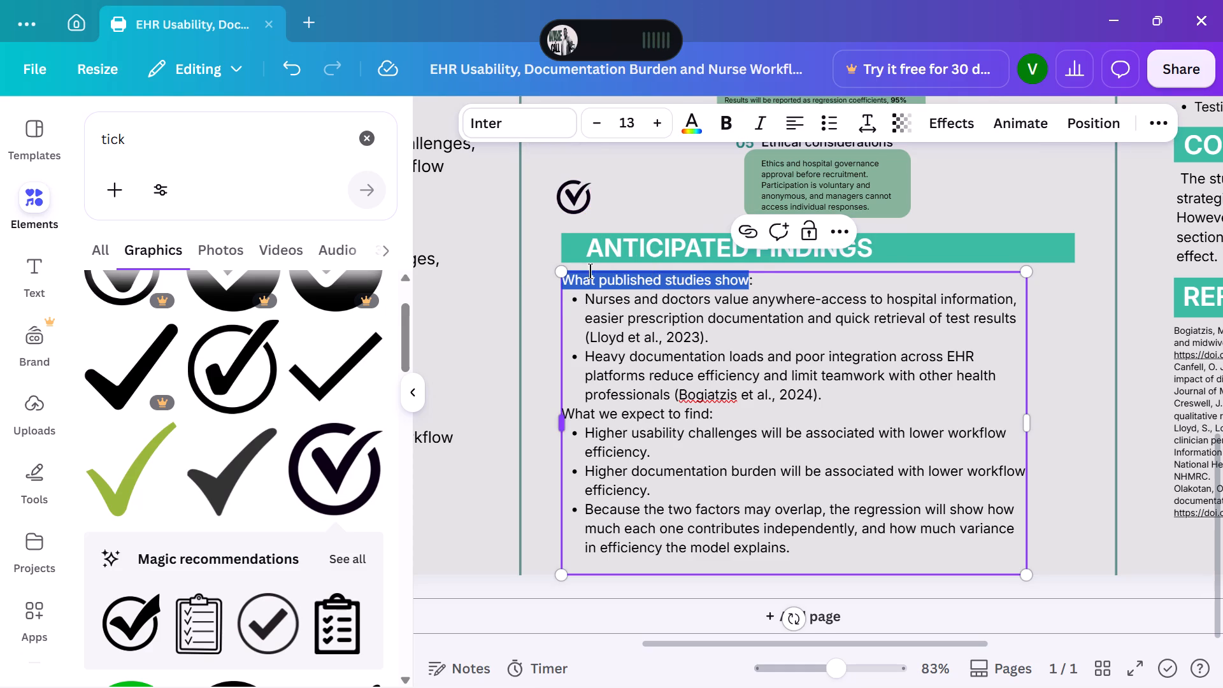
right_click(664, 278)
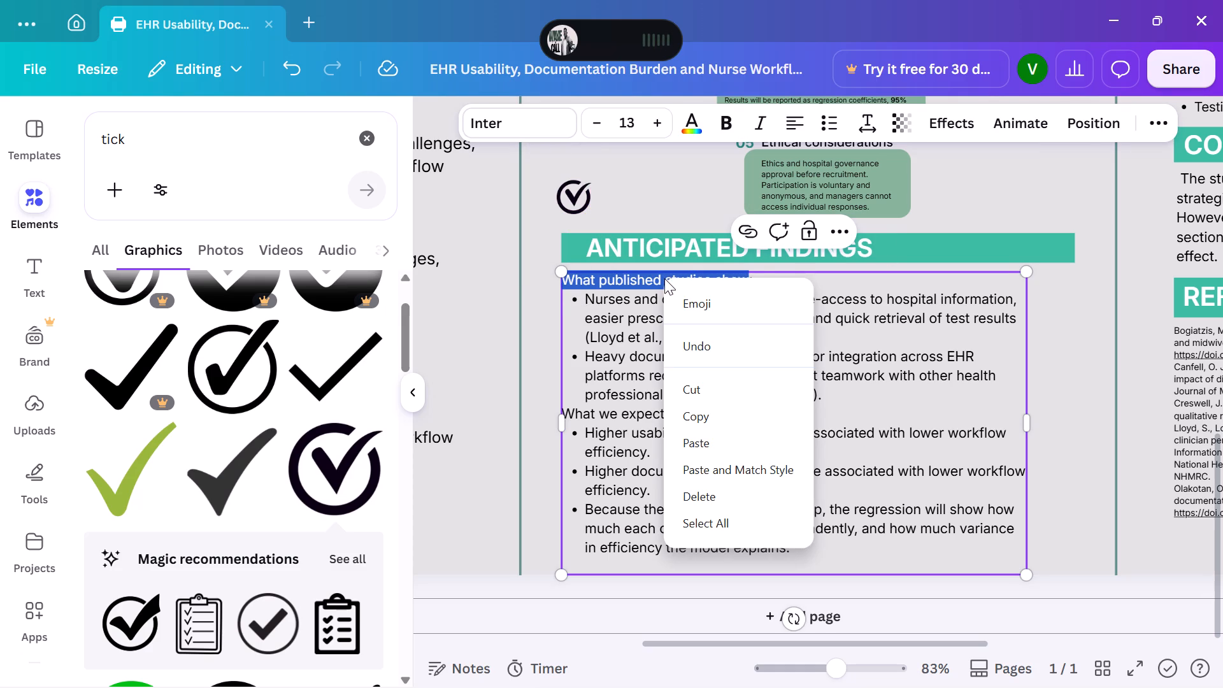
left_click(700, 416)
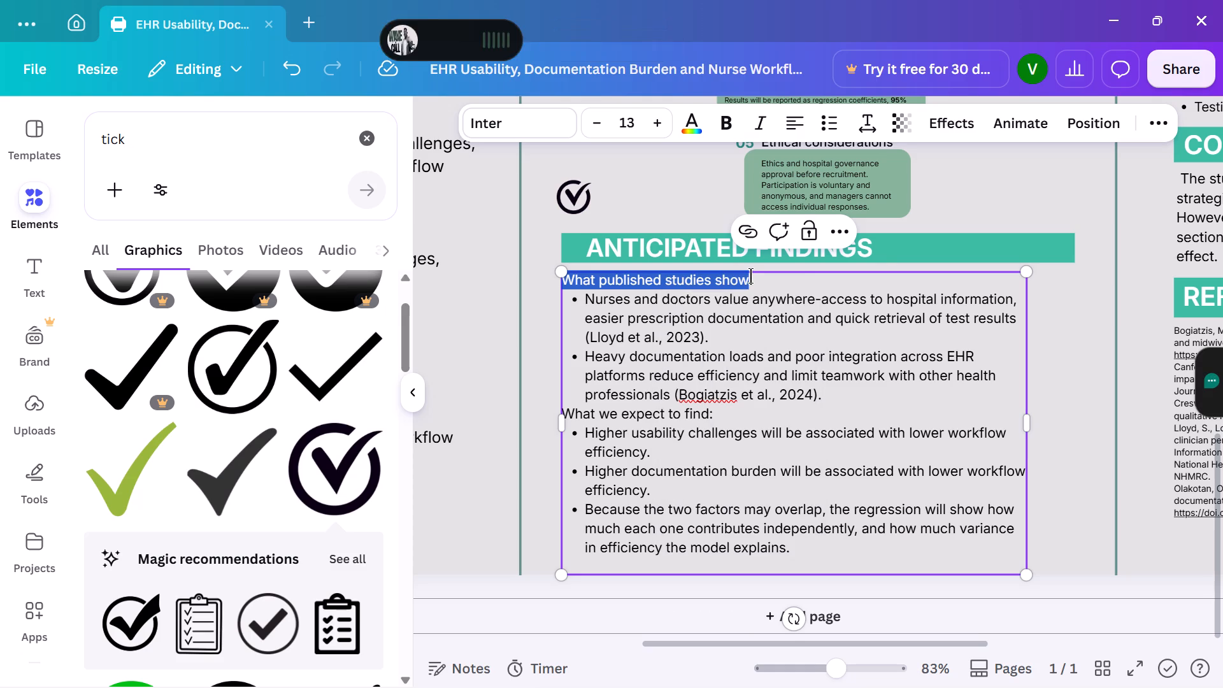
key("BackSpace")
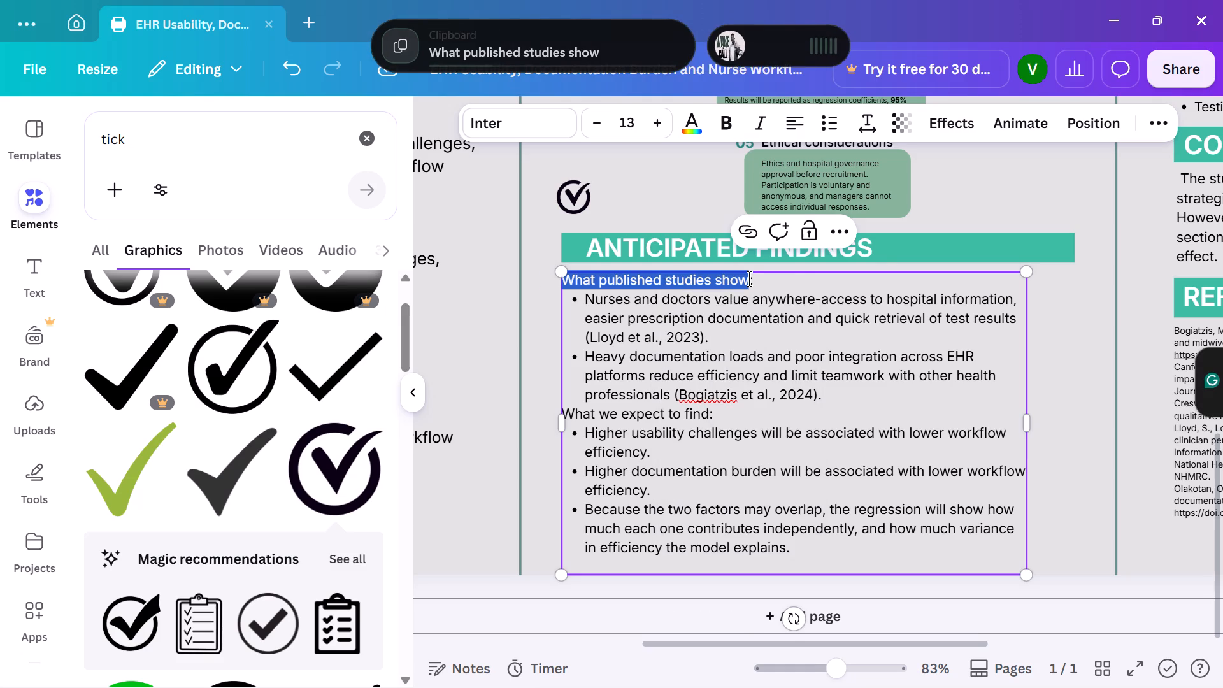
left_click(574, 276)
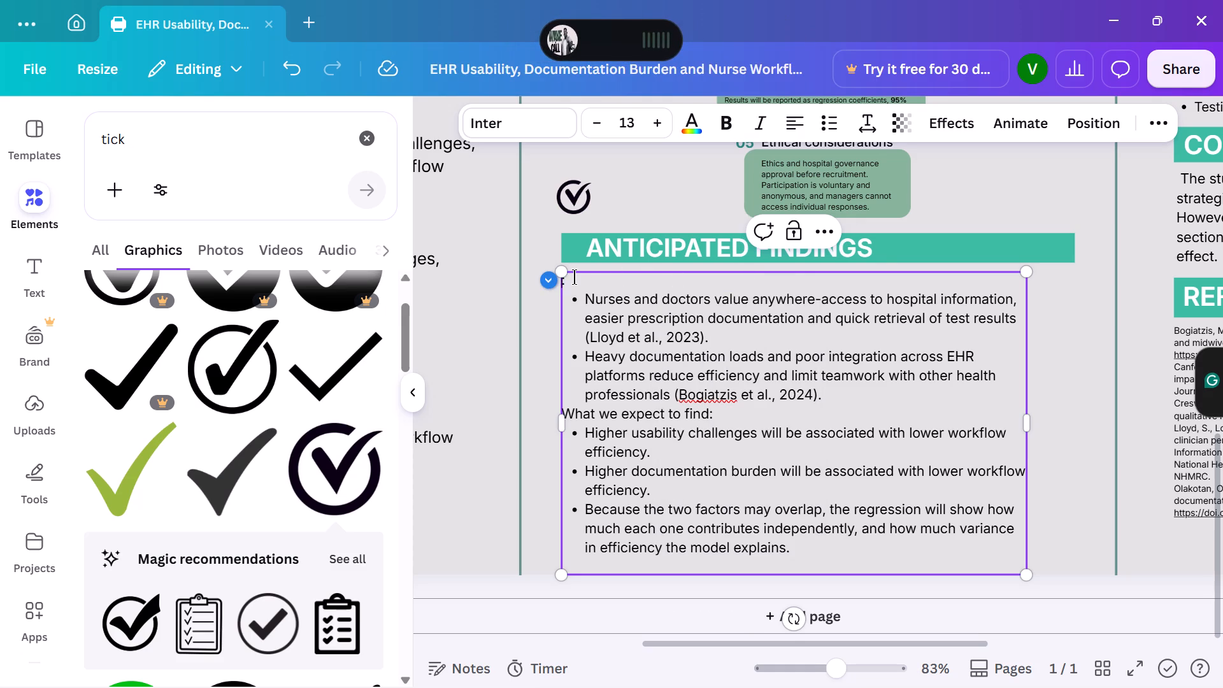
key("BackSpace")
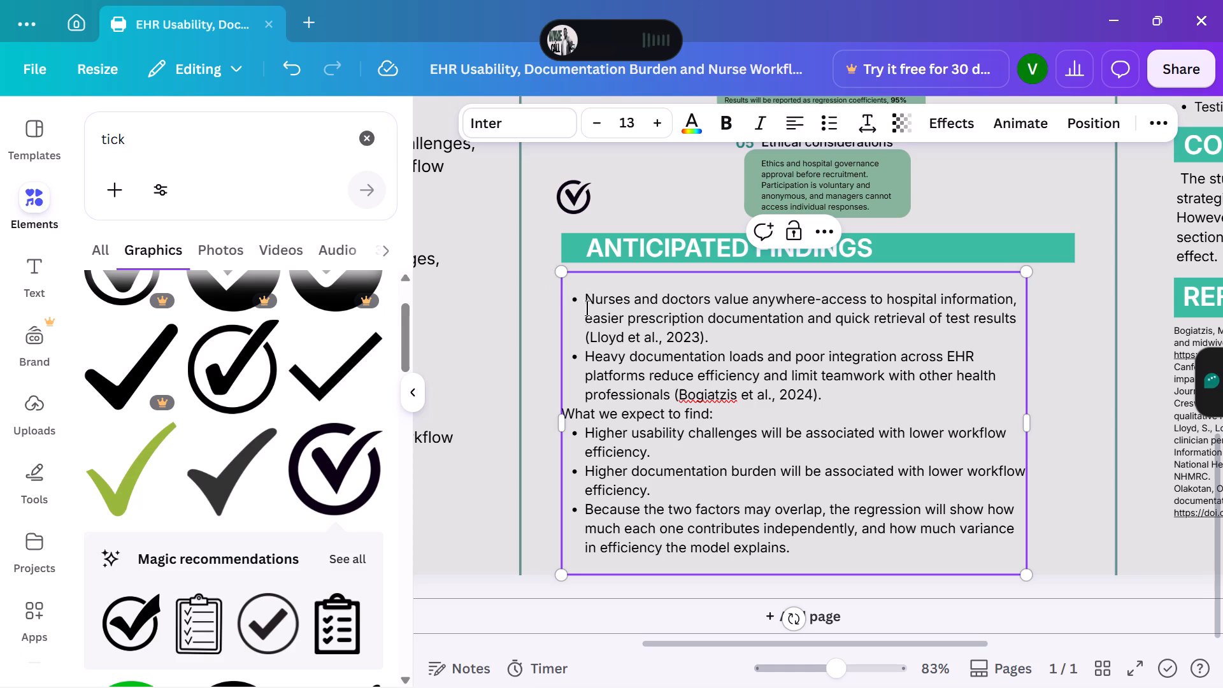
Remove the bullets from the "Nurses and doctors" and "Heavy documentation loads" paragraphs, keeping the blank line above them.
left_click(581, 301)
key("BackSpace")
key("BackSpace")
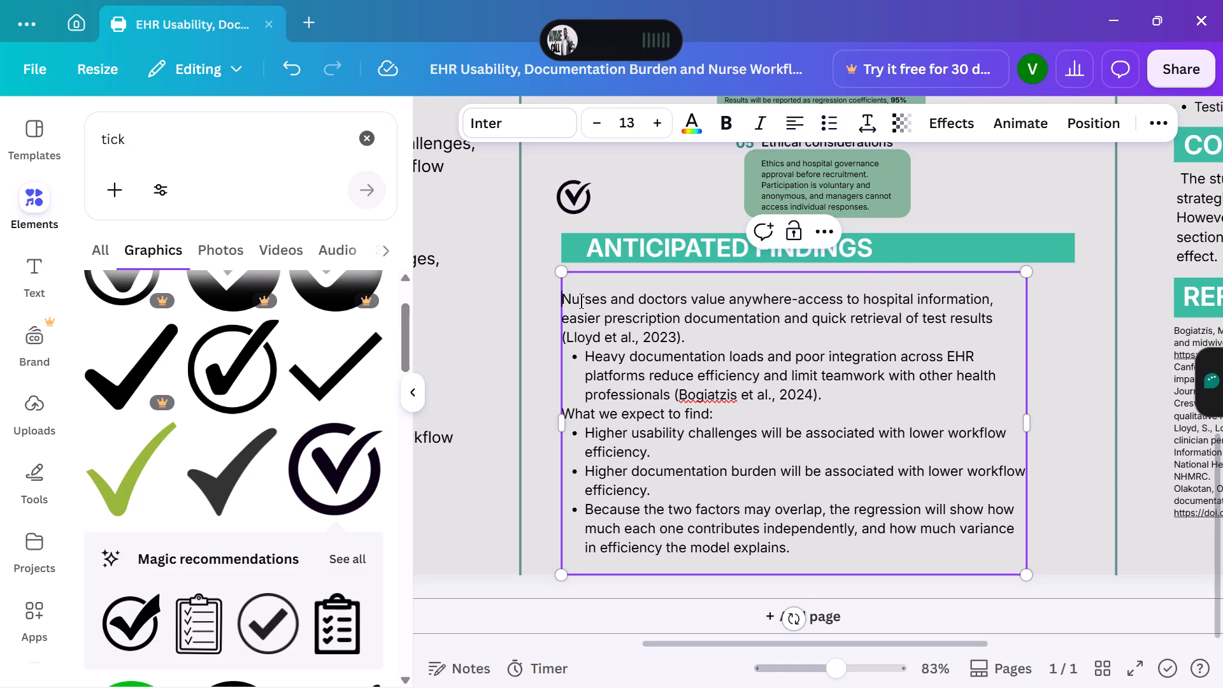
key("ctrl+z")
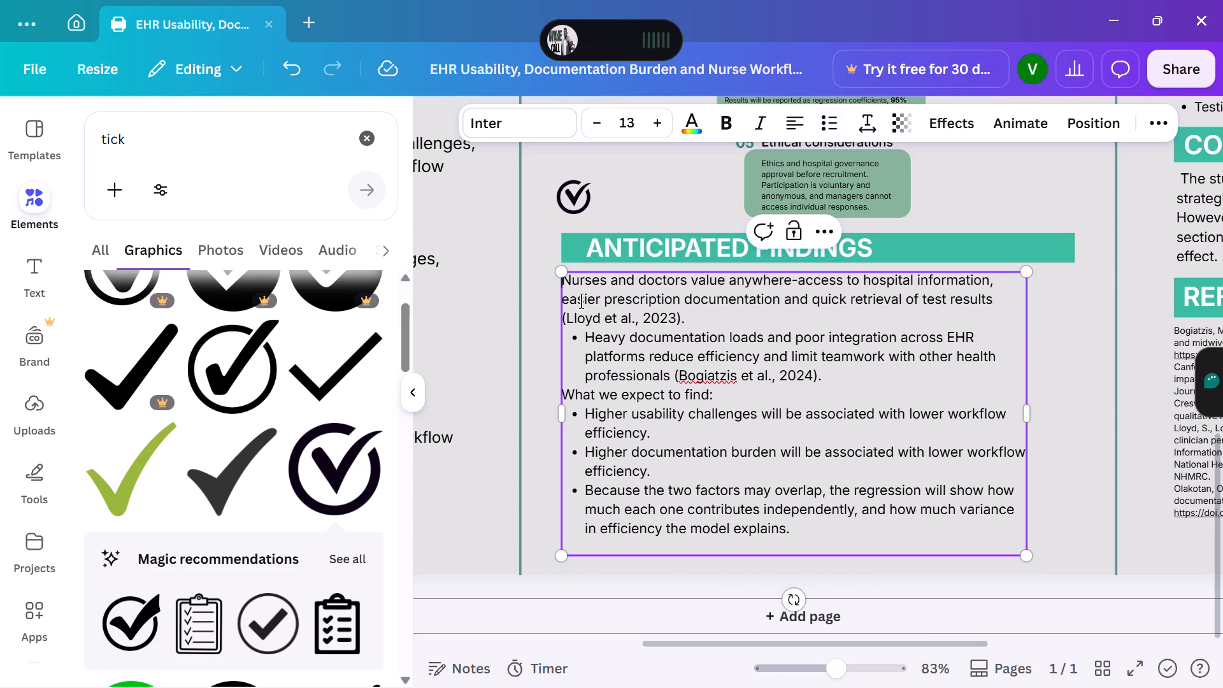
key("BackSpace")
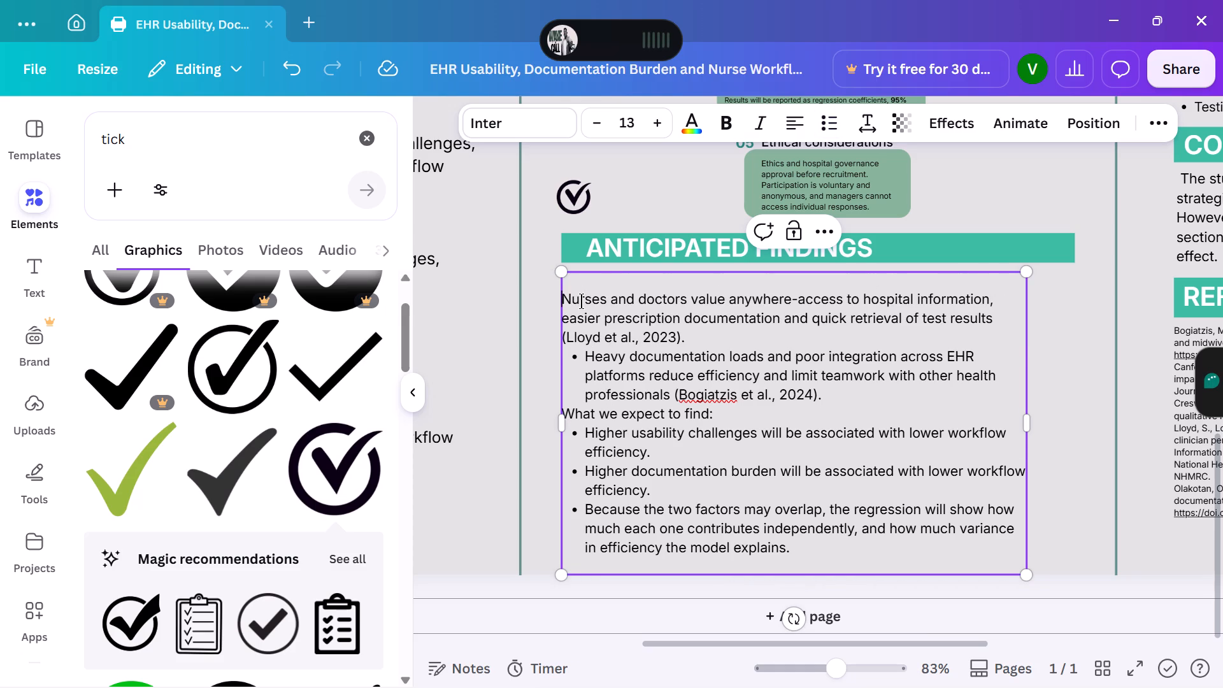
left_click(585, 362)
key("BackSpace")
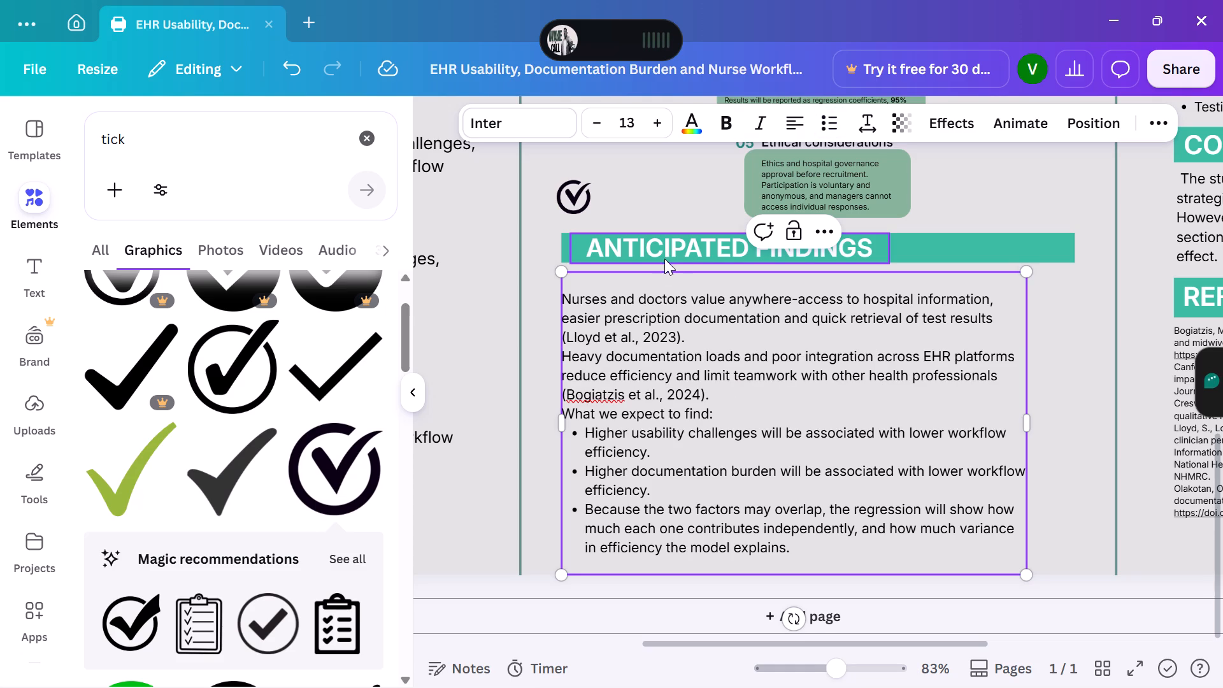
Duplicate the Anticipated Findings heading, place the copy just below the banner and replace its text with the copied "What published studies show".
left_click(666, 254)
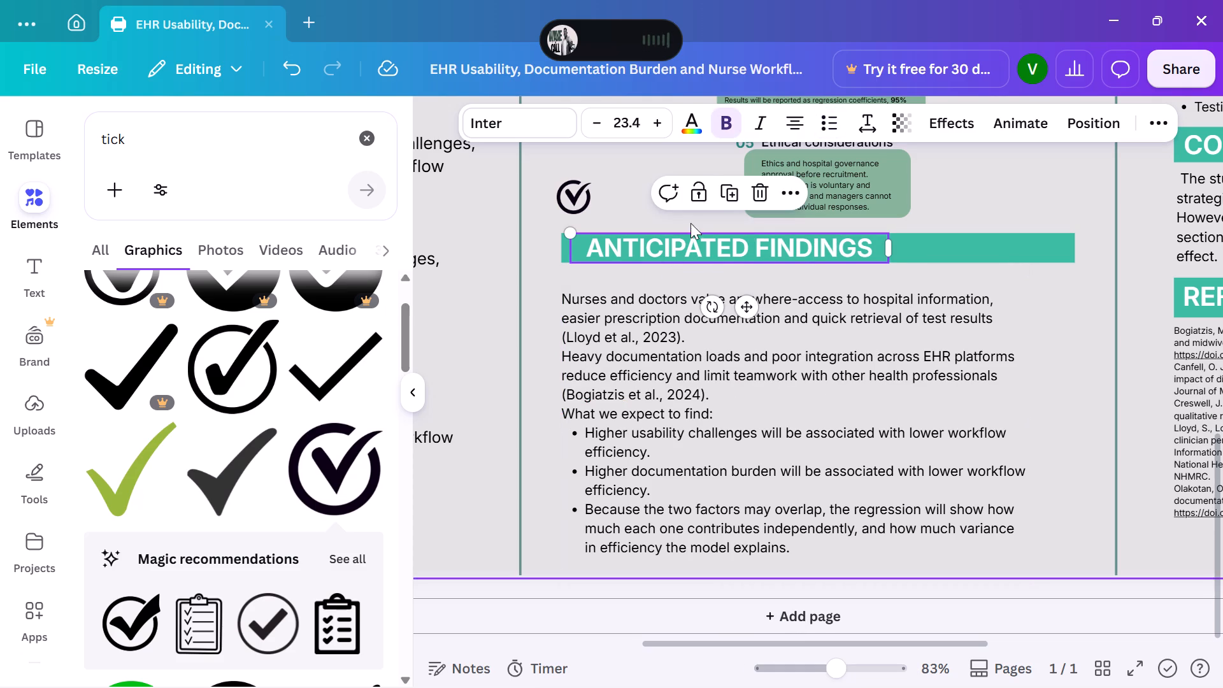
left_click(729, 192)
left_click_drag(694, 252, 685, 261)
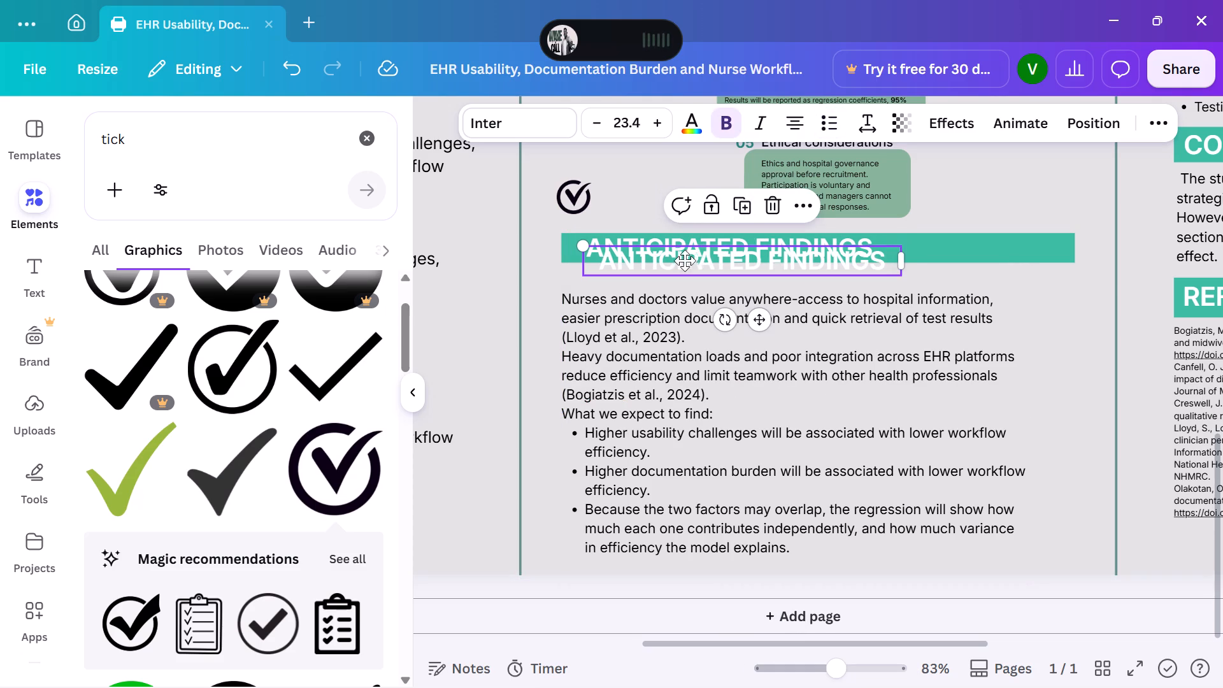
left_click_drag(685, 261, 654, 270)
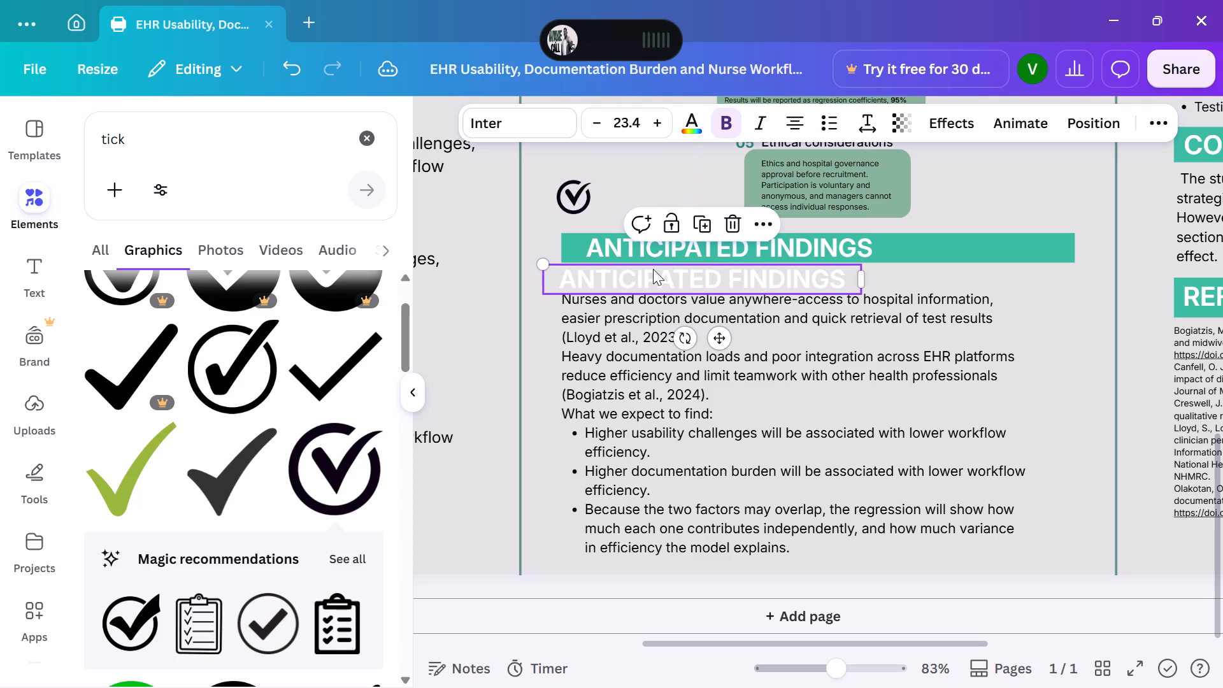
left_click(653, 269)
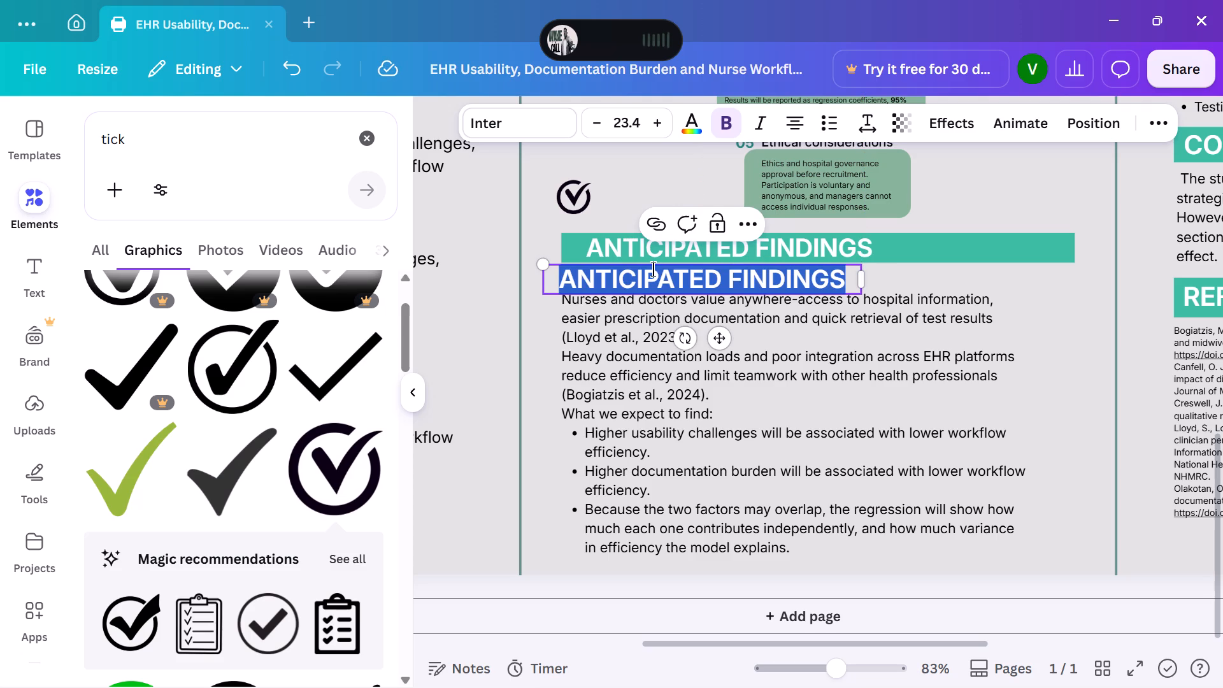
key("BackSpace")
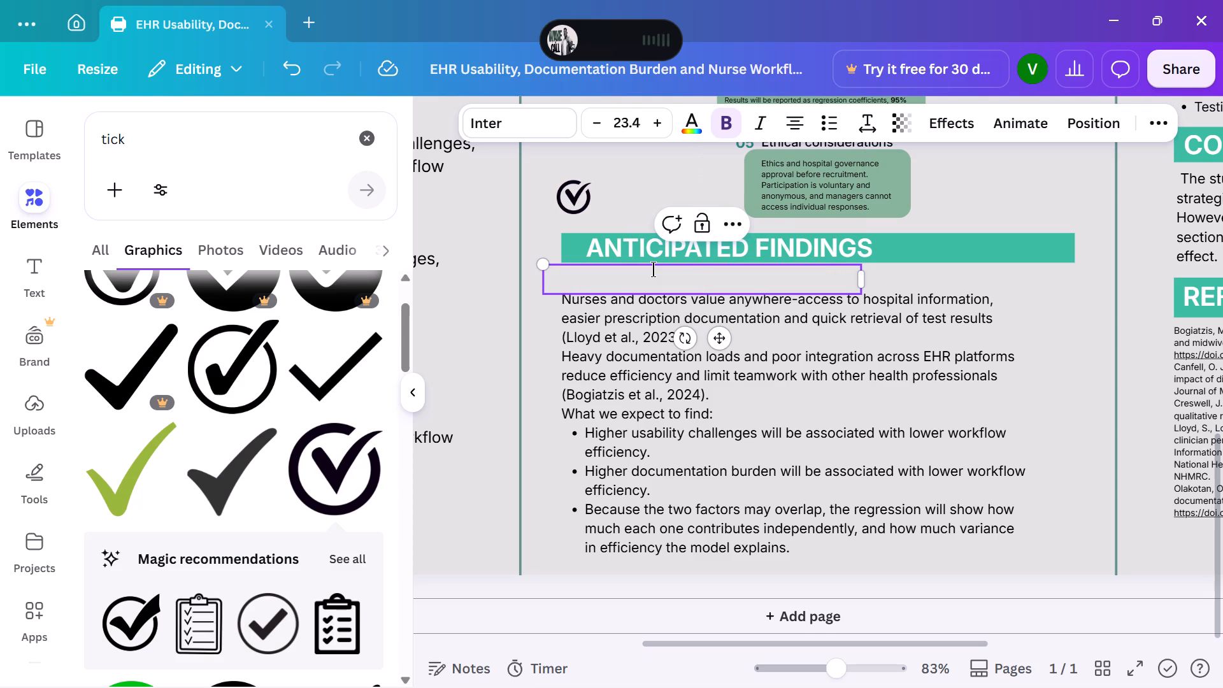
key("ctrl+v")
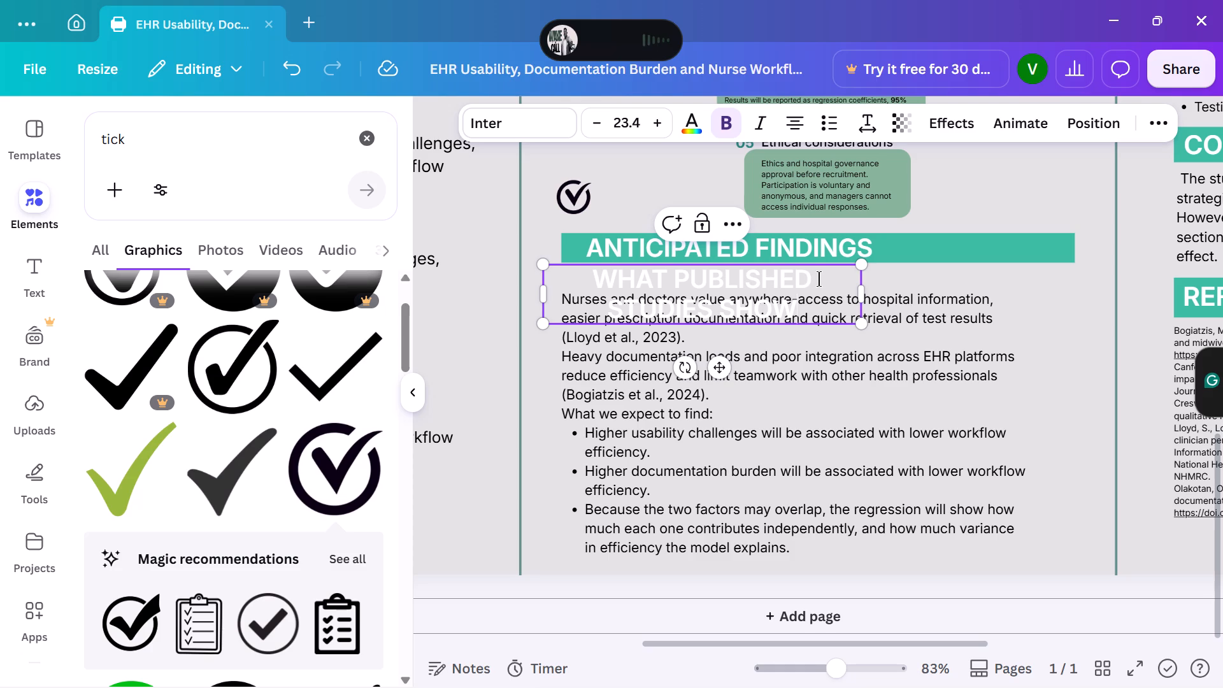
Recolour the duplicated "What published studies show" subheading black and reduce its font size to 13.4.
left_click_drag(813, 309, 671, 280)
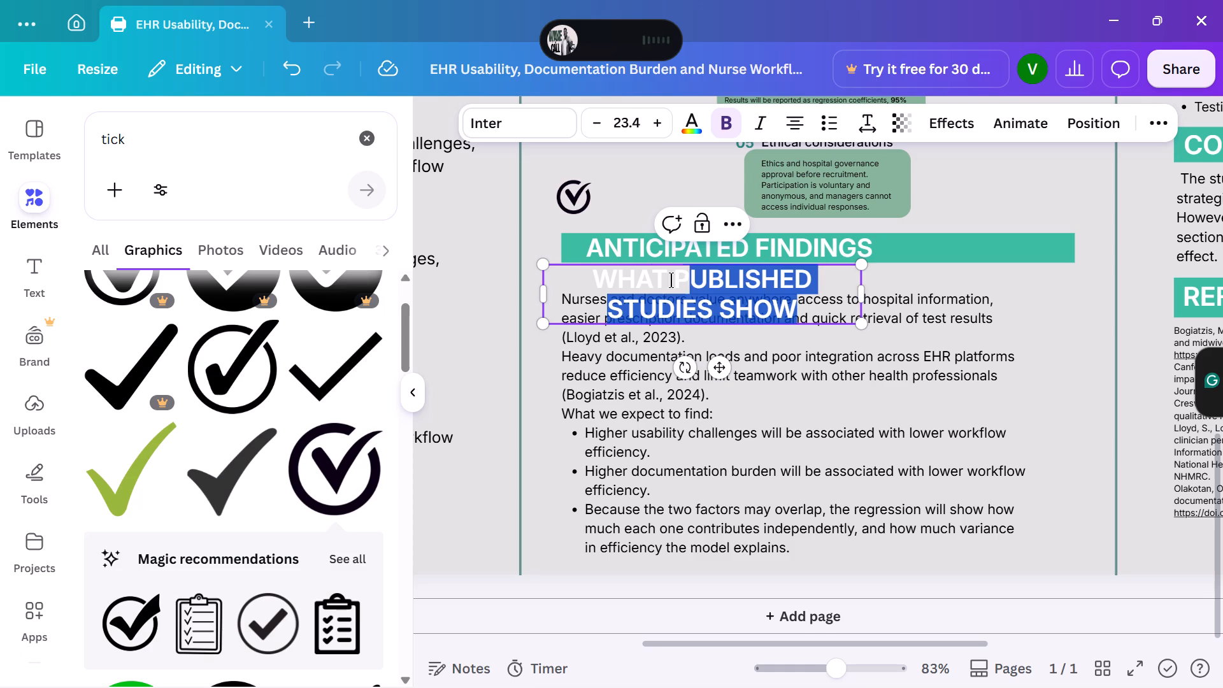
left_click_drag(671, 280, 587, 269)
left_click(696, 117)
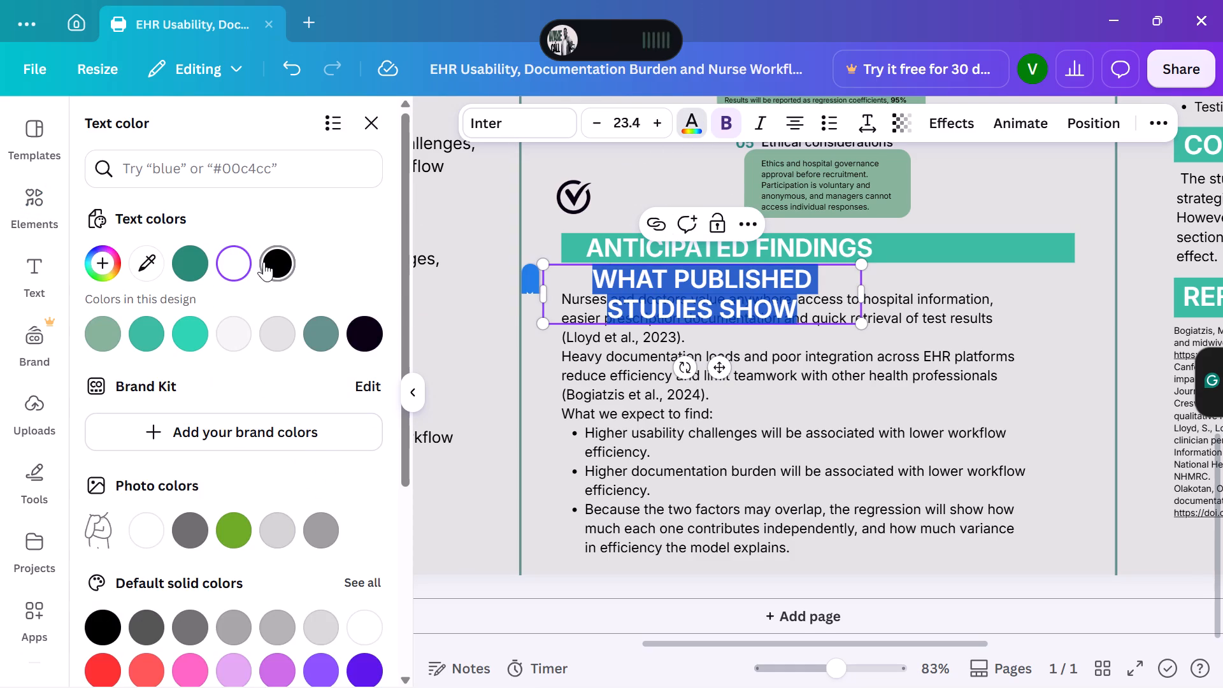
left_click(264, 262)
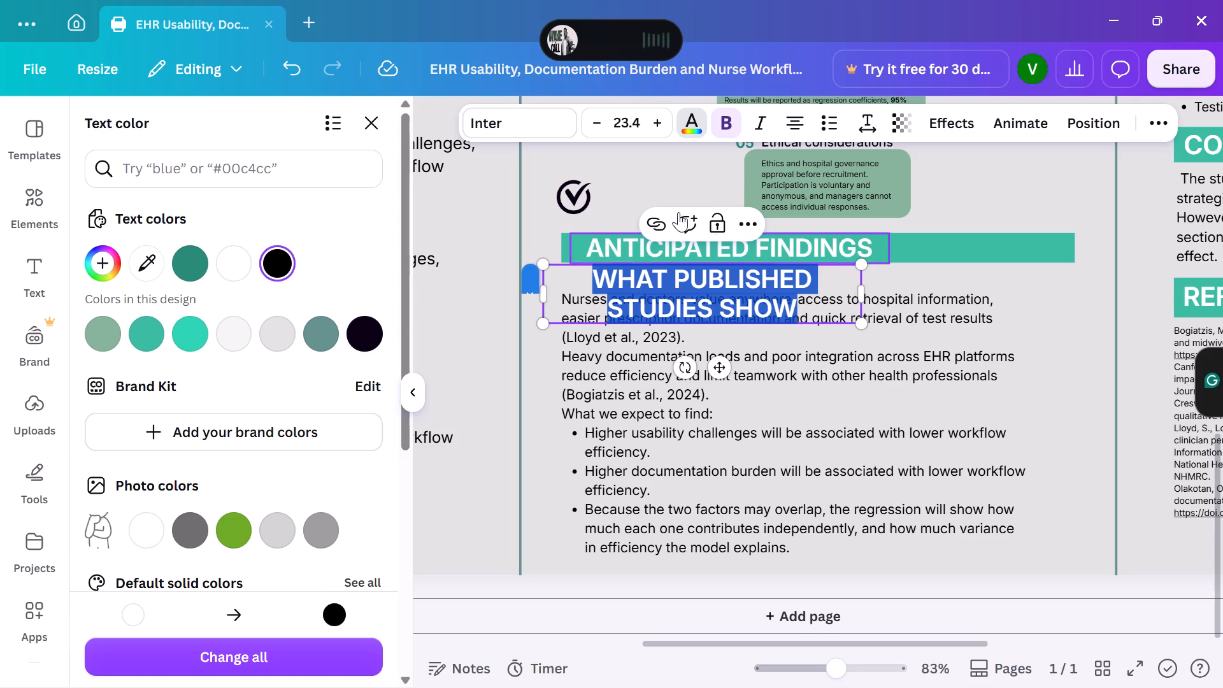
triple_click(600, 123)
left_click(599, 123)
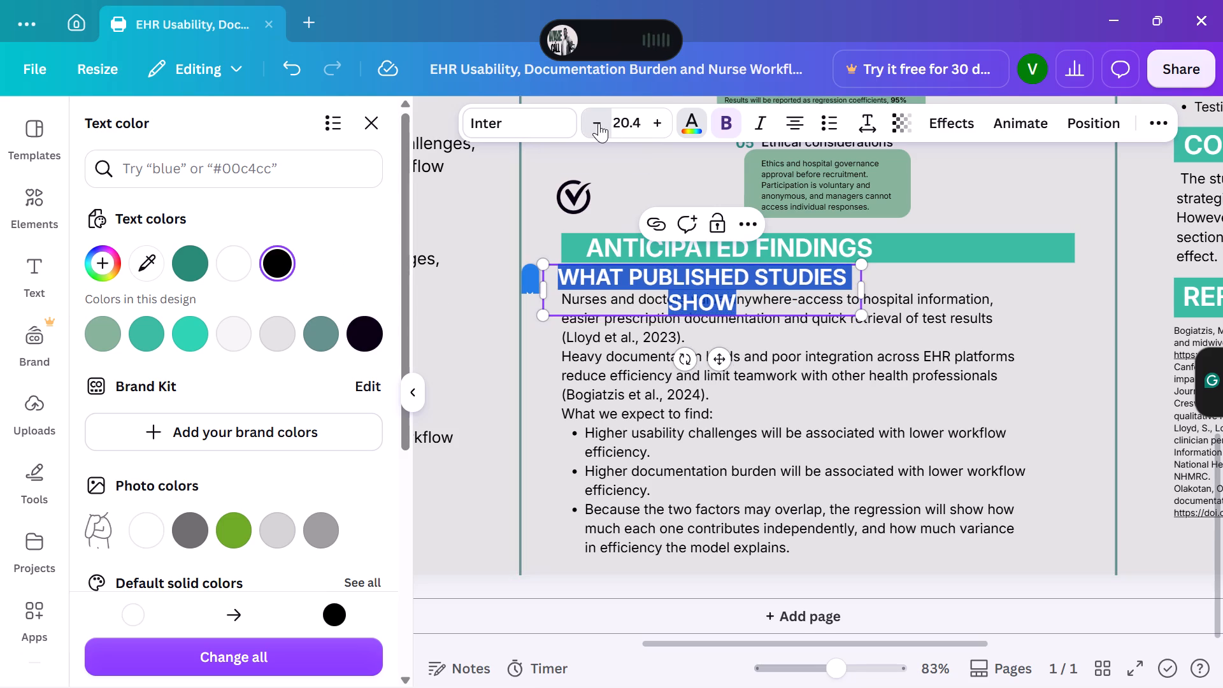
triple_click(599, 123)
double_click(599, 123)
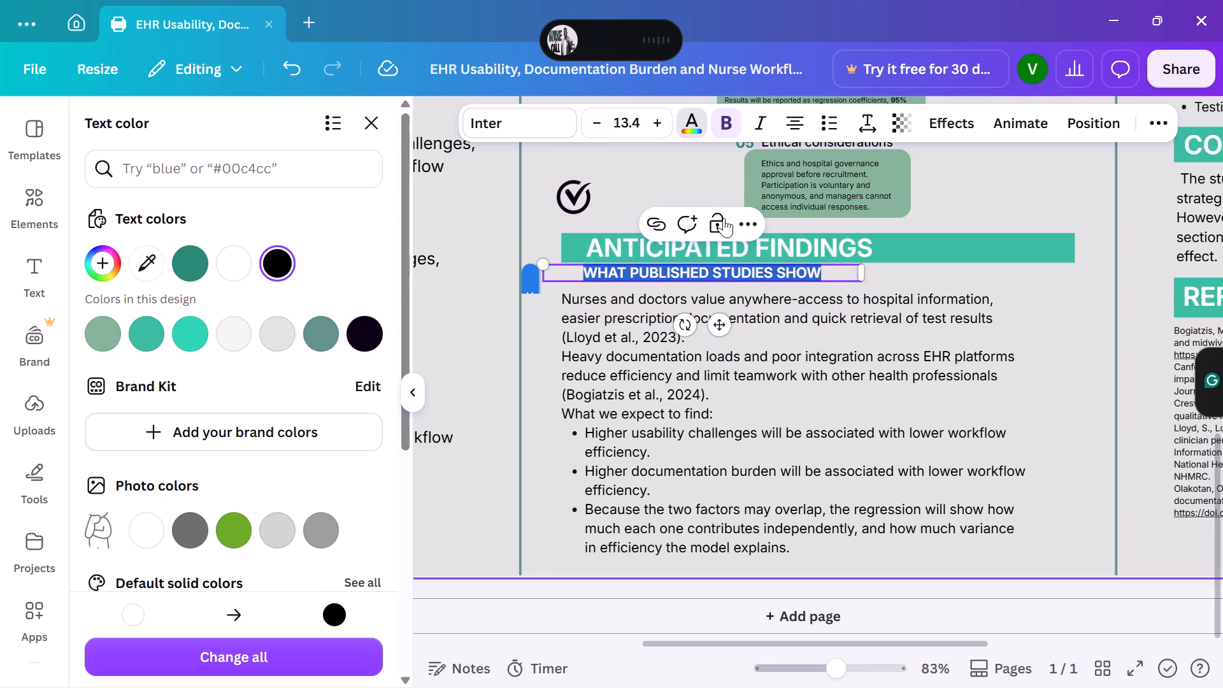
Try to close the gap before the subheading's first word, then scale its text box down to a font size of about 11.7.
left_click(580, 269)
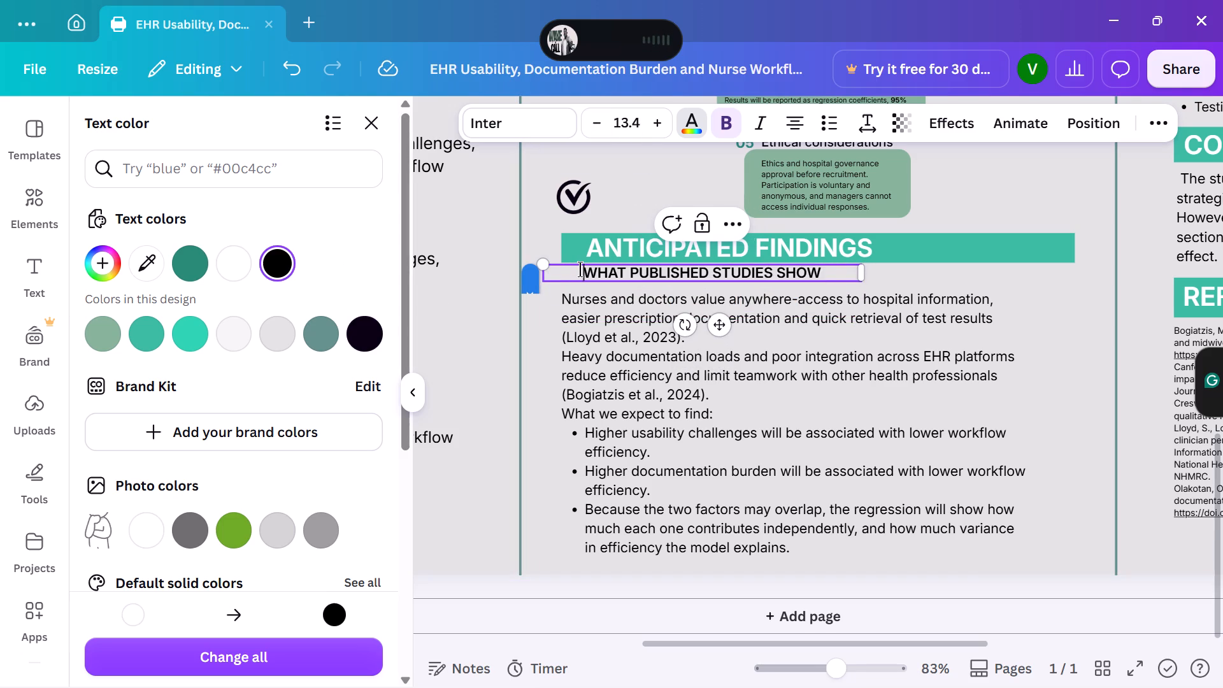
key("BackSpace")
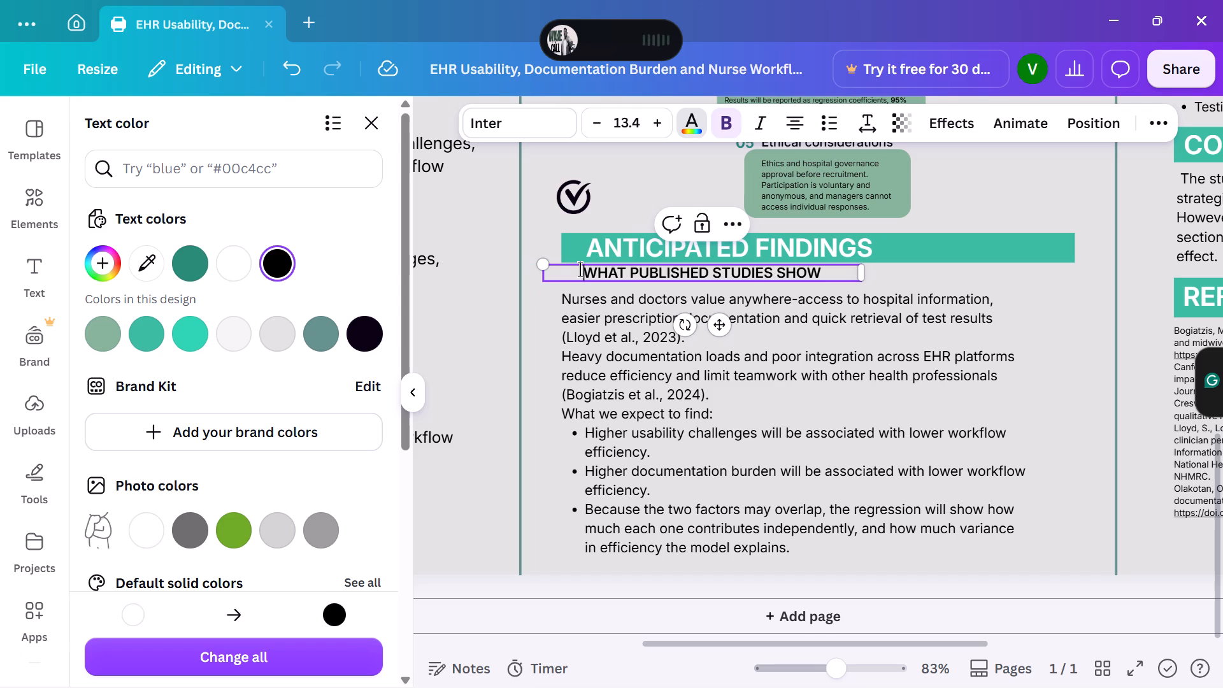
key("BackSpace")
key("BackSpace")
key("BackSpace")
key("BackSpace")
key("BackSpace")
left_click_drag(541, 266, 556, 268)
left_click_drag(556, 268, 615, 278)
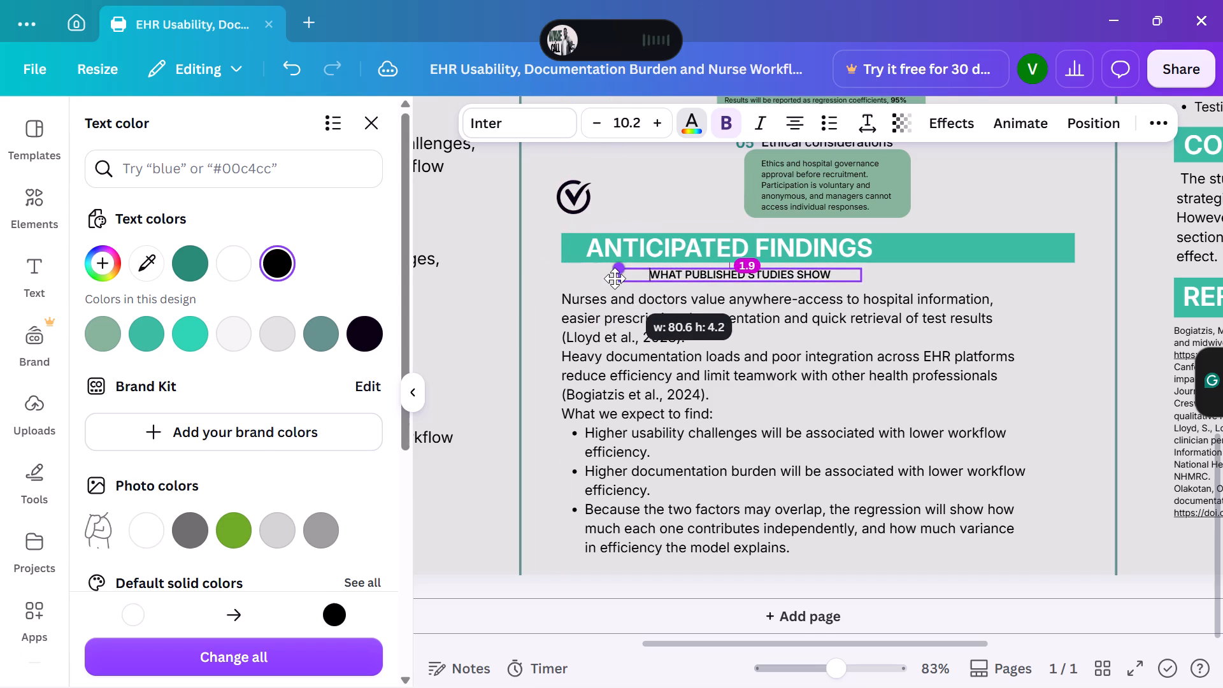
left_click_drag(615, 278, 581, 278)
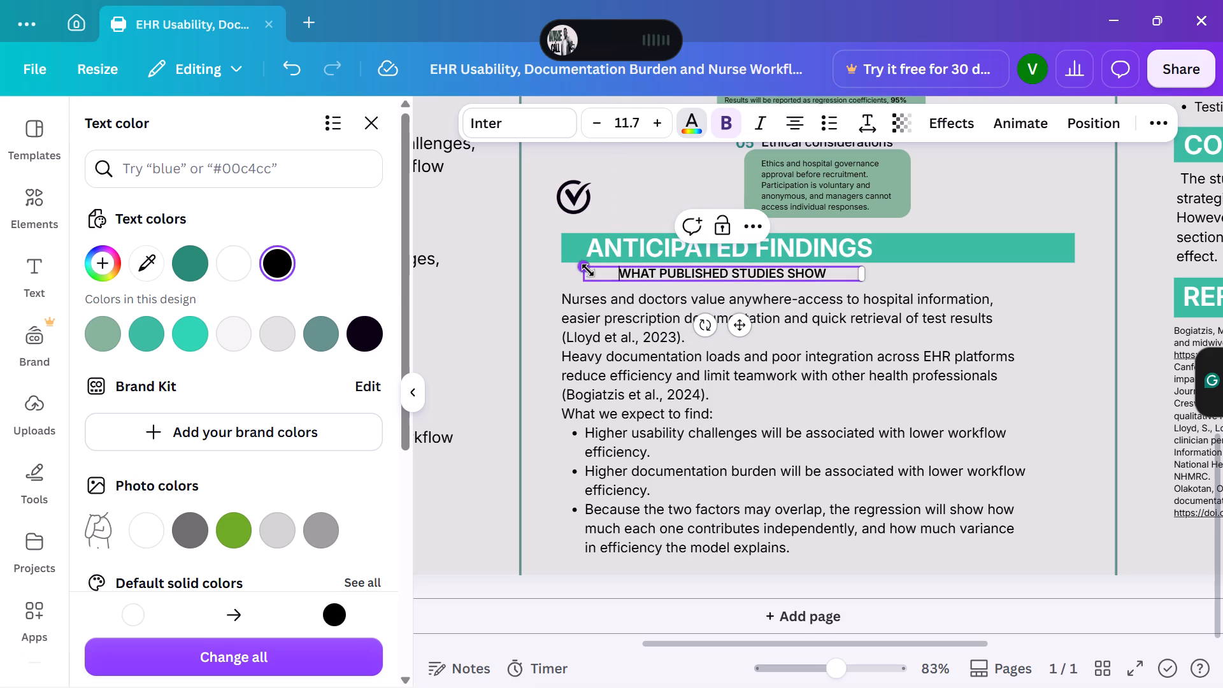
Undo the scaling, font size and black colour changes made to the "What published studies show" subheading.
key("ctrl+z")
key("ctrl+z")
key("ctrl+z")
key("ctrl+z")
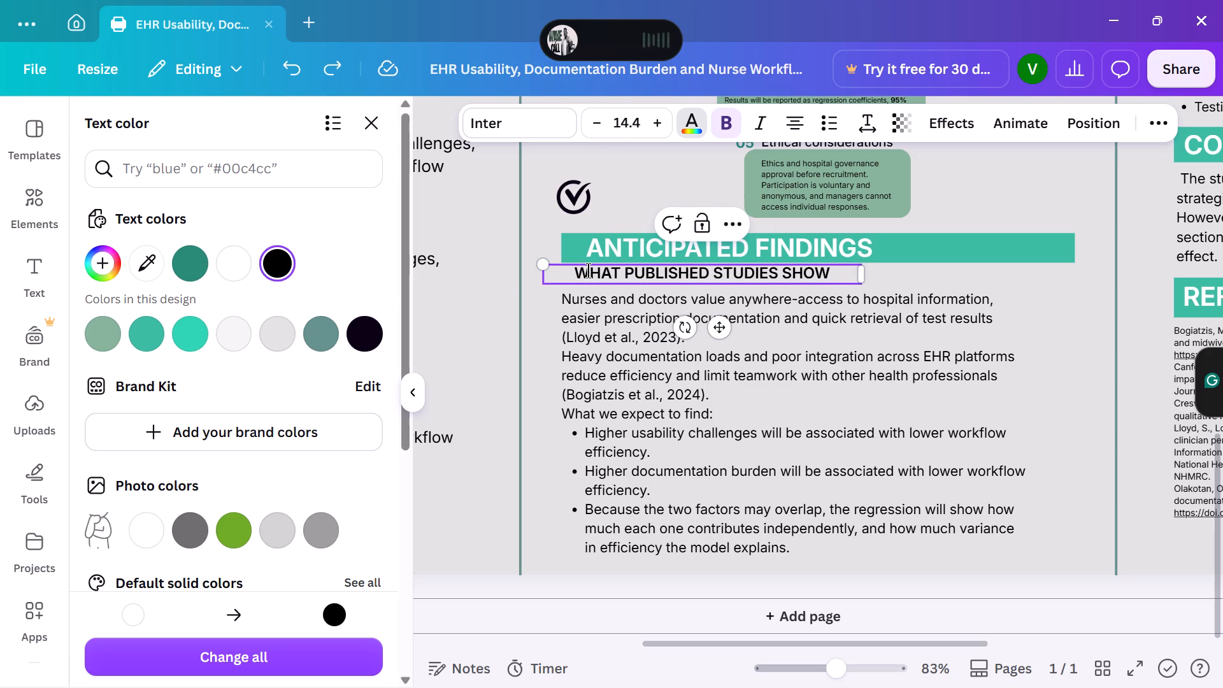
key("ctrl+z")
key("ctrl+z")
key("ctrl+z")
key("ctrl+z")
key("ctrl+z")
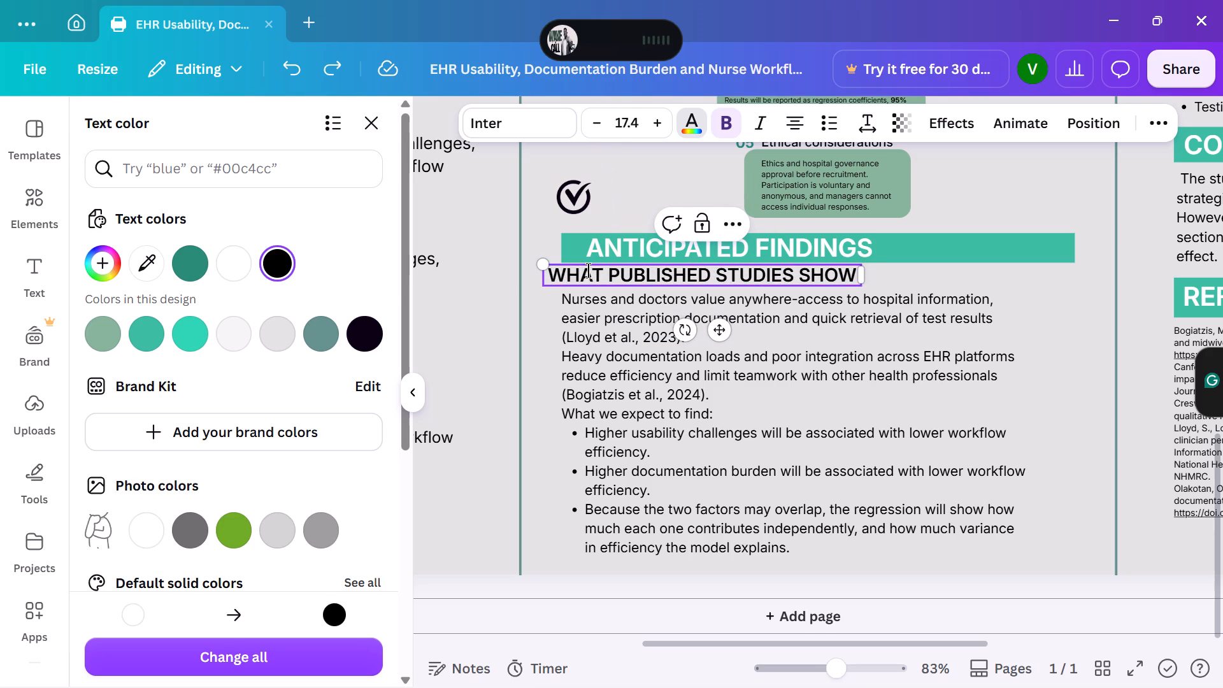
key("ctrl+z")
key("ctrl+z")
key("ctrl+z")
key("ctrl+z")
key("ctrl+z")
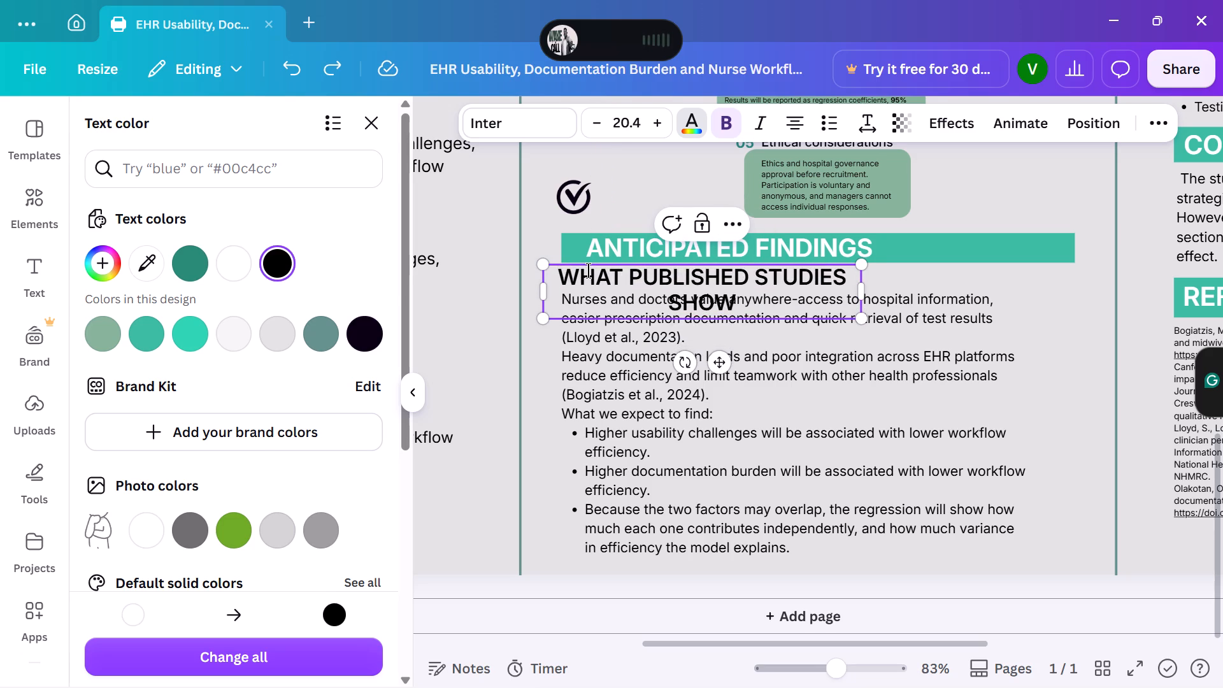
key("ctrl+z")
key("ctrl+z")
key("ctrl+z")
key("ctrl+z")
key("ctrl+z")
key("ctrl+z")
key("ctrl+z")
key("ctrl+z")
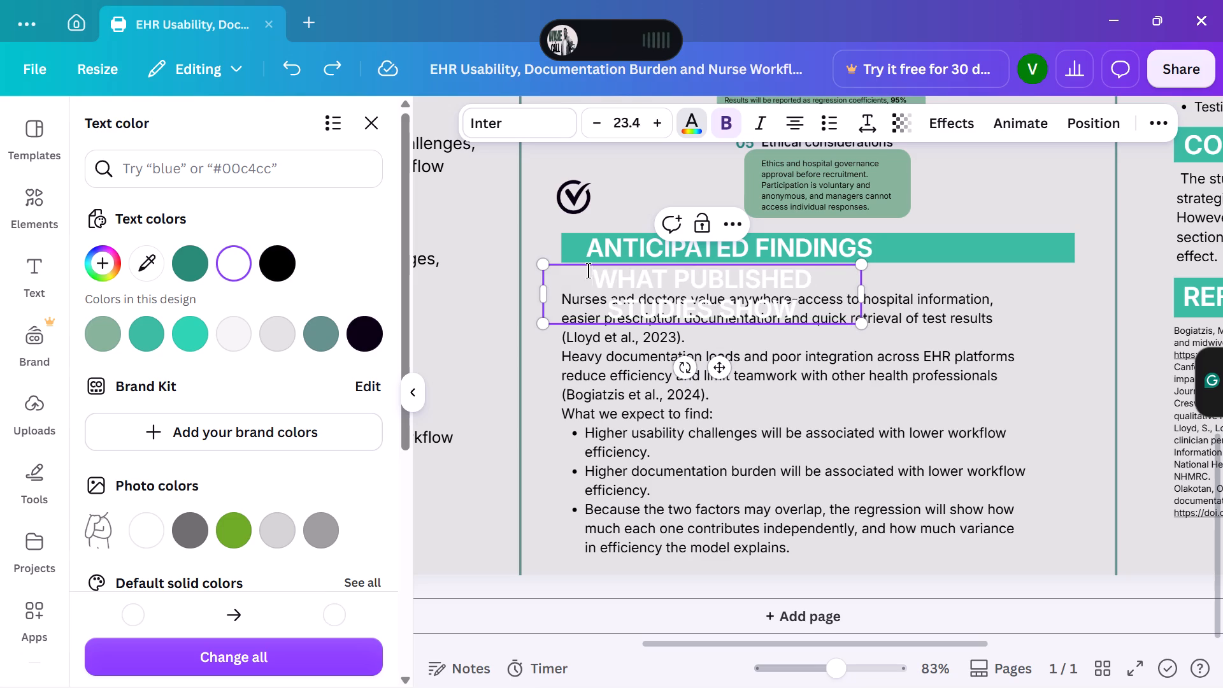
Undo the duplicated heading and the earlier bullet and first-line removals in the Anticipated Findings text.
key("ctrl+z")
key("ctrl+z")
key("ctrl+z")
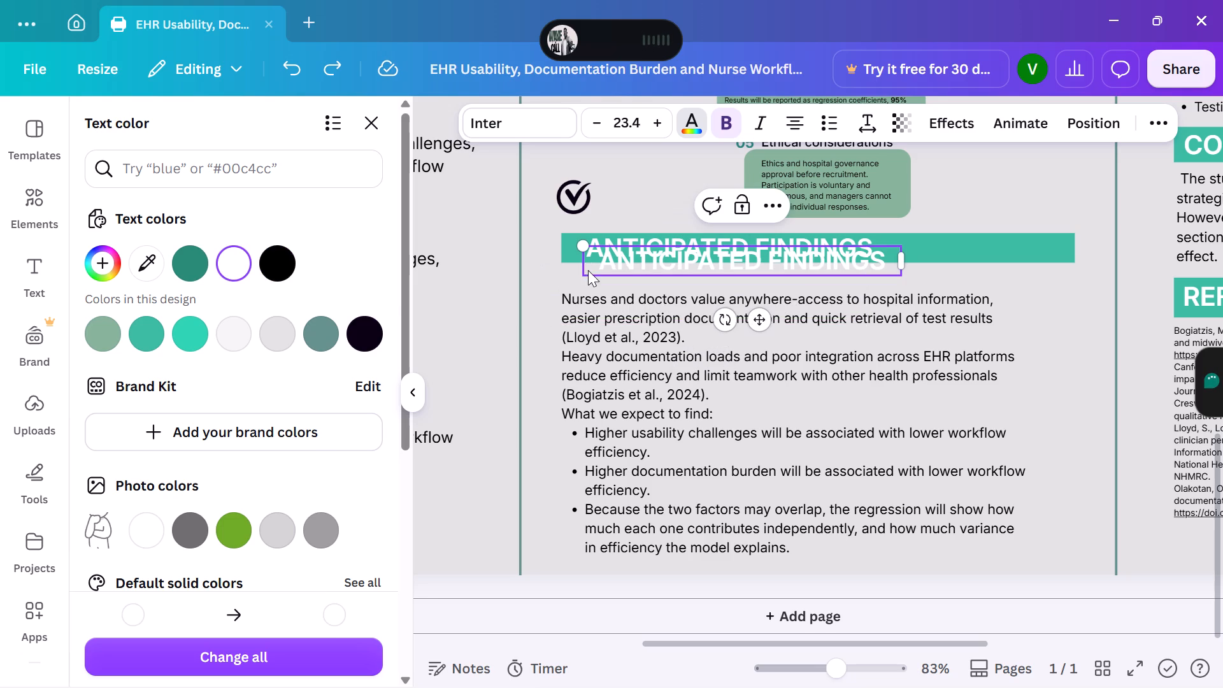
key("ctrl+z")
key("ctrl+z")
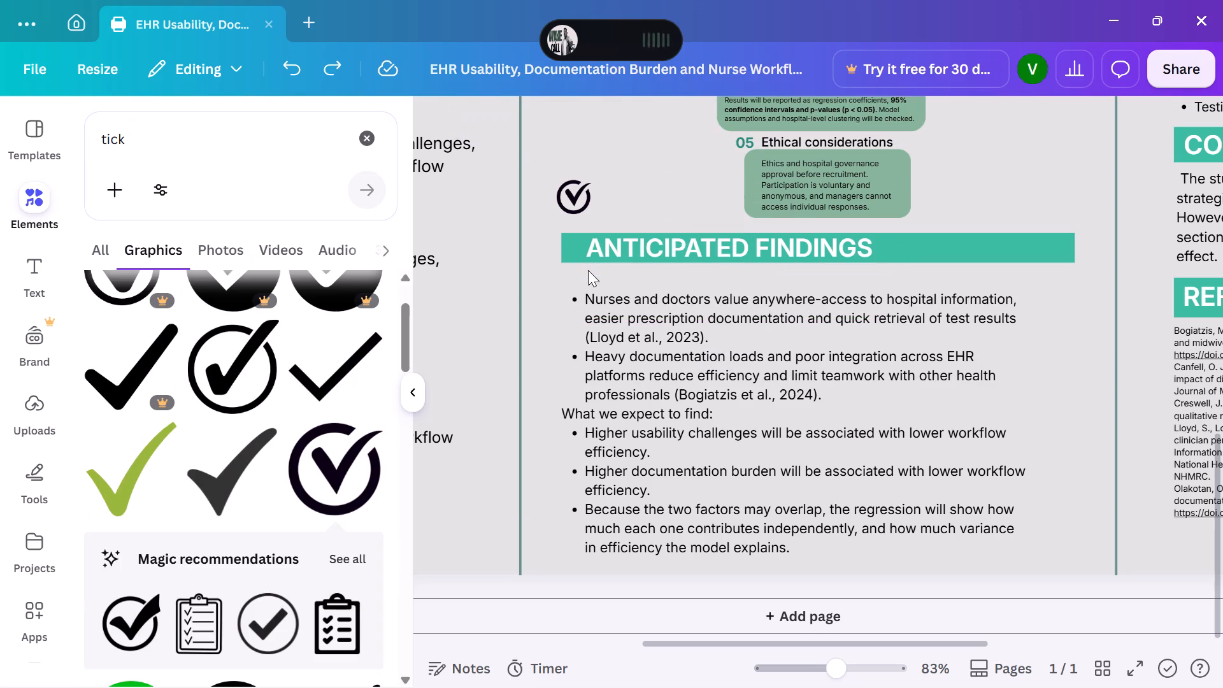
key("ctrl+z")
key("ctrl+z")
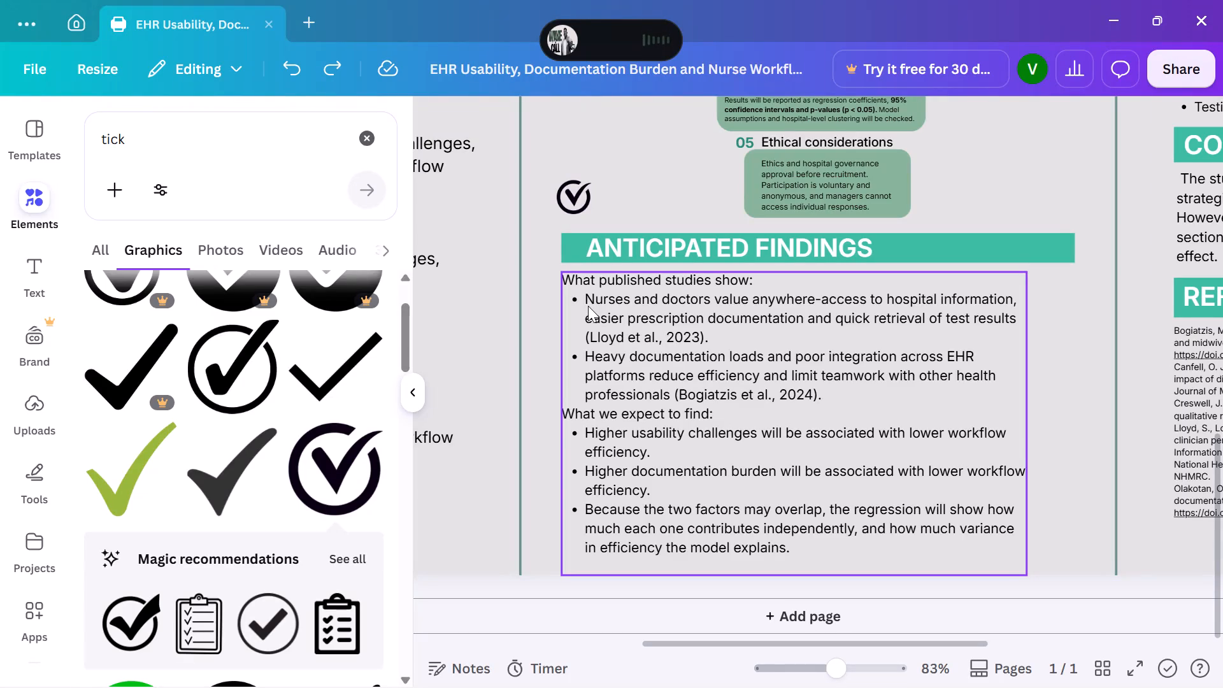
Remove the bullet from the "Nurses and doctors" paragraph in the Anticipated Findings text.
left_click(573, 299)
left_click(576, 296)
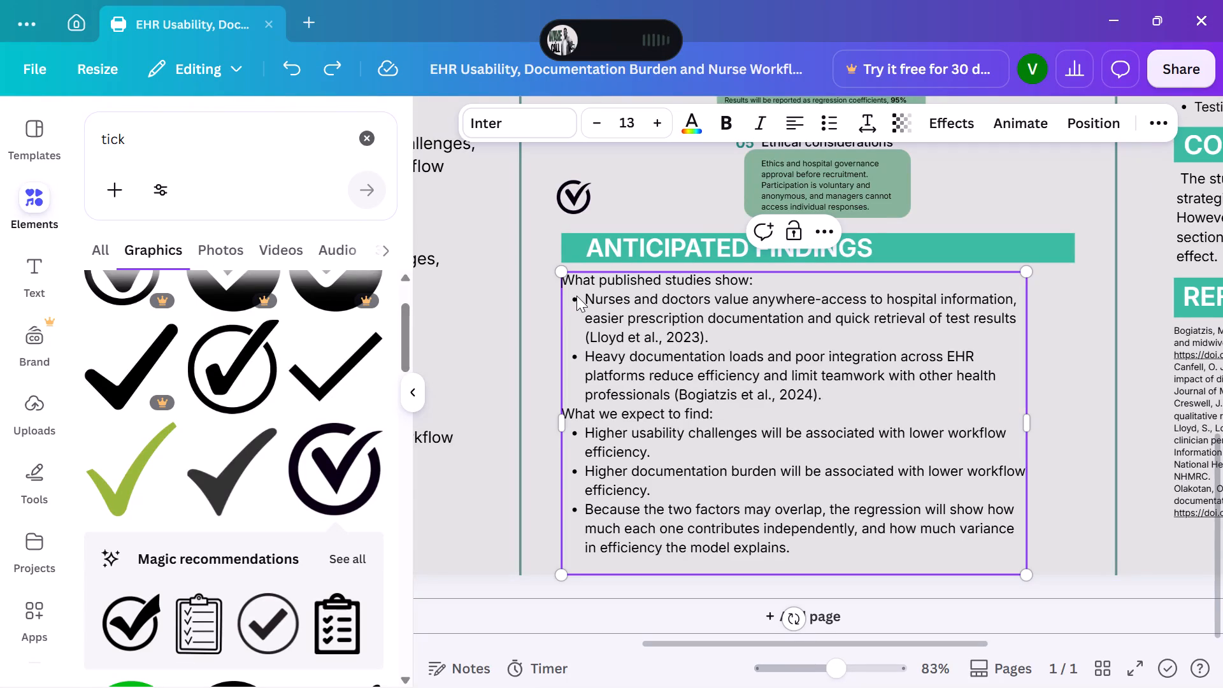
left_click(580, 301)
key("BackSpace")
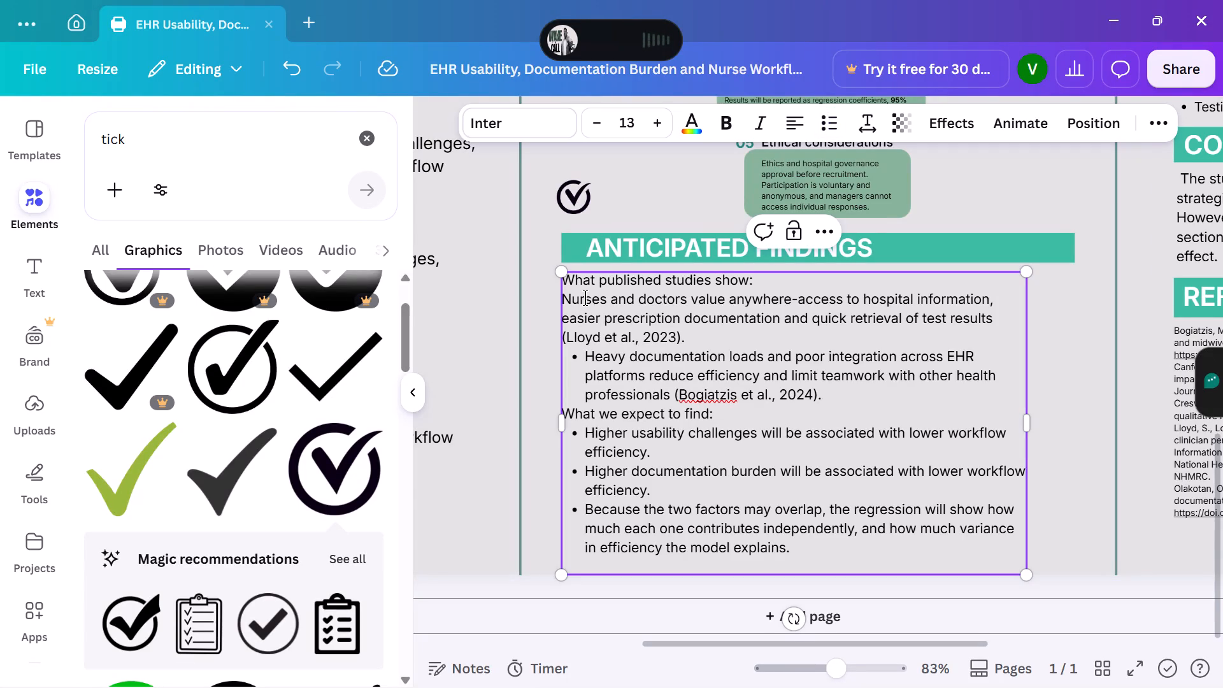
Make the "What published studies show:" line bold within the Anticipated Findings text.
left_click_drag(752, 278, 608, 264)
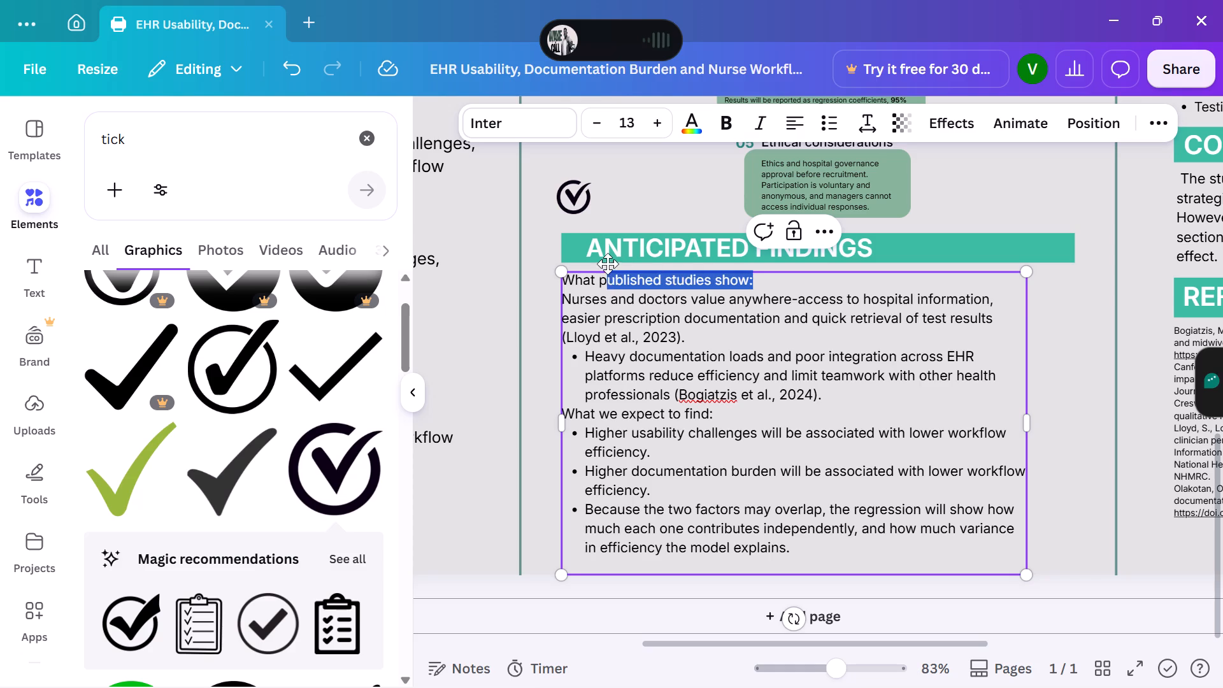
left_click_drag(608, 264, 559, 264)
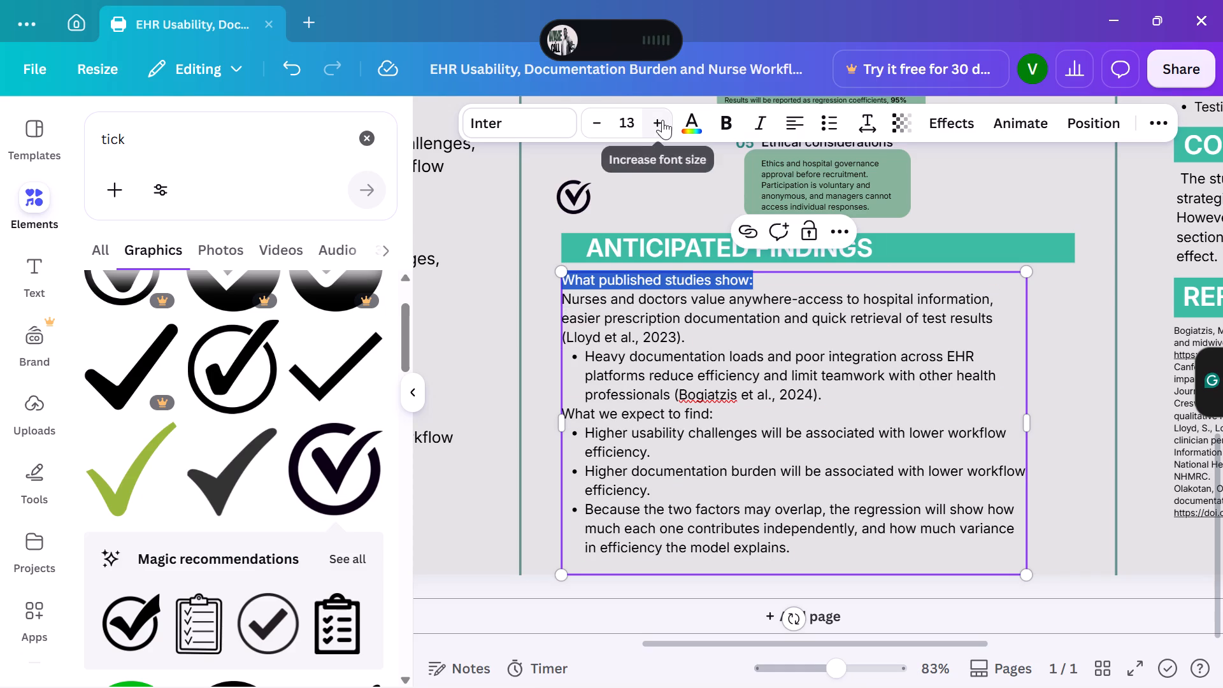
left_click(719, 118)
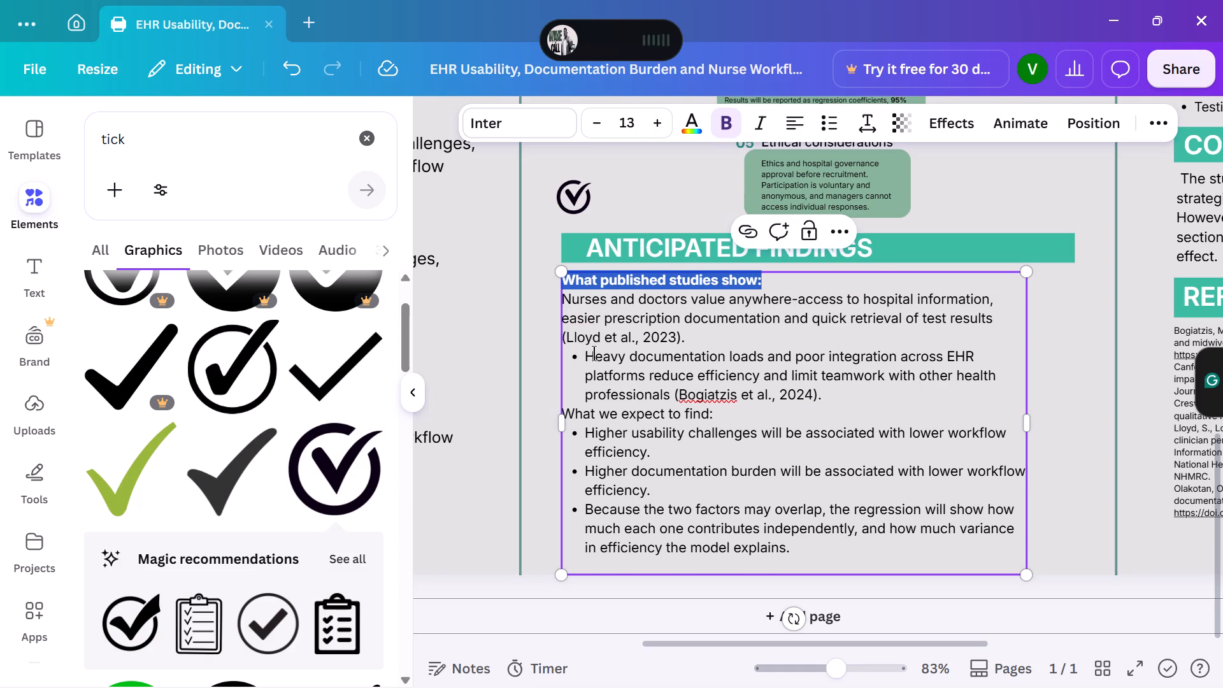
Remove the bullet from the "Heavy documentation loads" paragraph and deselect the findings text.
left_click(583, 357)
key("BackSpace")
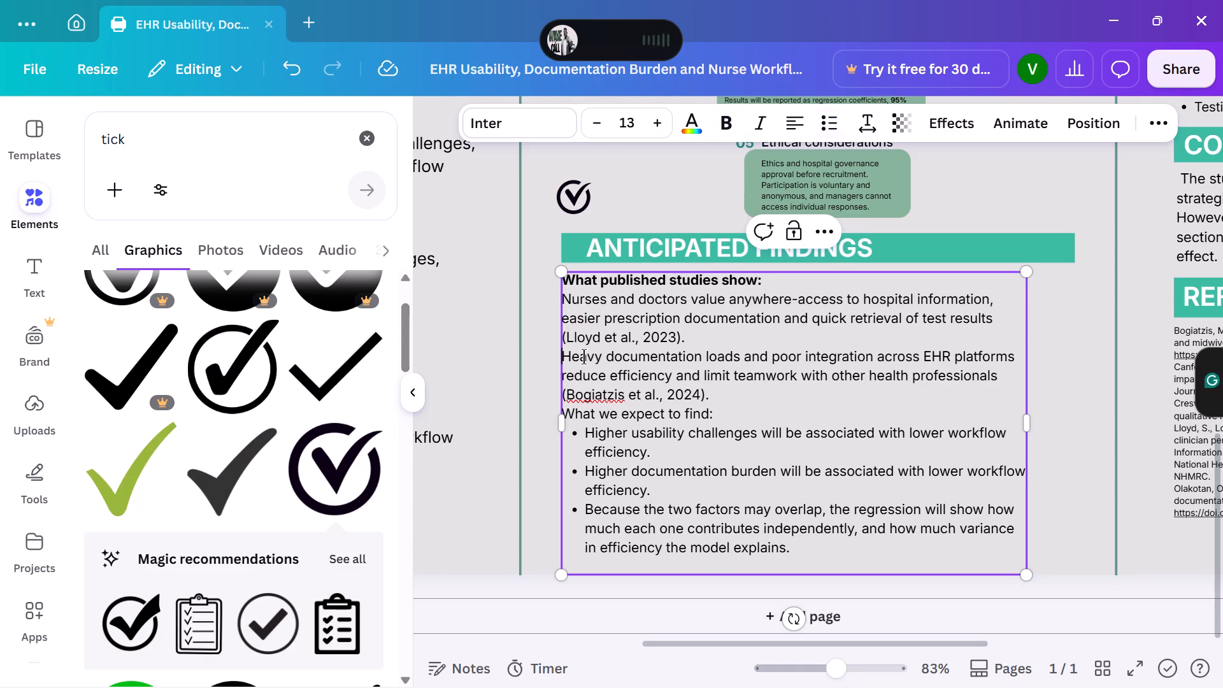
left_click(564, 296)
left_click(540, 306)
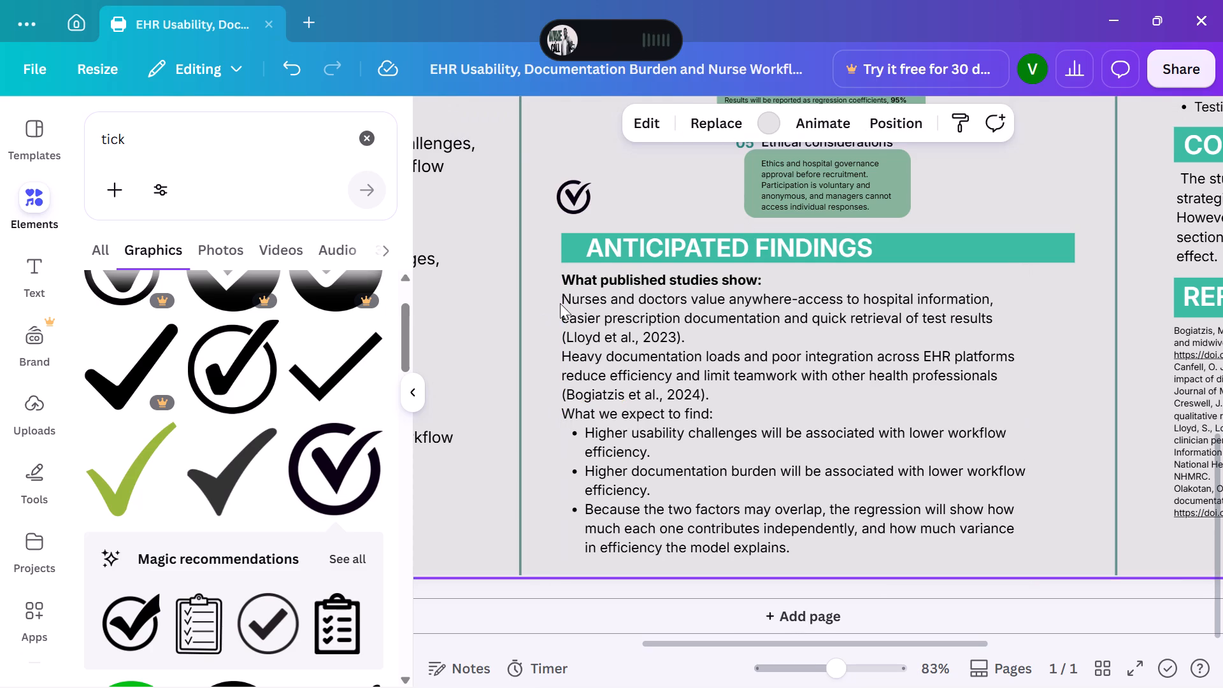
Move the circled tick in front of the "Nurses and doctors" paragraph and shrink it to about the height of one text line.
left_click_drag(568, 196, 555, 261)
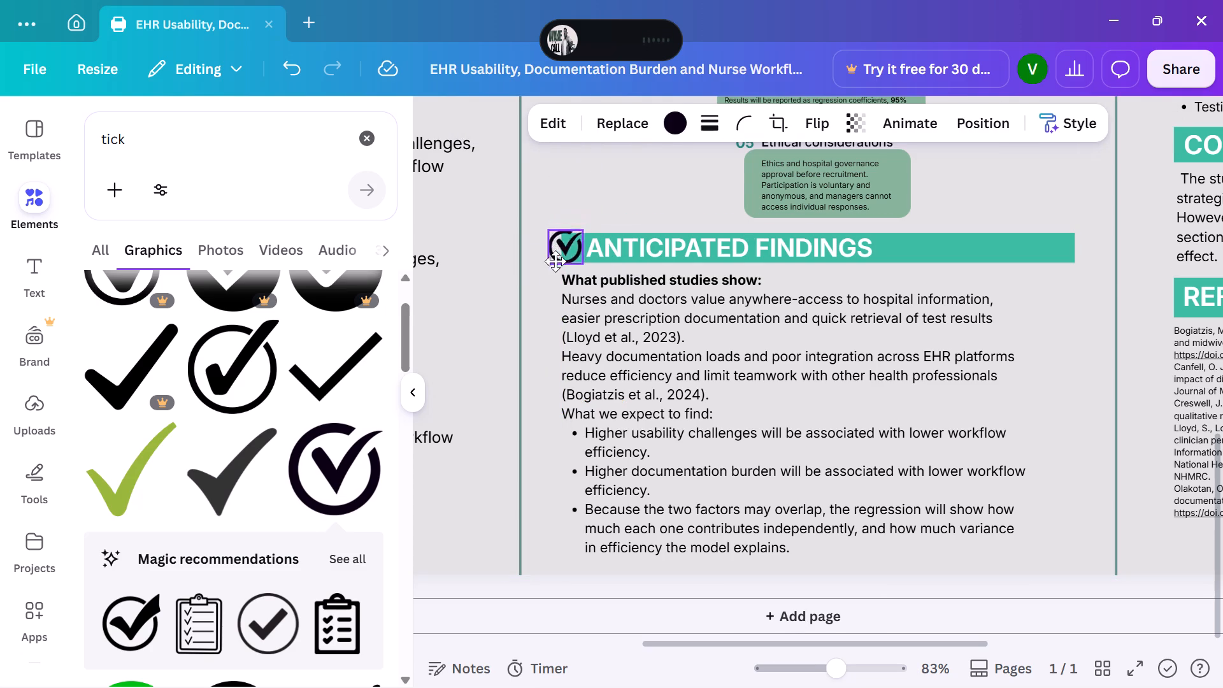
left_click_drag(555, 261, 541, 304)
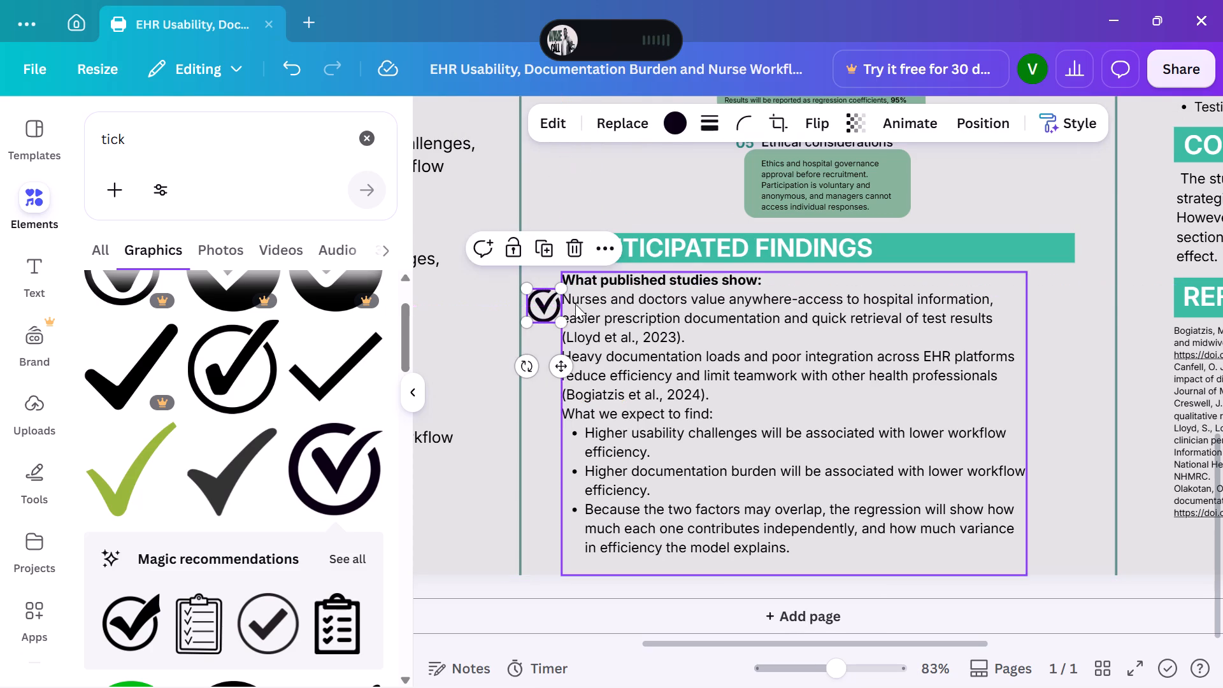
left_click_drag(559, 318, 553, 305)
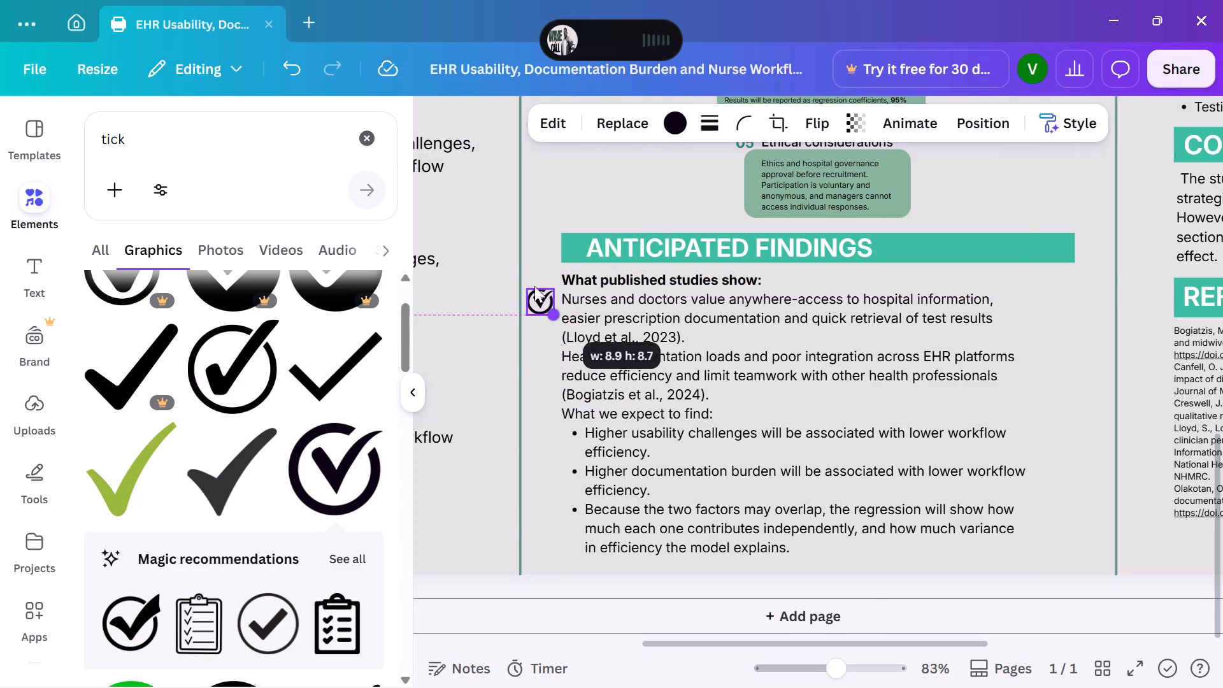
left_click_drag(531, 289, 538, 294)
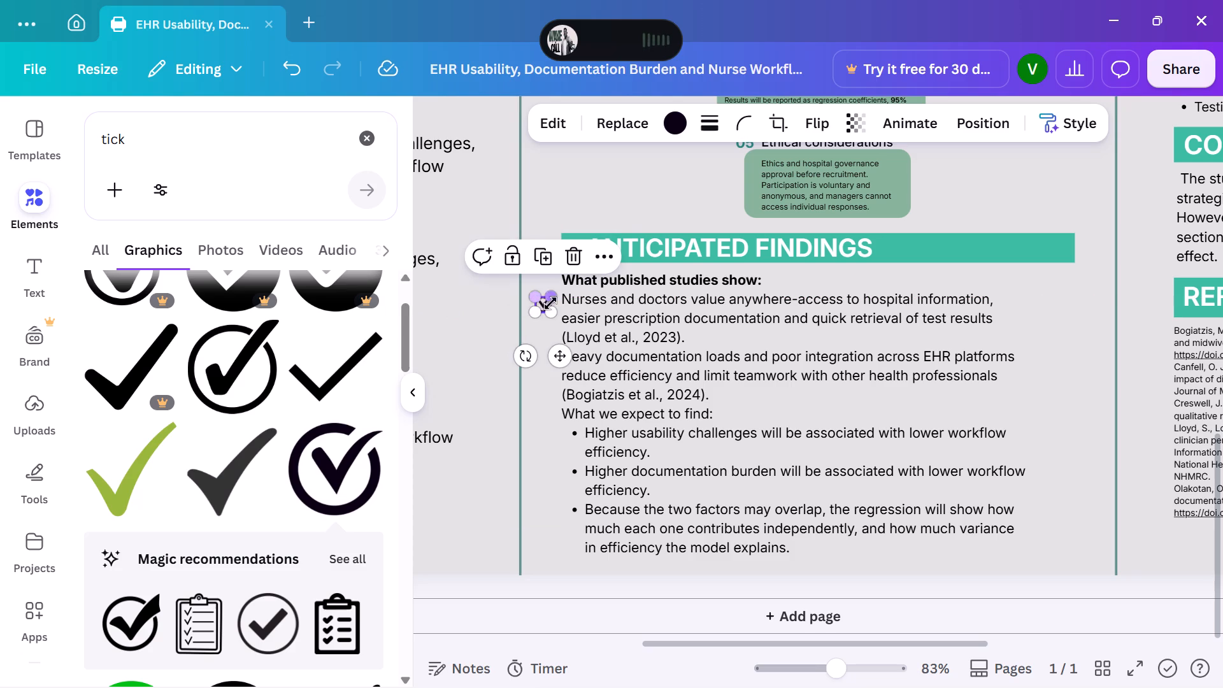
left_click_drag(562, 352, 562, 343)
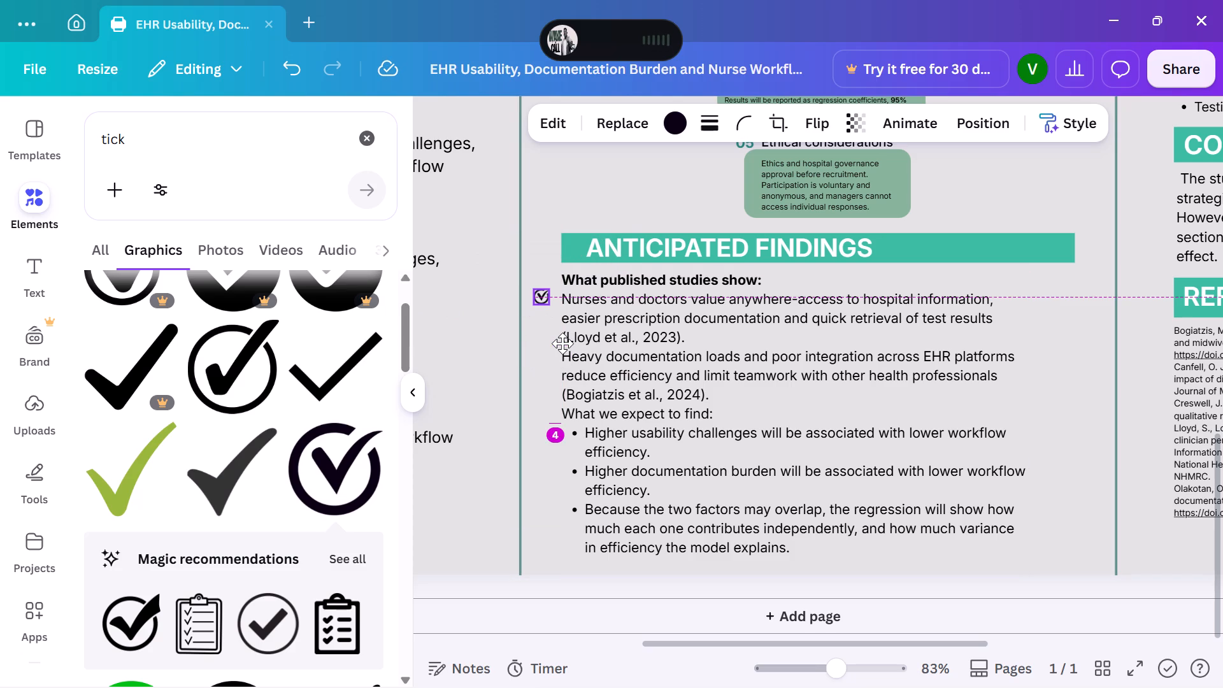
left_click_drag(562, 343, 574, 346)
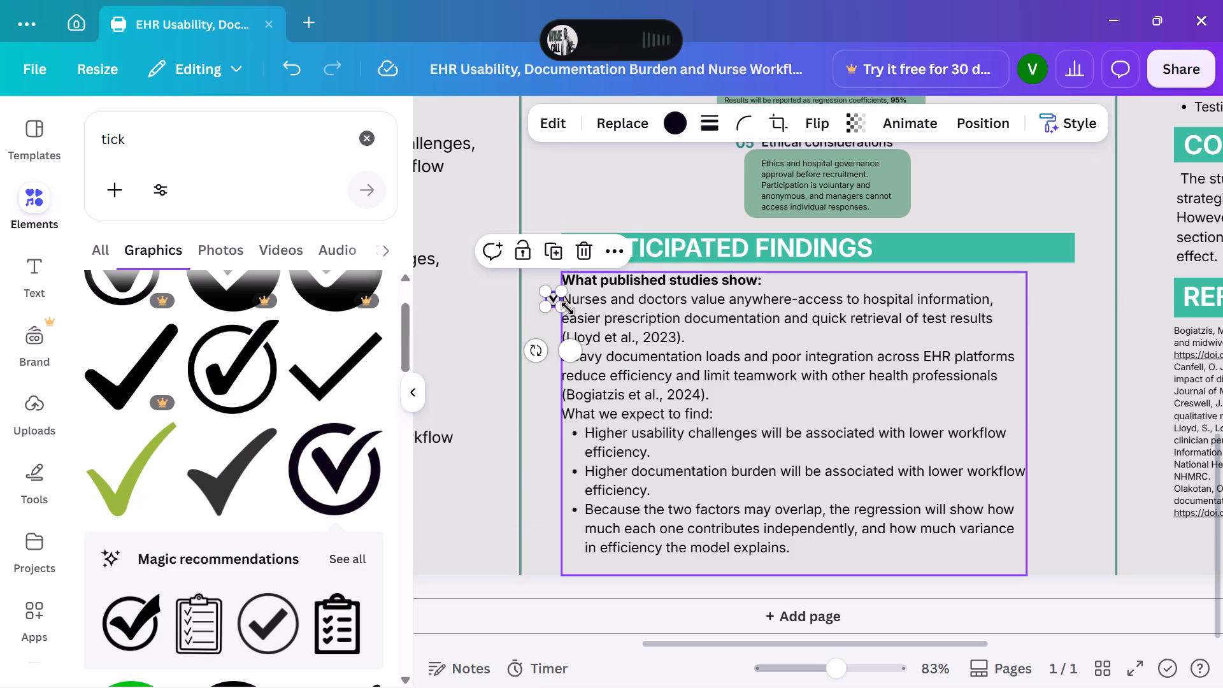
left_click(572, 343)
Duplicate the small circled tick and place the copy in front of the "Heavy documentation loads" paragraph.
left_click(557, 259)
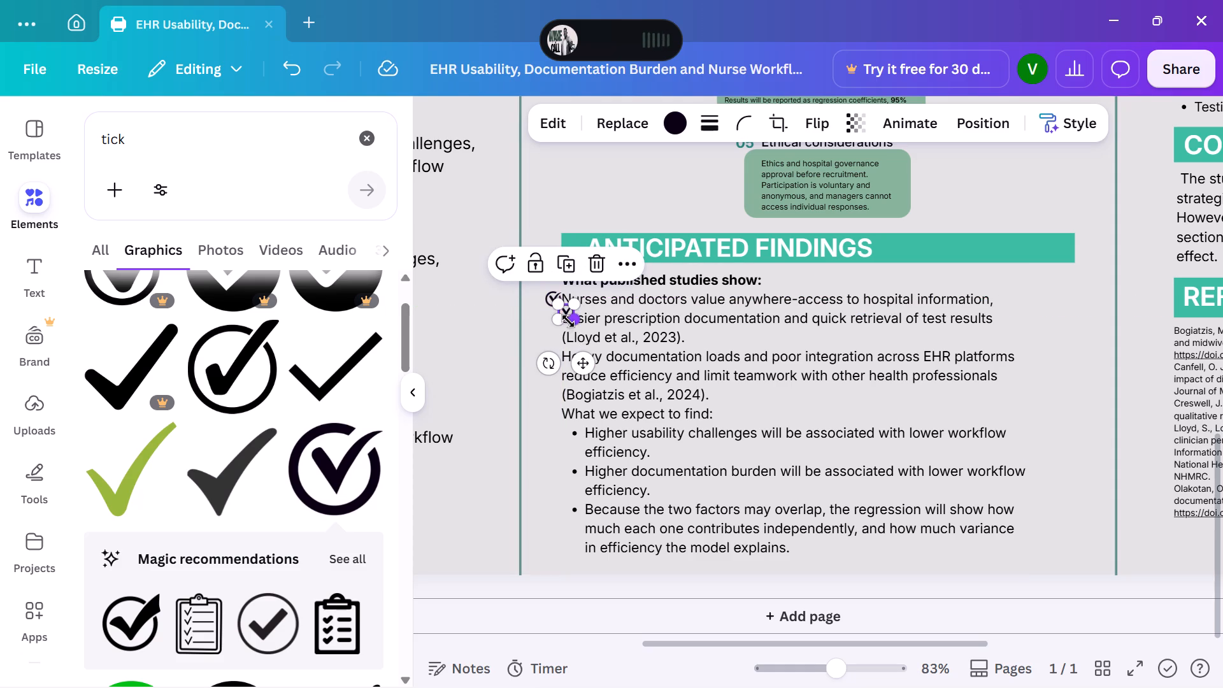
left_click_drag(584, 368, 579, 385)
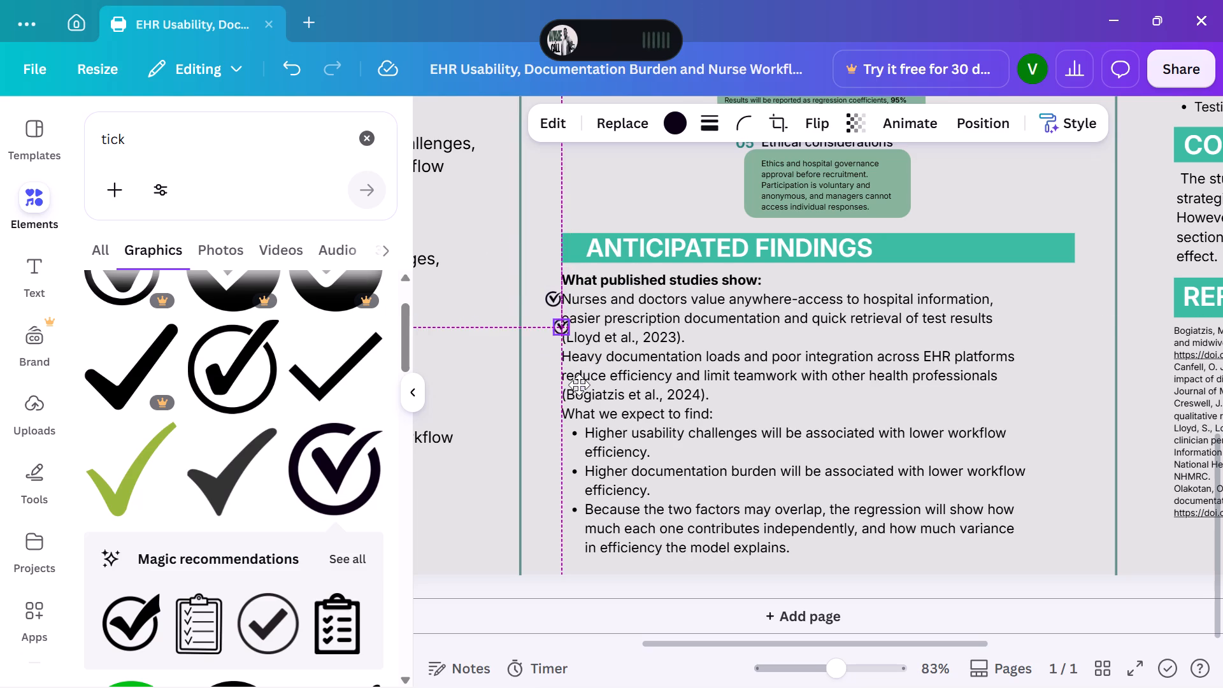
left_click_drag(579, 385, 567, 412)
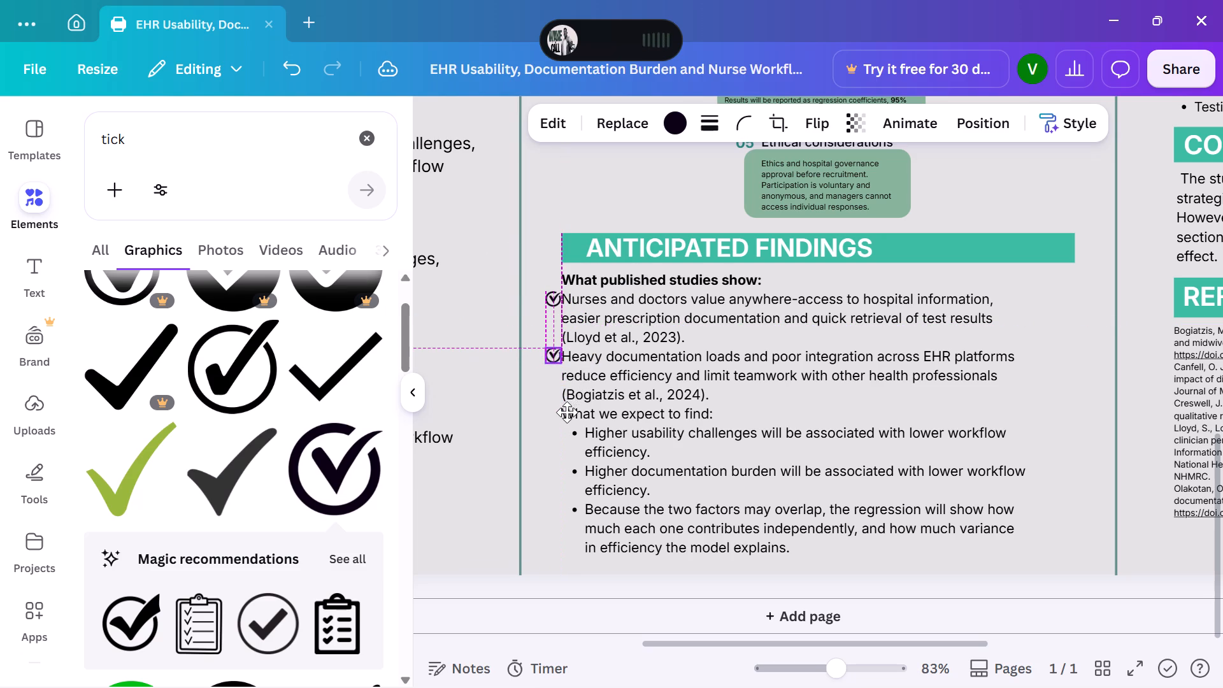
left_click_drag(567, 412, 571, 415)
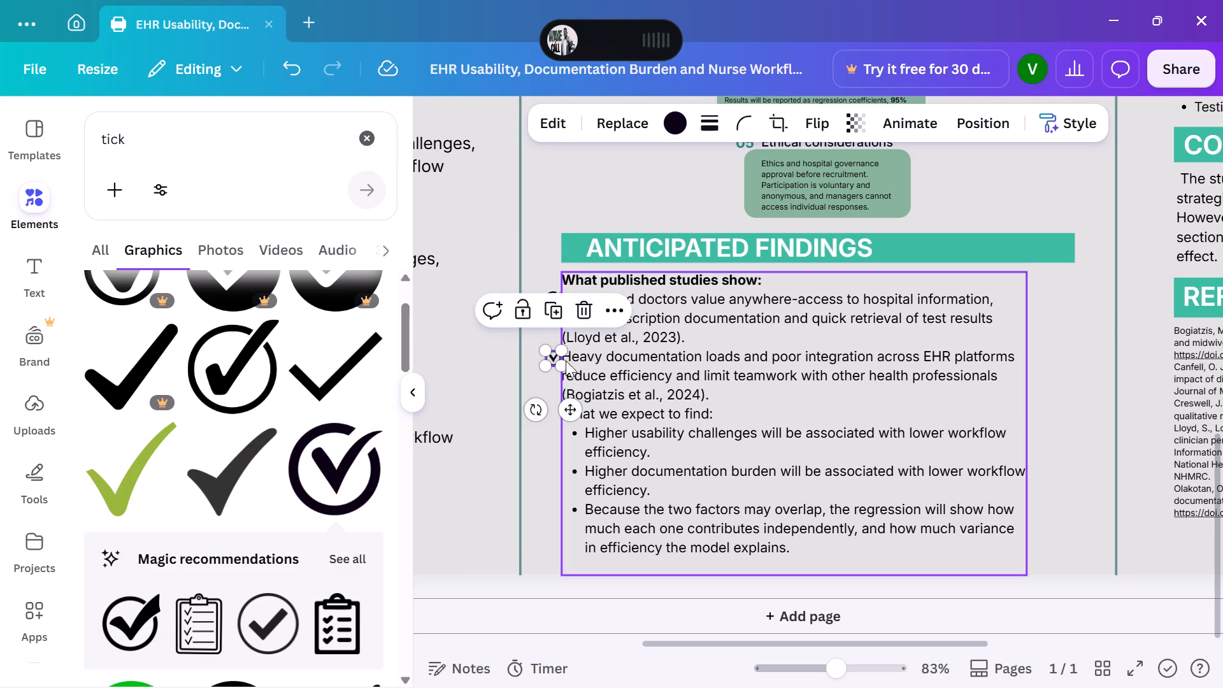
left_click(537, 243)
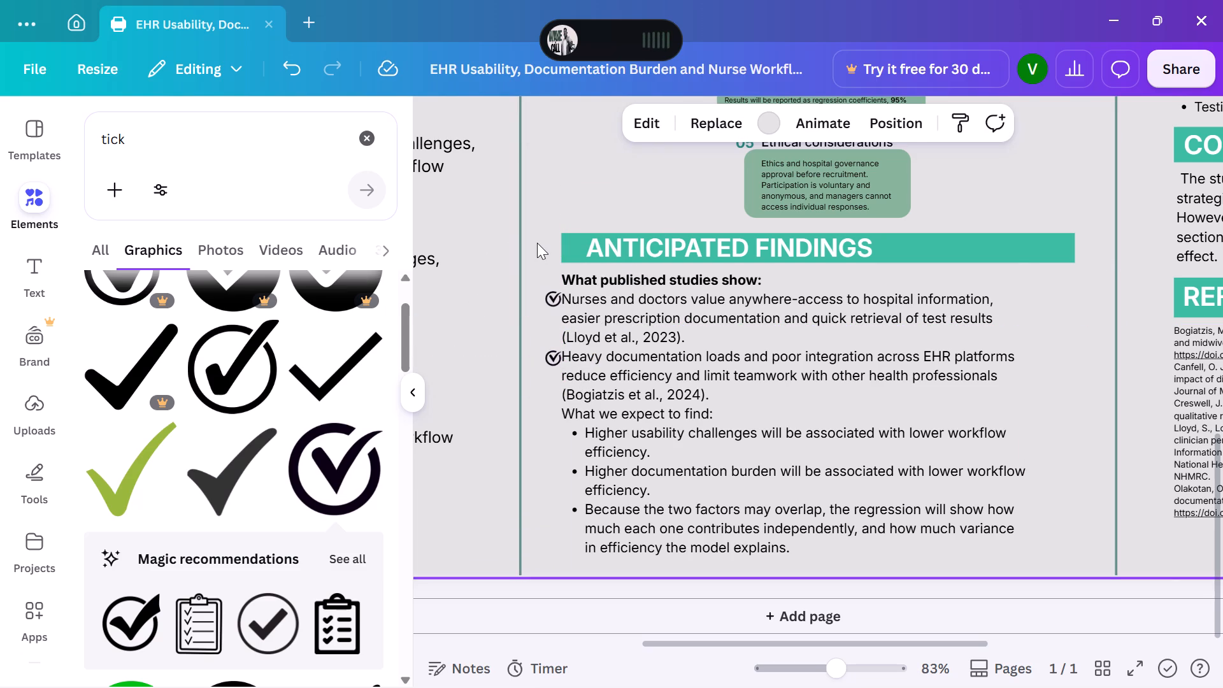
Copy the "What we expect to find:" line with its three bullets and delete them from the Anticipated Findings text box.
left_click(714, 405)
left_click(711, 399)
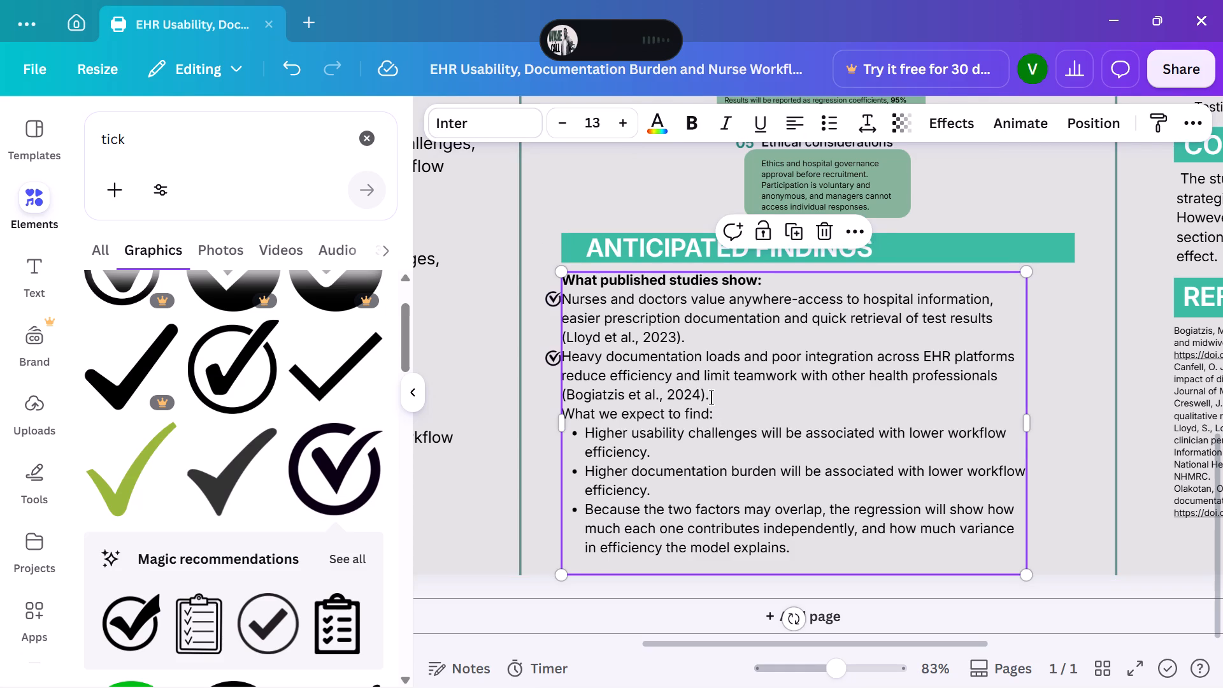
left_click_drag(710, 400, 799, 540)
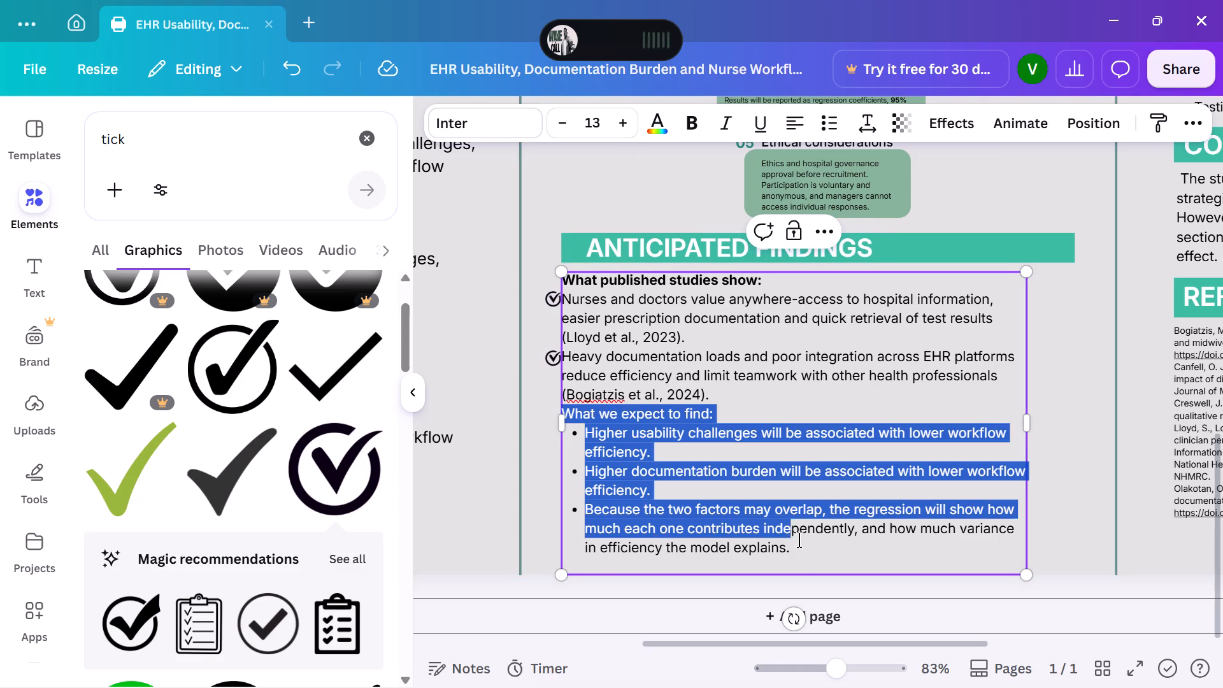
left_click_drag(799, 540, 807, 556)
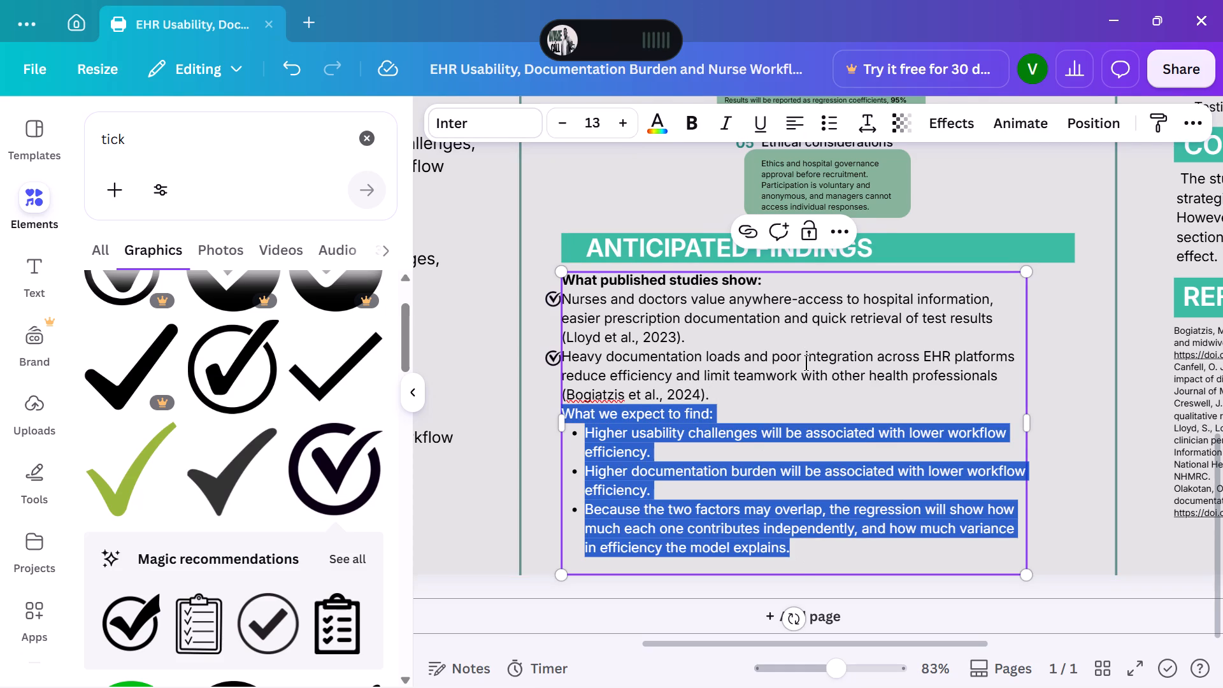
key("ctrl+c")
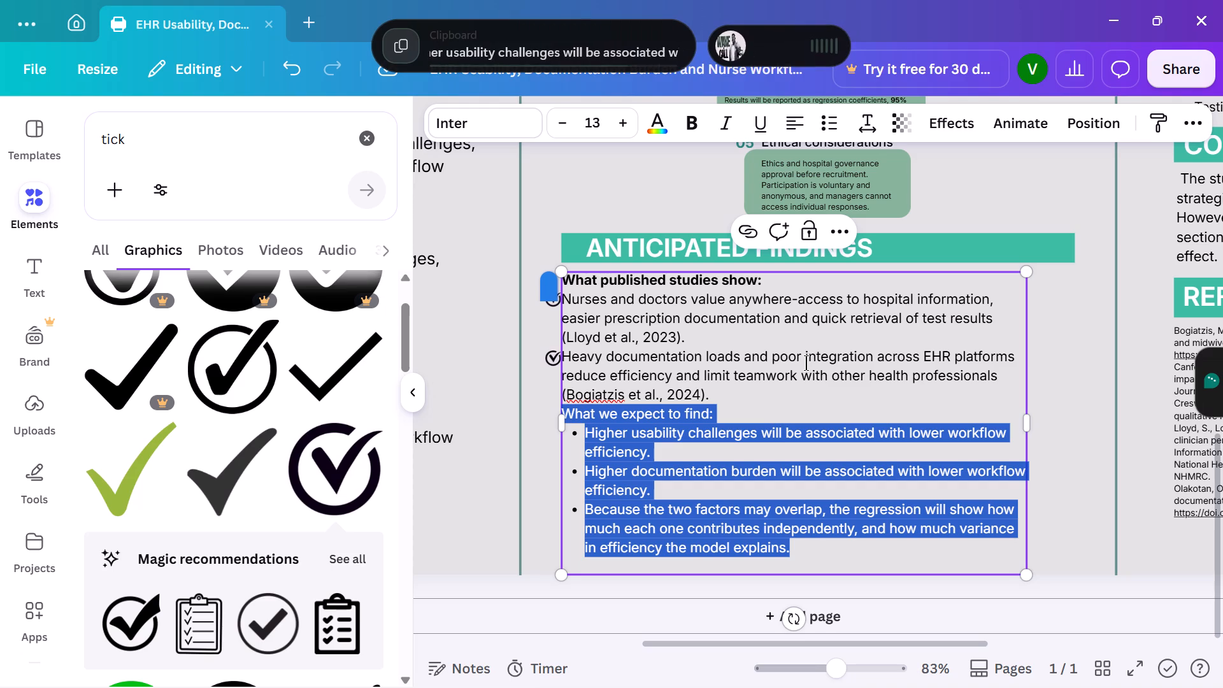
key("BackSpace")
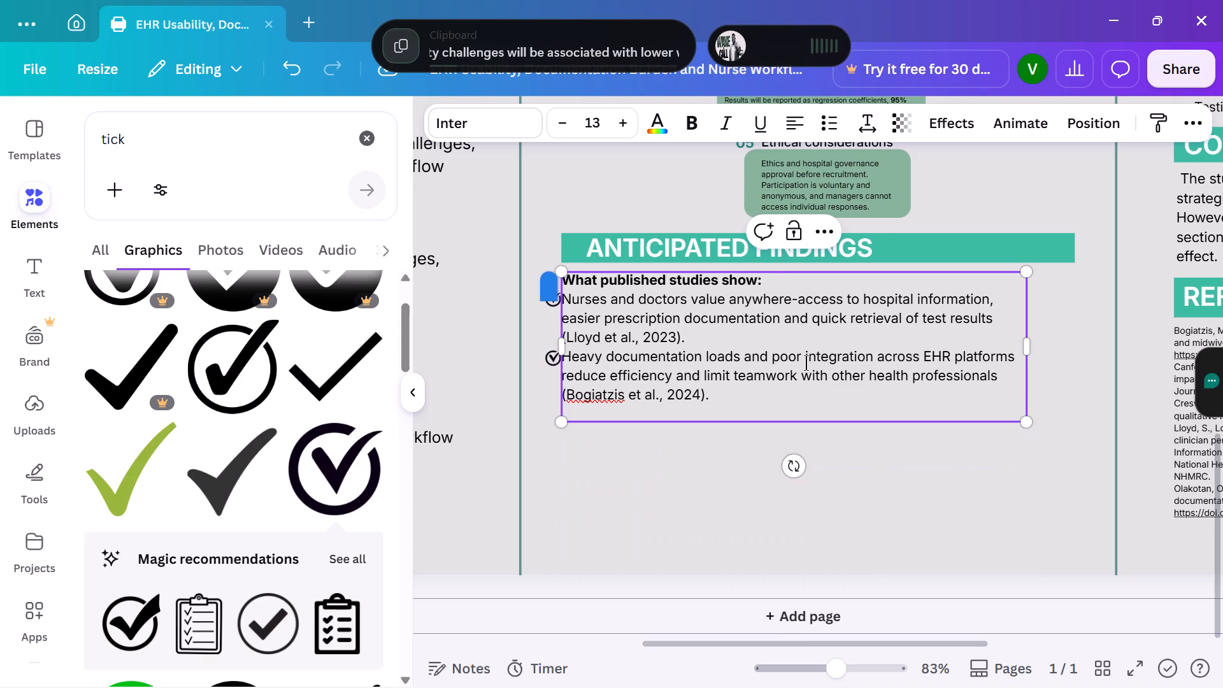
left_click(740, 316)
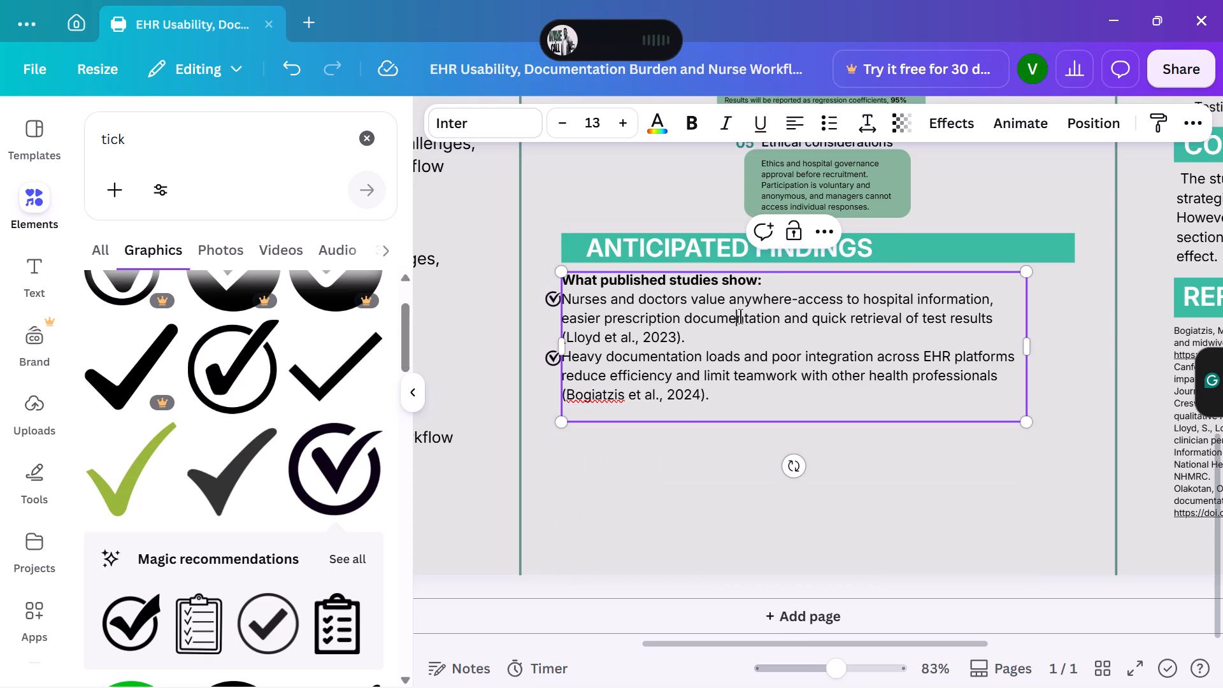
left_click(828, 483)
Duplicate the Anticipated Findings text box and place the copy just below the "Heavy documentation loads" paragraph.
left_click(857, 376)
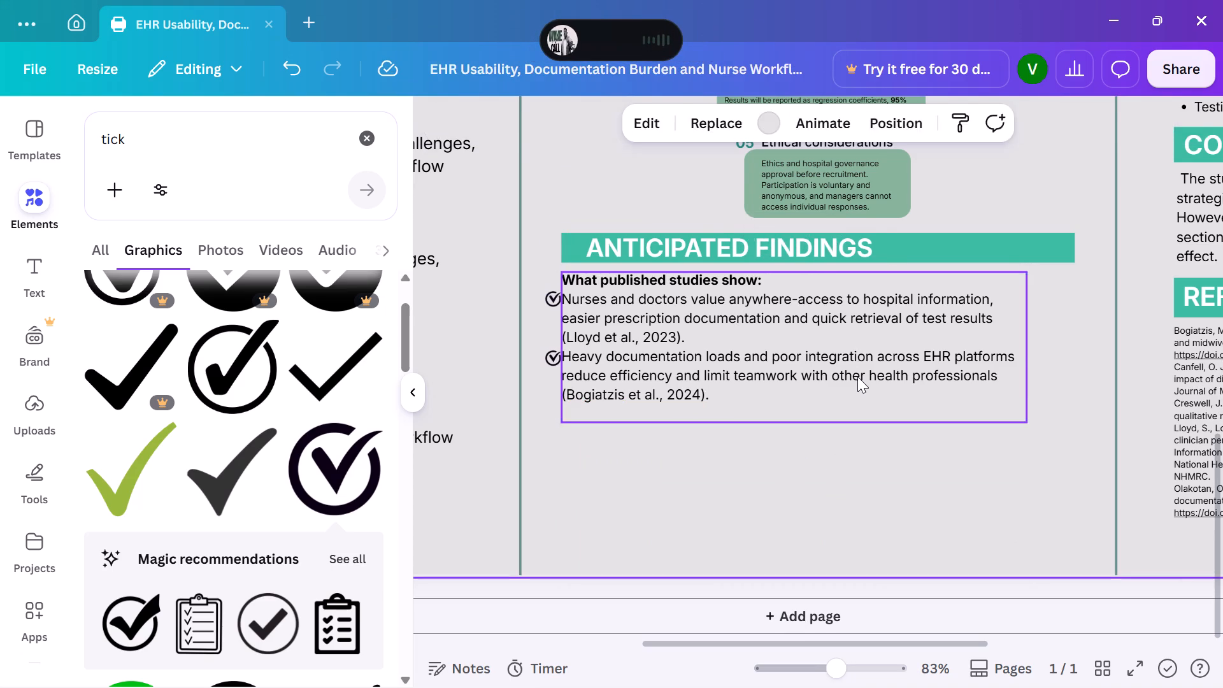
left_click(799, 234)
left_click_drag(777, 334, 769, 358)
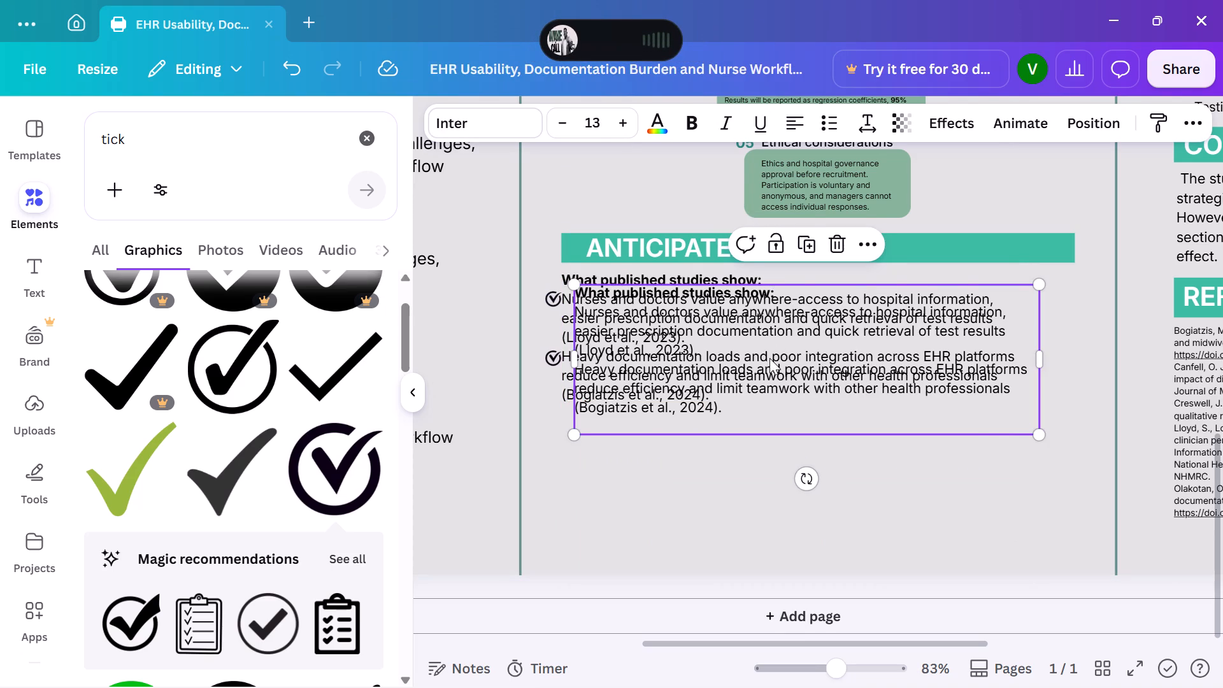
left_click_drag(769, 358, 755, 468)
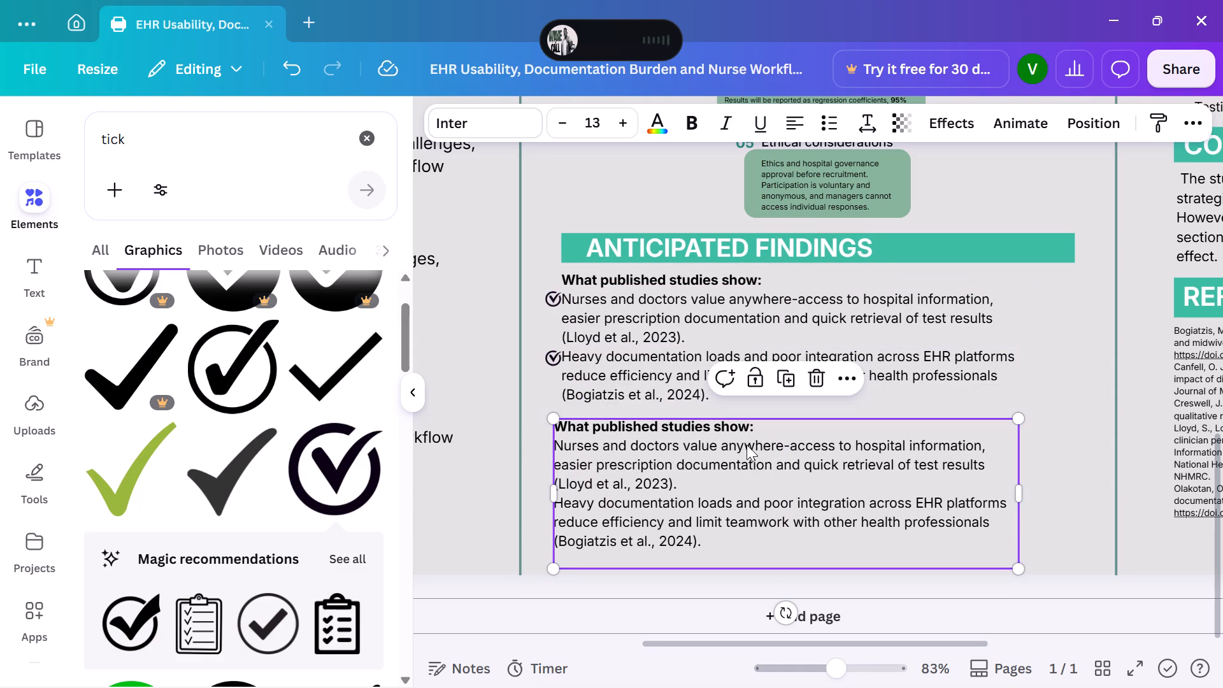
Replace all text in the duplicated box with the copied "What we expect to find:" line and its three bullets.
triple_click(747, 445)
left_click(747, 445)
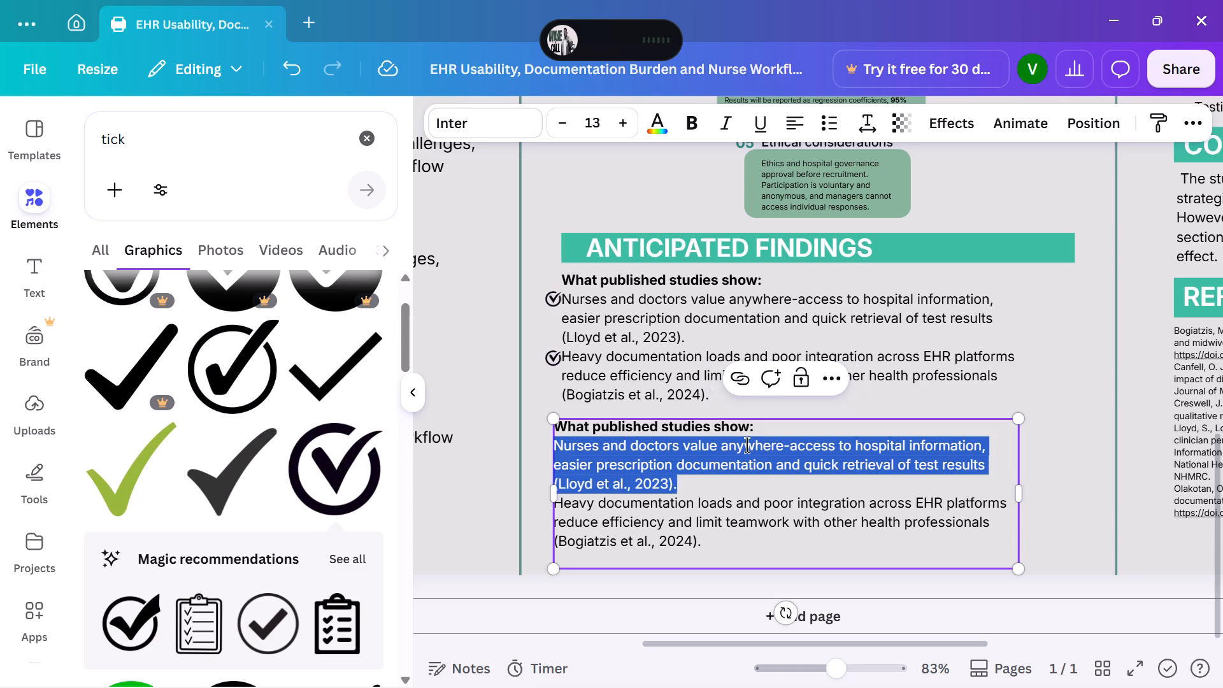
key("BackSpace")
triple_click(747, 445)
left_click(747, 445)
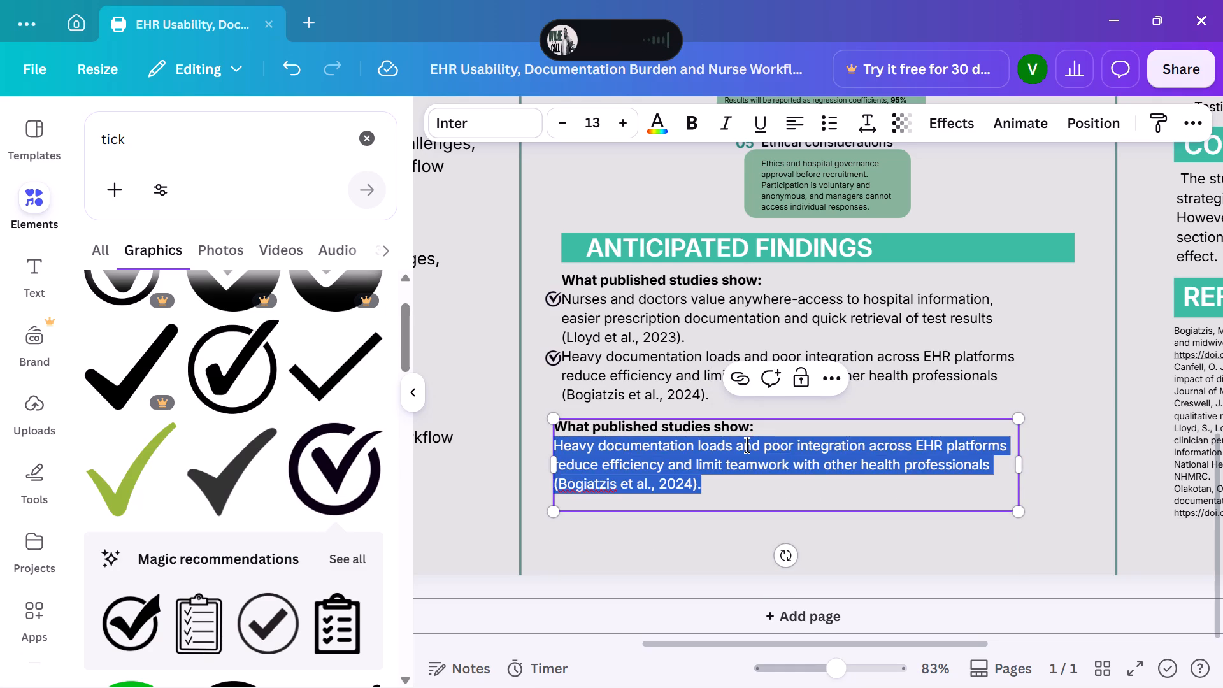
key("BackSpace")
triple_click(747, 445)
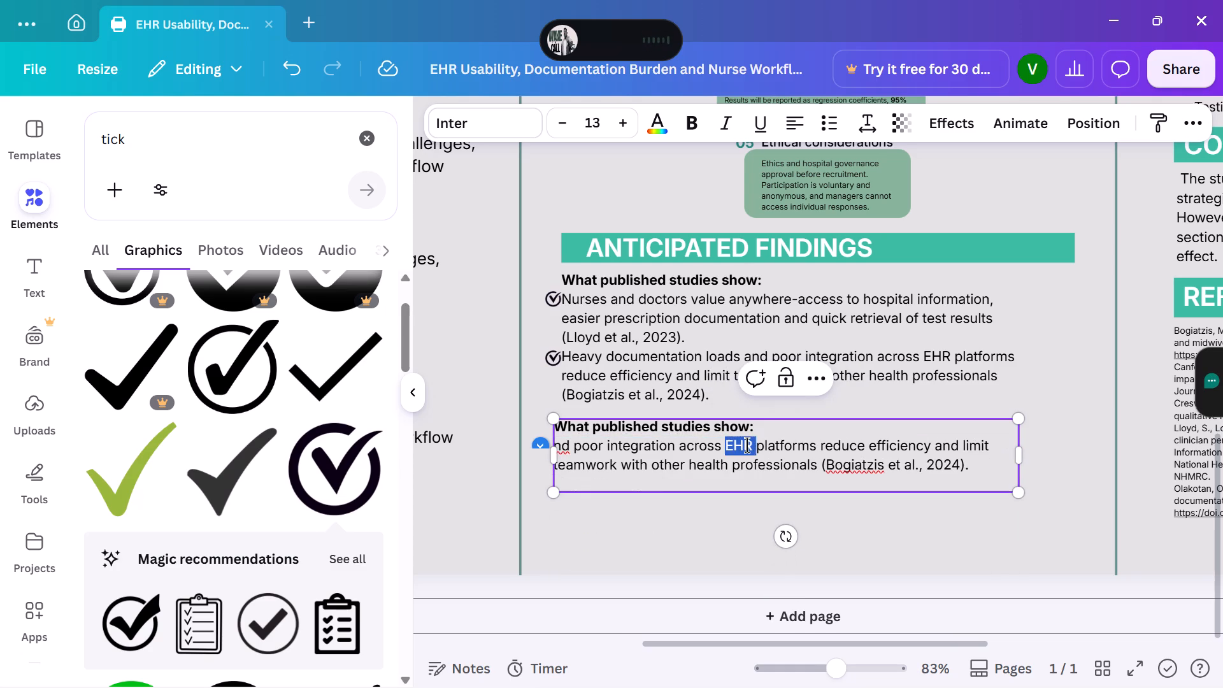
left_click(747, 445)
key("BackSpace")
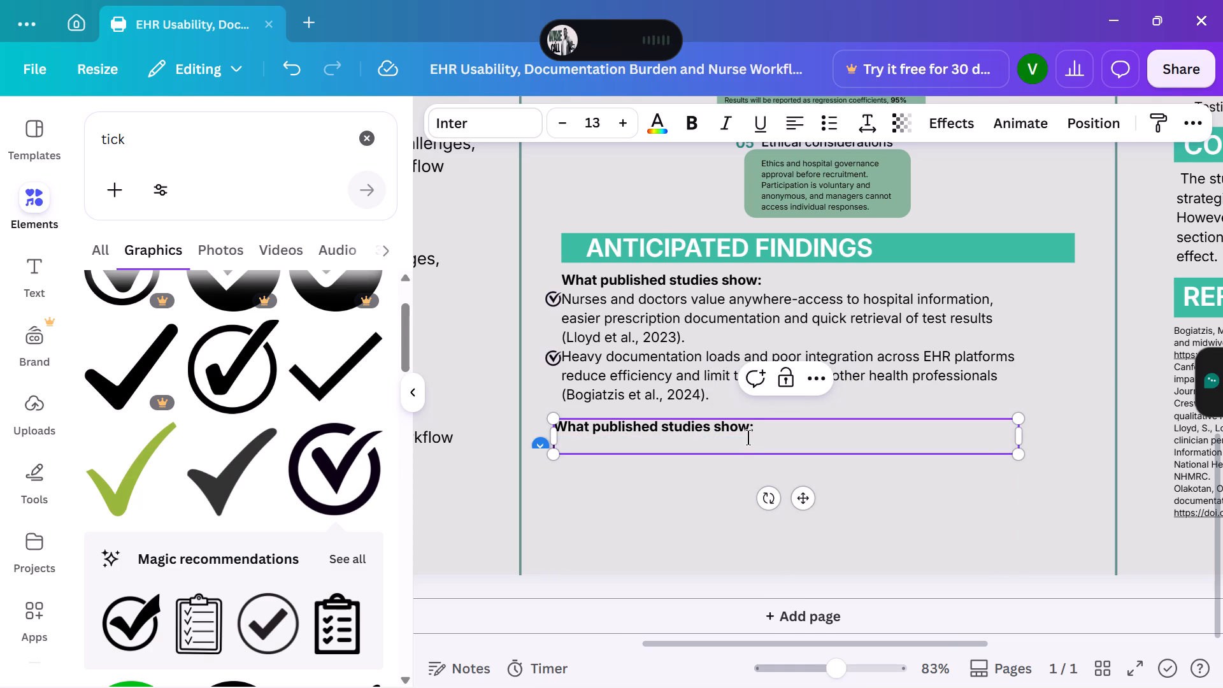
key("BackSpace")
key("BackSpace")
key("BackSpace")
key("BackSpace")
key("BackSpace")
key("BackSpace")
key("BackSpace")
key("BackSpace")
key("BackSpace")
key("BackSpace")
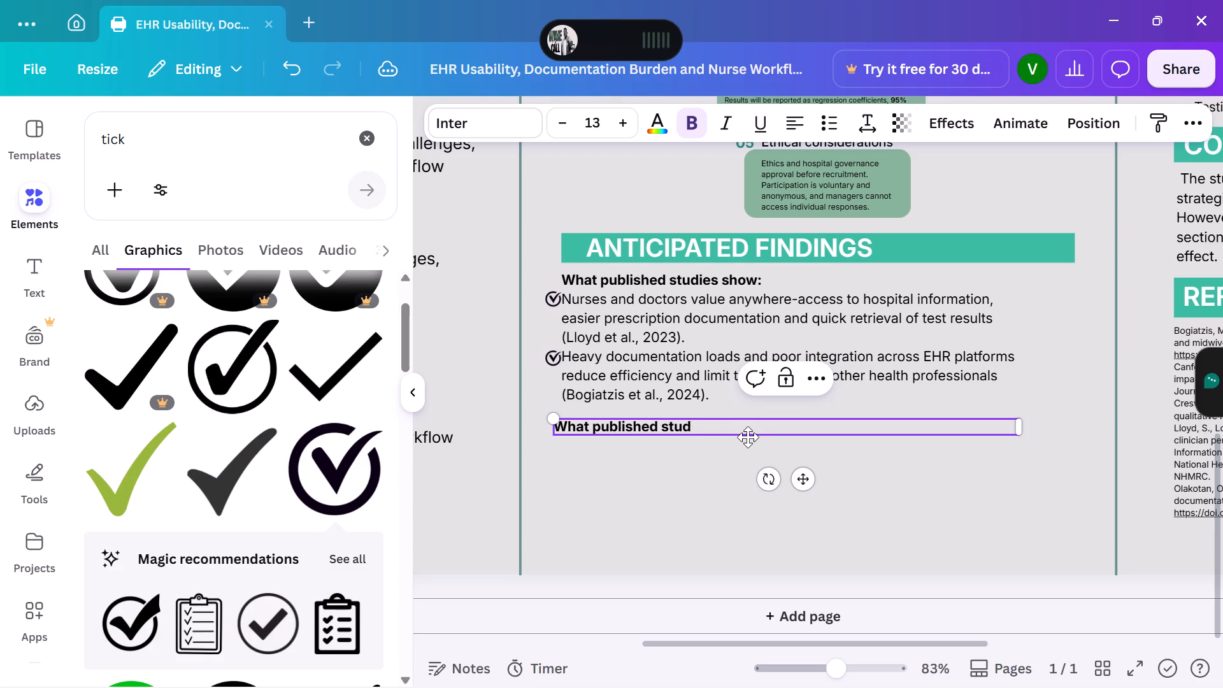
key("BackSpace")
key("BackSpace")
key("BackSpace")
key("BackSpace")
key("BackSpace")
key("BackSpace")
key("BackSpace")
key("BackSpace")
key("BackSpace")
key("BackSpace")
key("BackSpace")
key("BackSpace")
key("BackSpace")
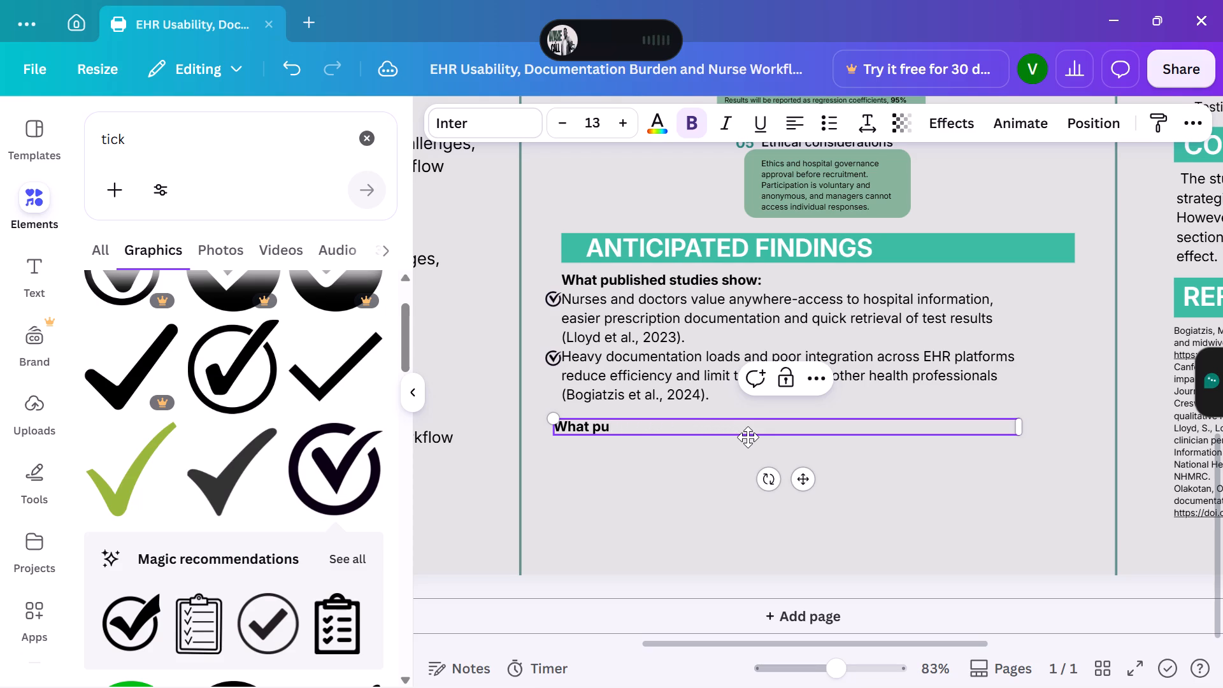
key("BackSpace")
key("BackSpace")
key("BackSpace")
key("BackSpace")
key("BackSpace")
key("BackSpace")
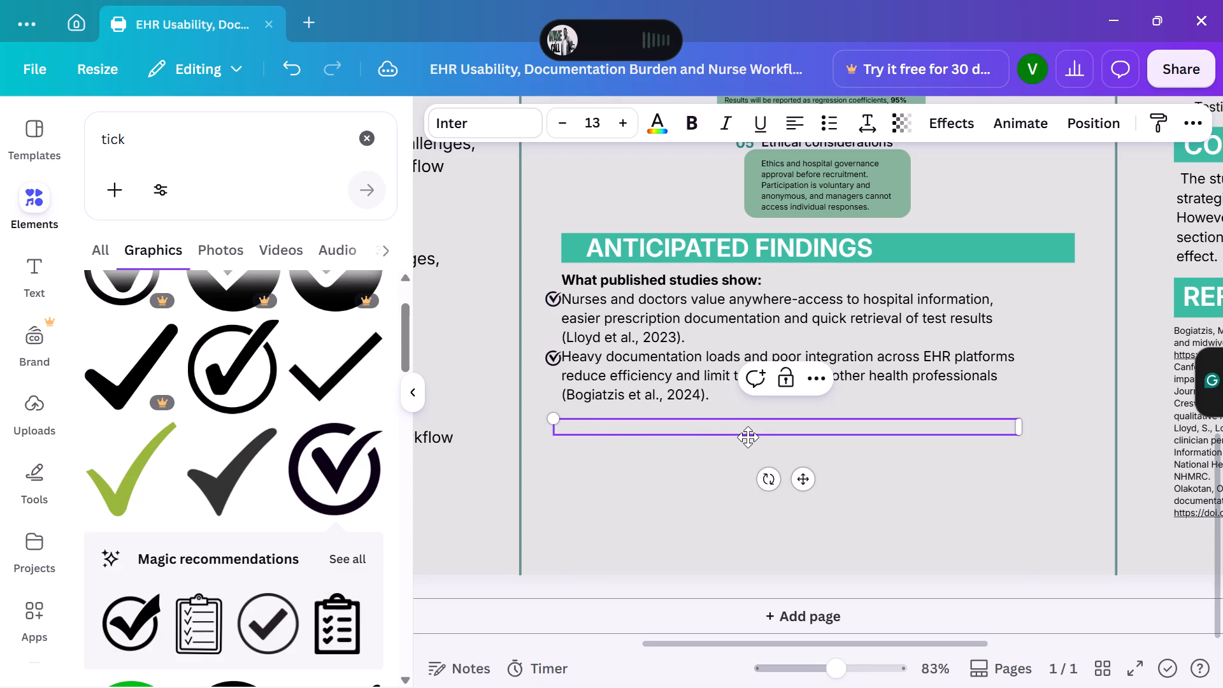
key("ctrl+v")
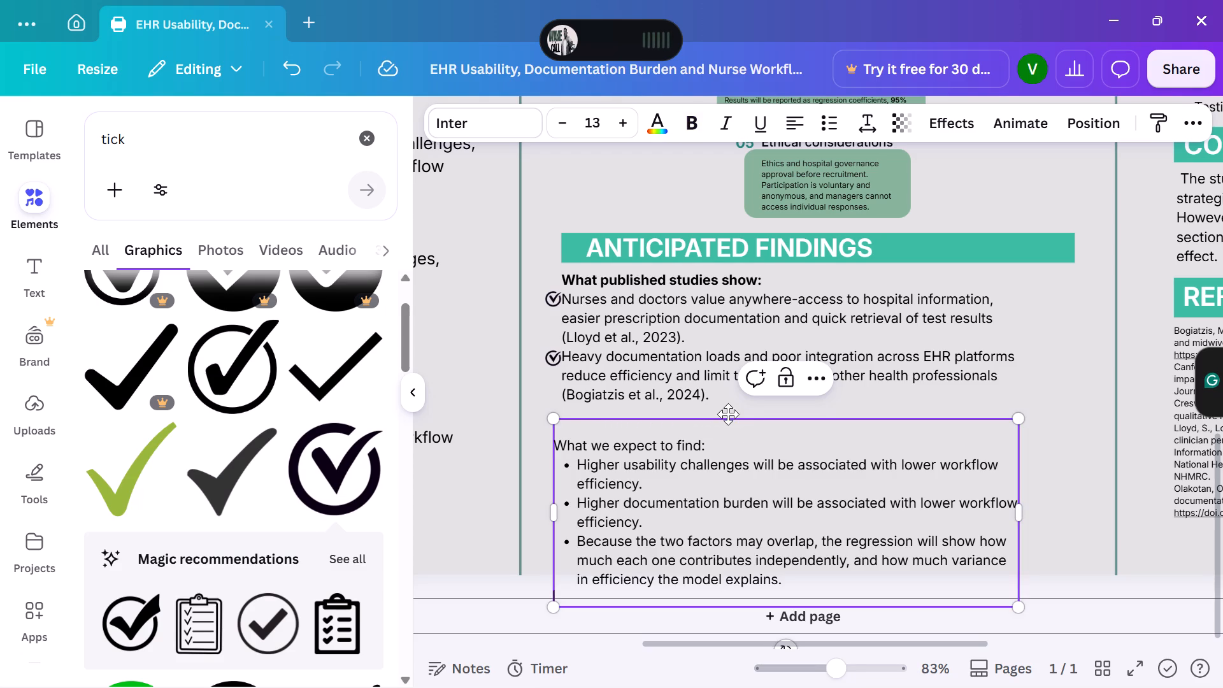
Copy the "What we expect to find:" line and delete it from the lower text box.
left_click_drag(707, 444, 554, 447)
key("ctrl+c")
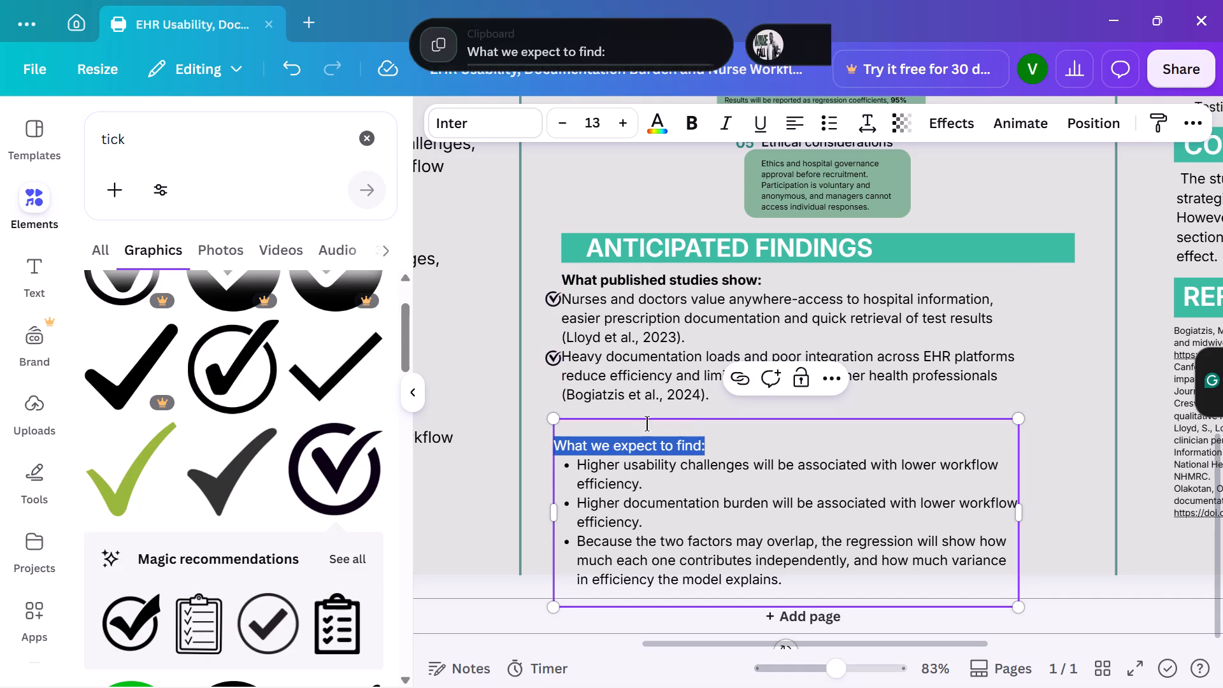
key("BackSpace")
key("BackSpace")
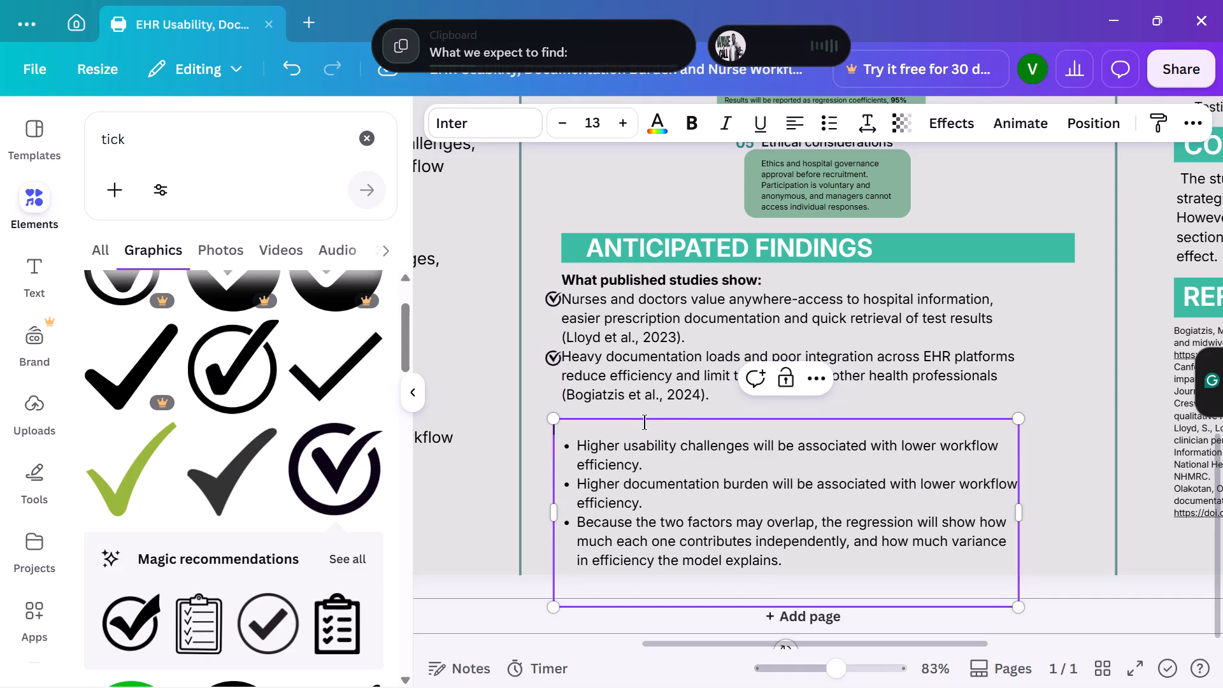
key("BackSpace")
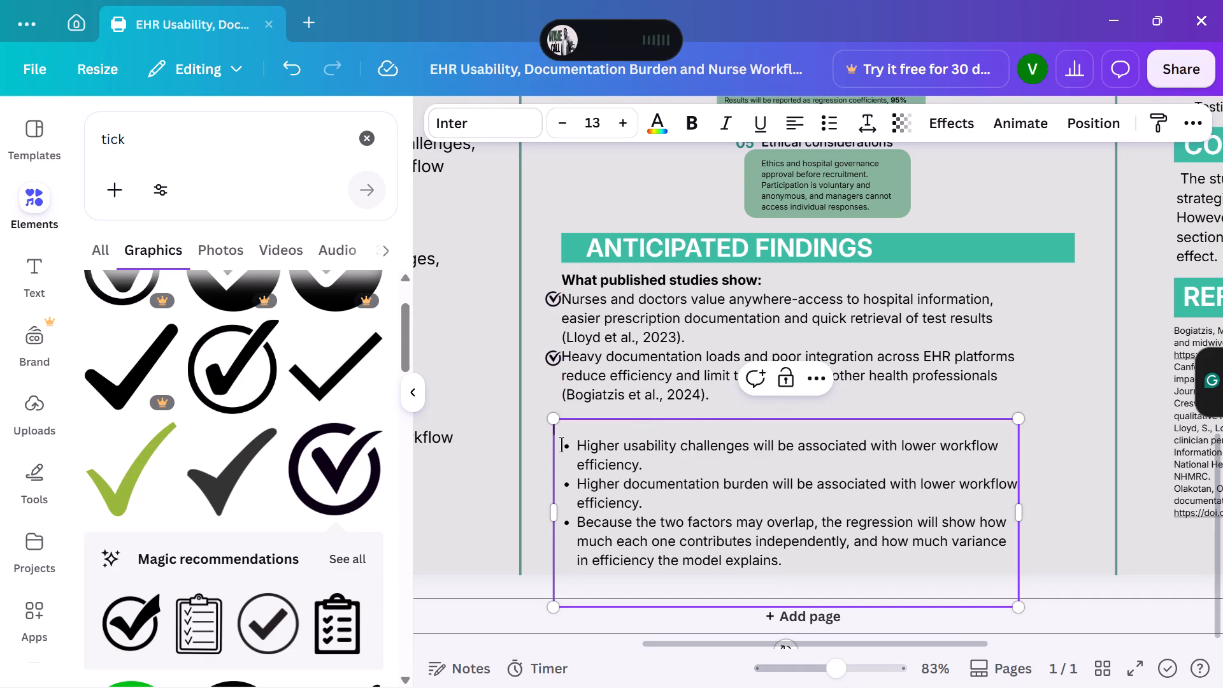
Remove the bullets from the three expected-findings paragraphs and the blank line above them in the lower text box.
left_click(560, 444)
key("BackSpace")
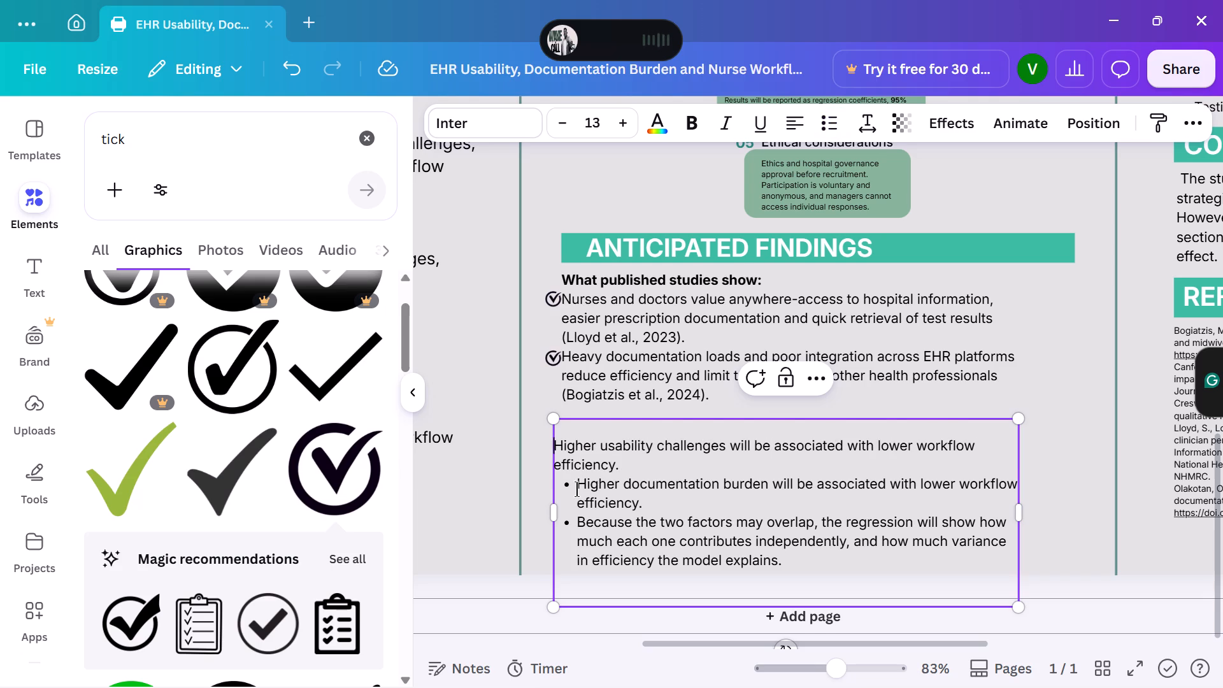
key("BackSpace")
left_click(573, 501)
key("BackSpace")
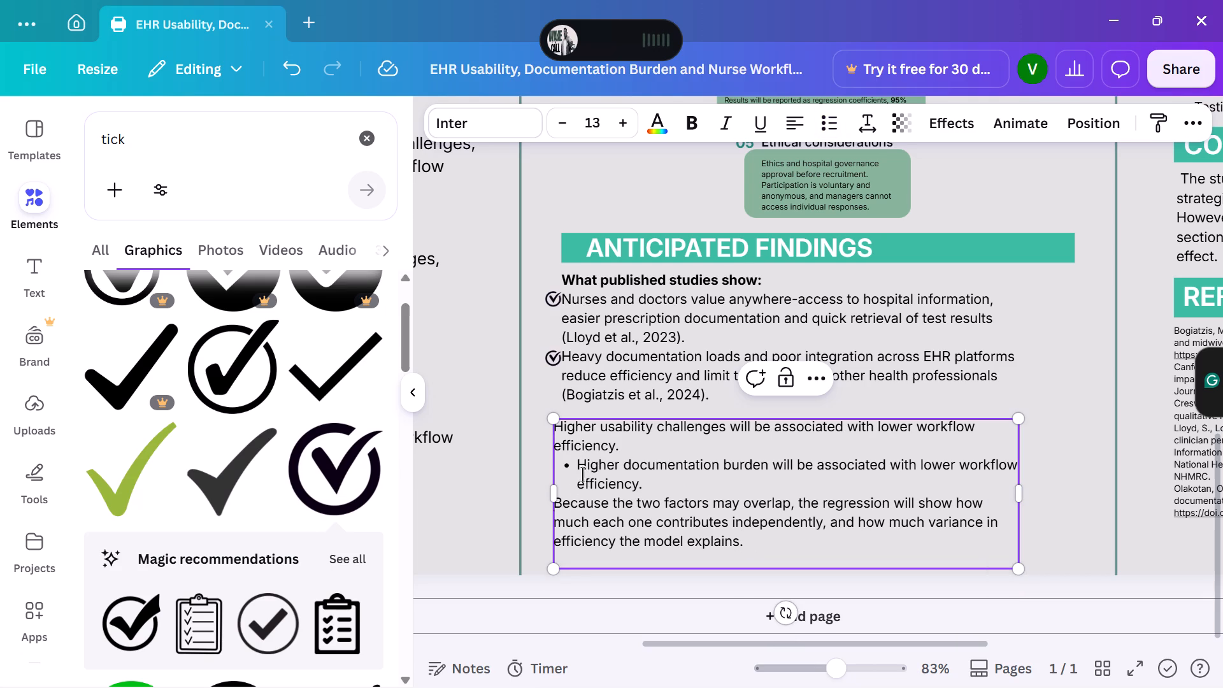
left_click(576, 467)
key("BackSpace")
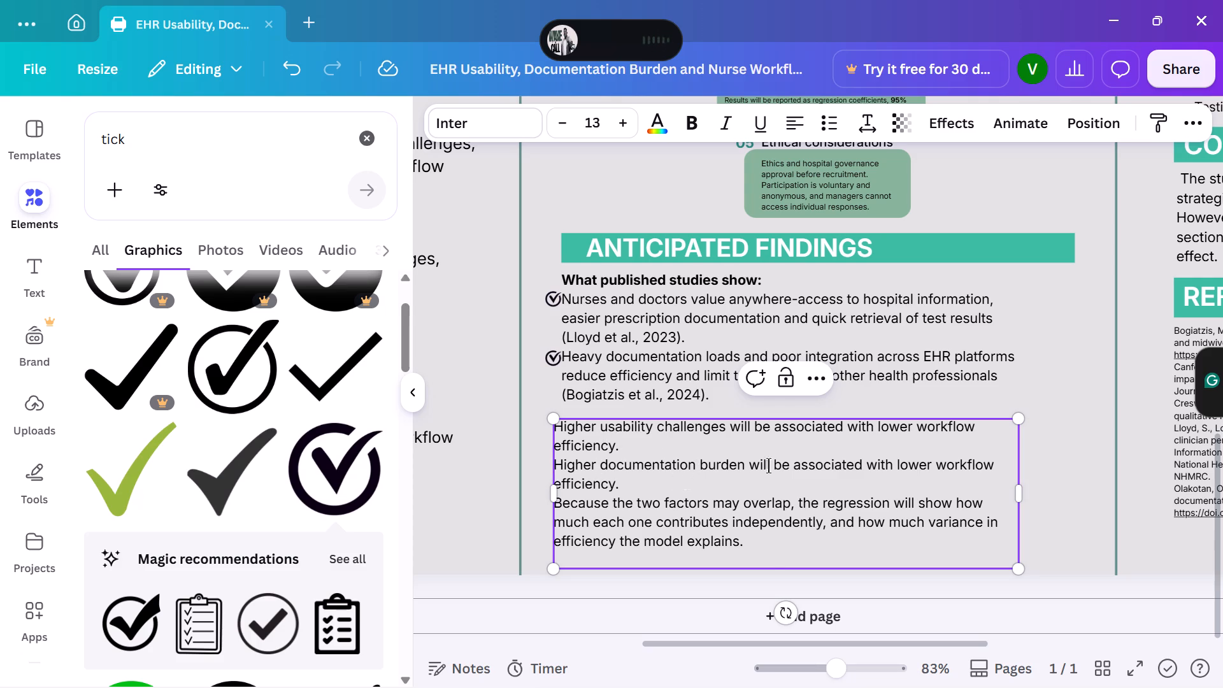
left_click(731, 480)
right_click(730, 480)
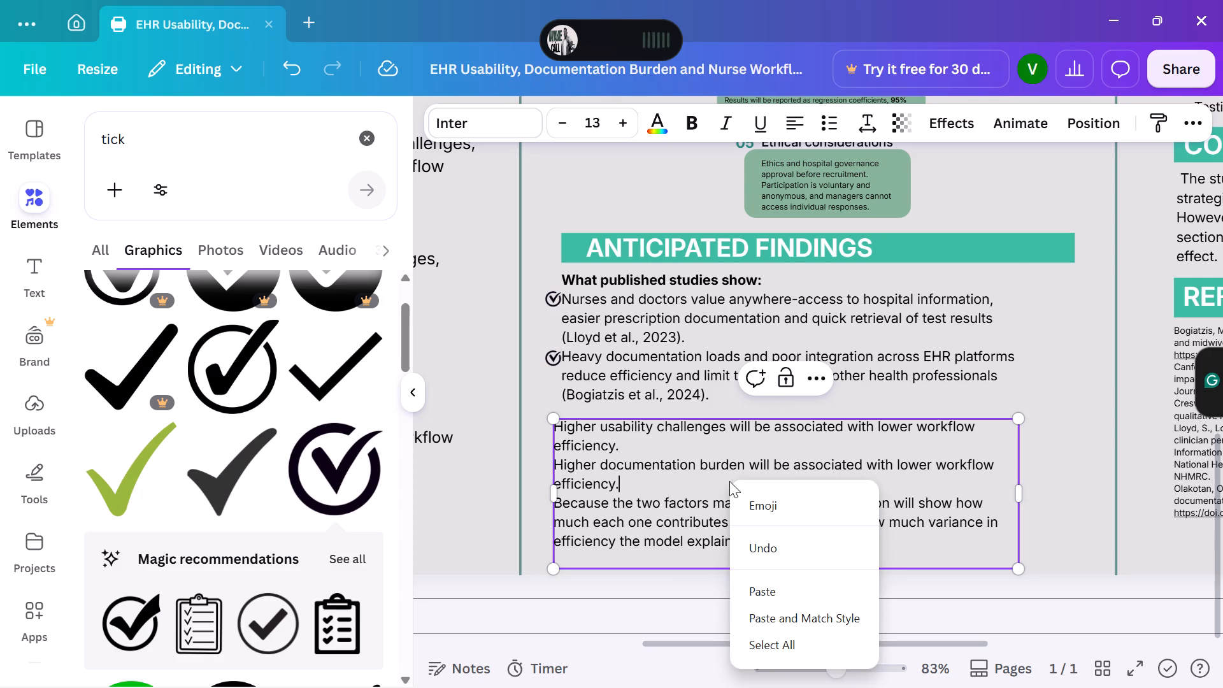
left_click(729, 481)
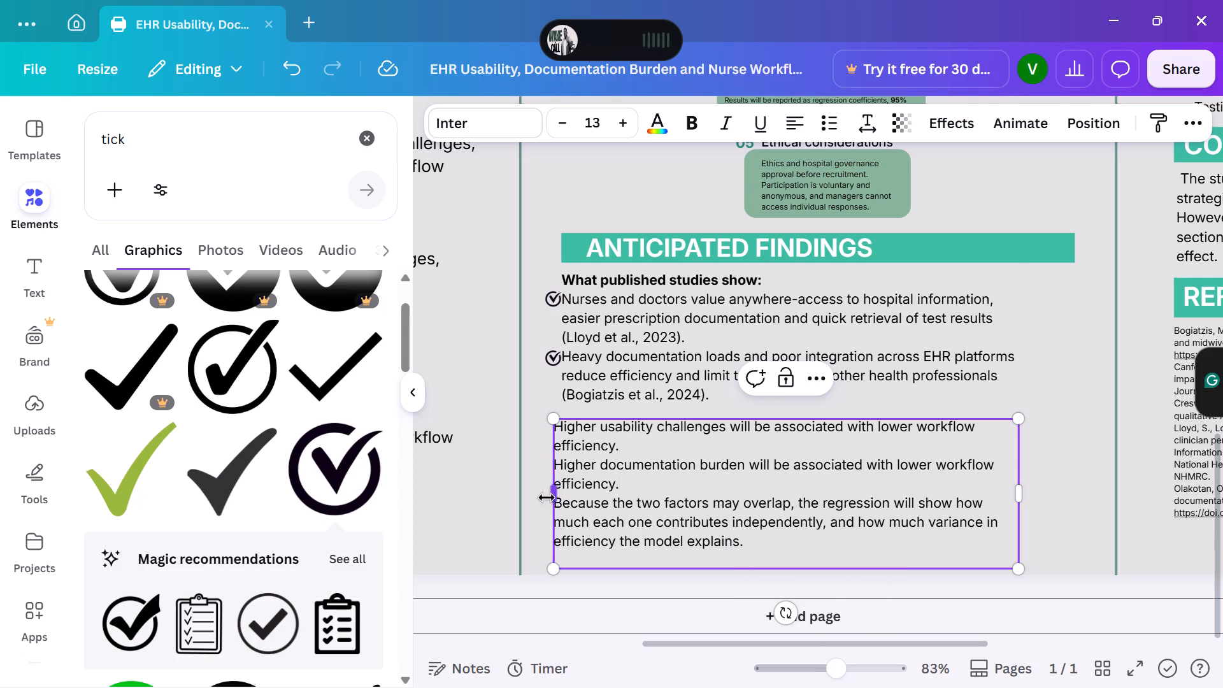
Narrow the lower text box from its left edge and scale it down slightly to a font size of 12.8.
left_click_drag(547, 497, 564, 500)
left_click_drag(715, 473, 728, 475)
left_click(1078, 366)
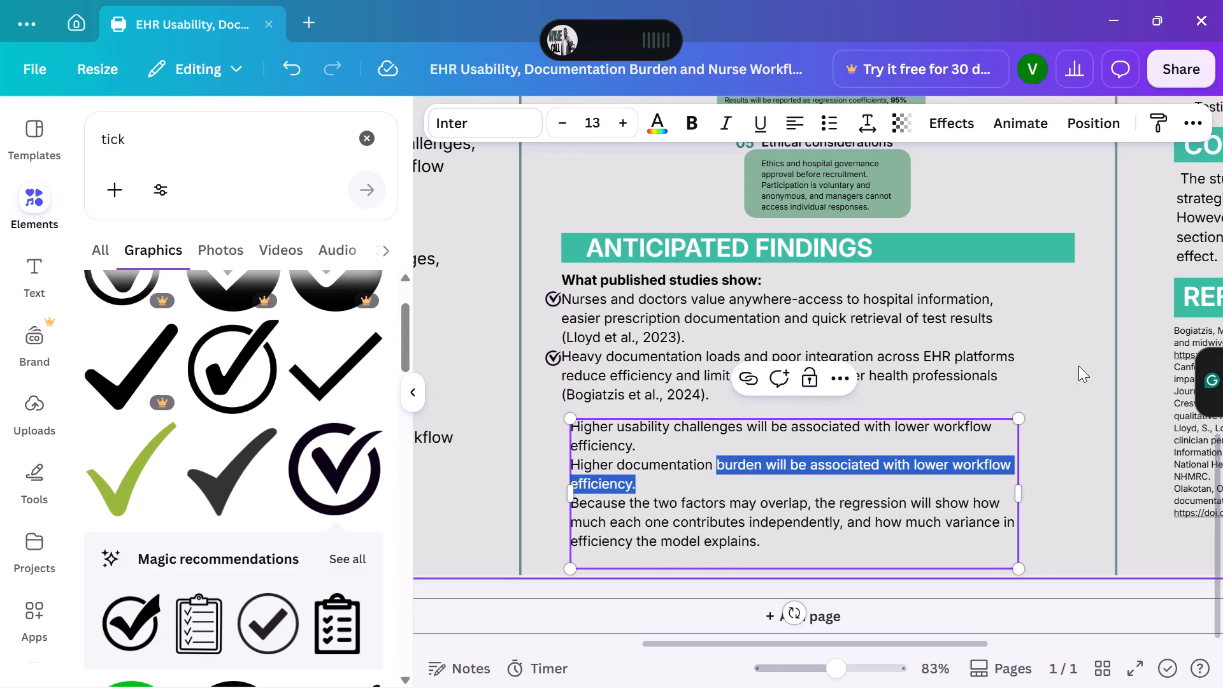
left_click(808, 494)
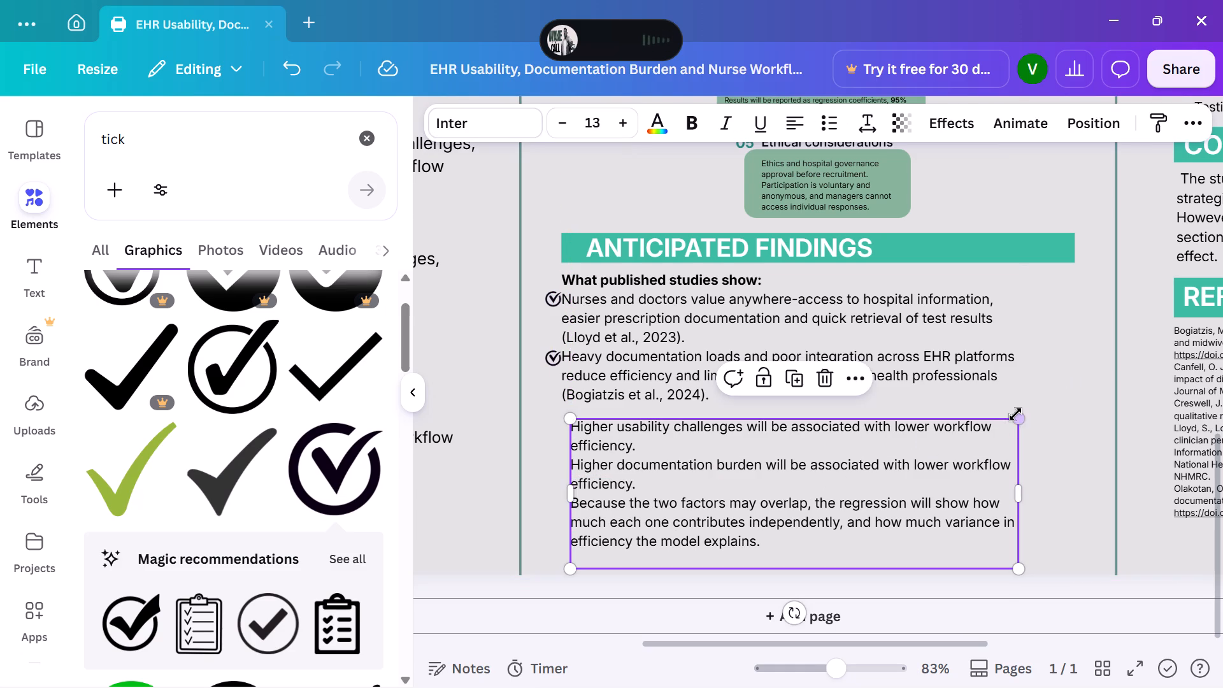
left_click_drag(1018, 413, 1013, 424)
left_click_drag(566, 490, 569, 494)
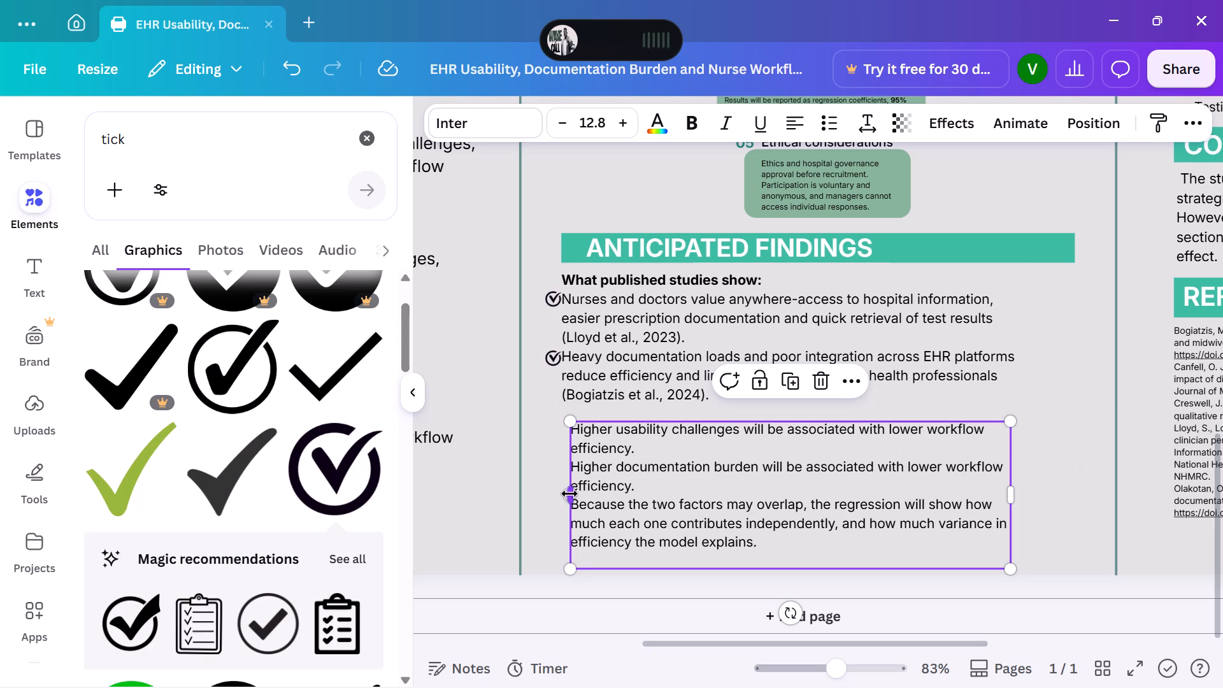
left_click_drag(569, 494, 575, 497)
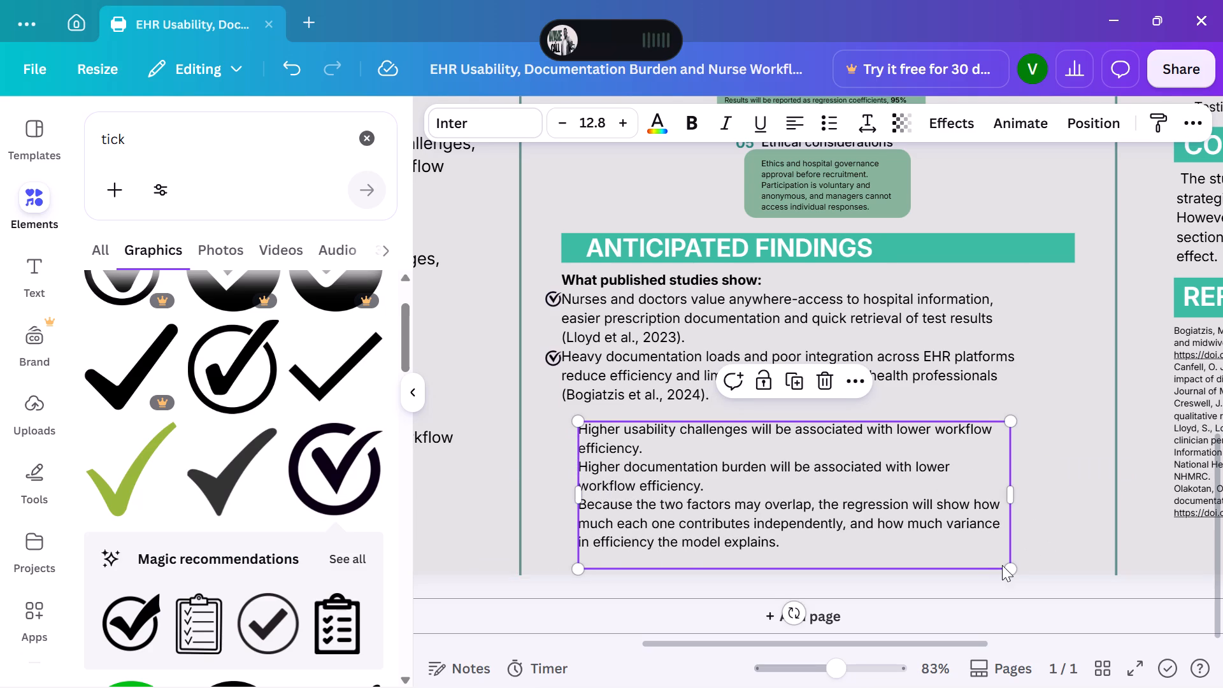
Narrow the expected-findings text box slightly from its right edge and scale it down to a font size of 12.5.
left_click_drag(1014, 503, 1000, 501)
left_click_drag(576, 420, 580, 426)
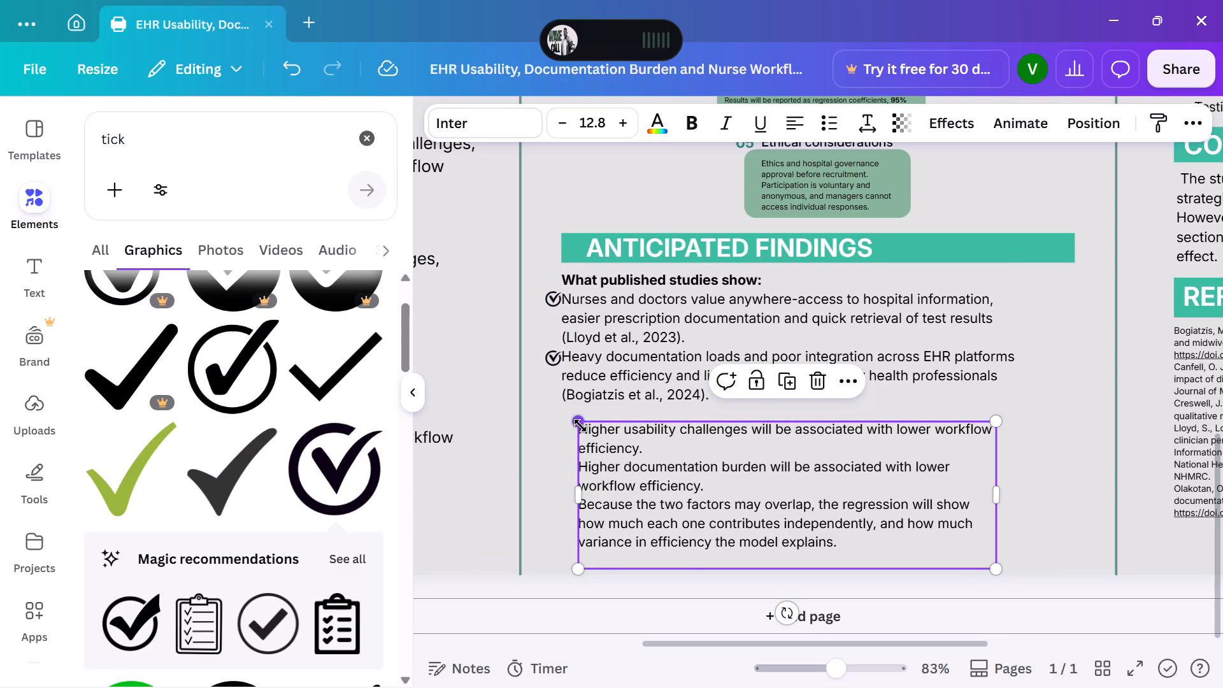
left_click_drag(580, 426, 582, 427)
left_click(555, 460)
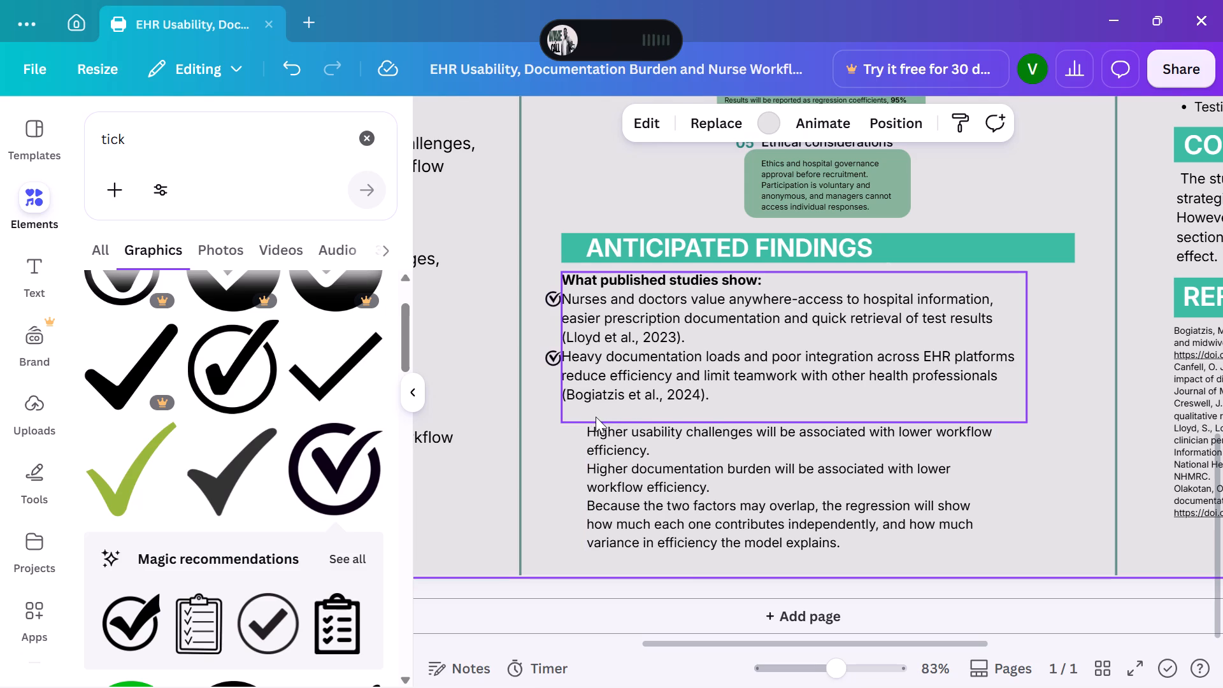
Duplicate the expected-findings text box, move the copy slightly above the original and clear all of its text.
left_click(675, 459)
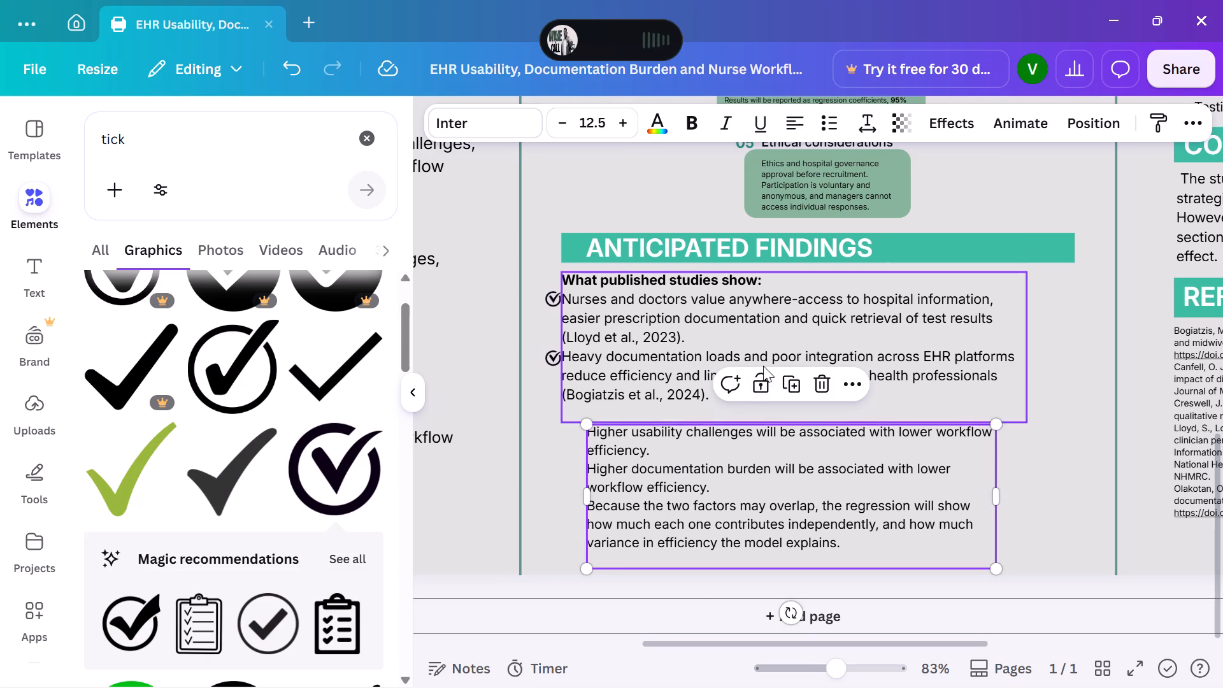
left_click(785, 376)
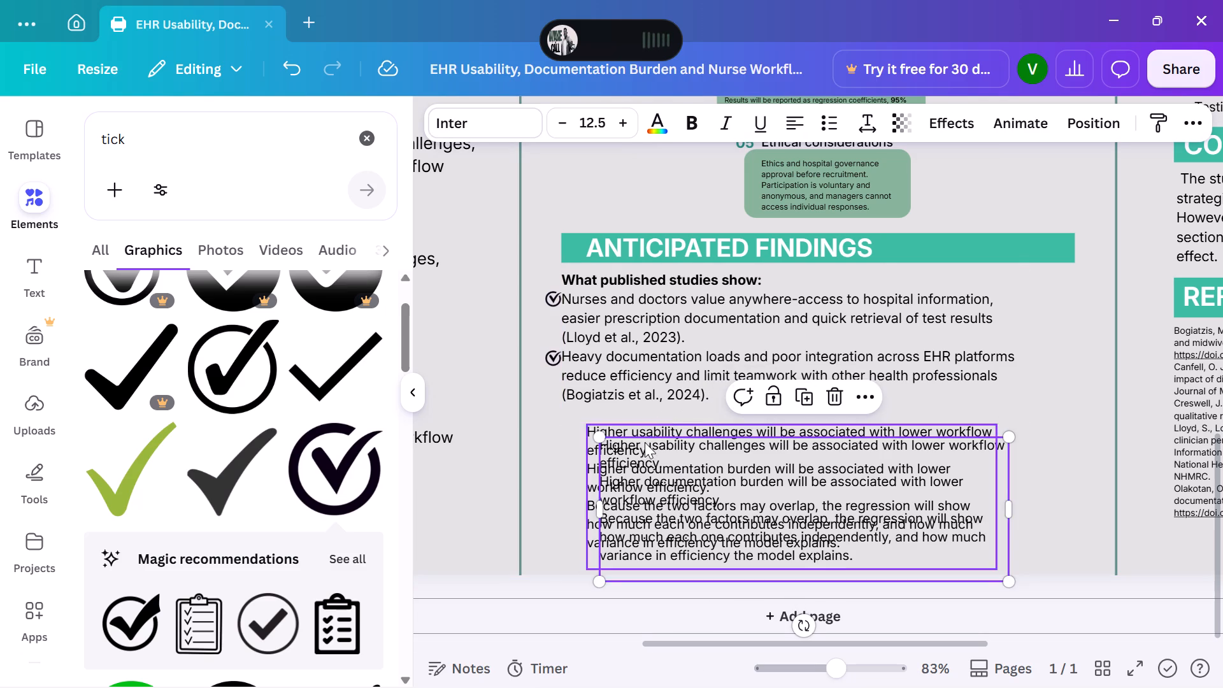
left_click_drag(636, 462, 614, 421)
left_click(603, 402)
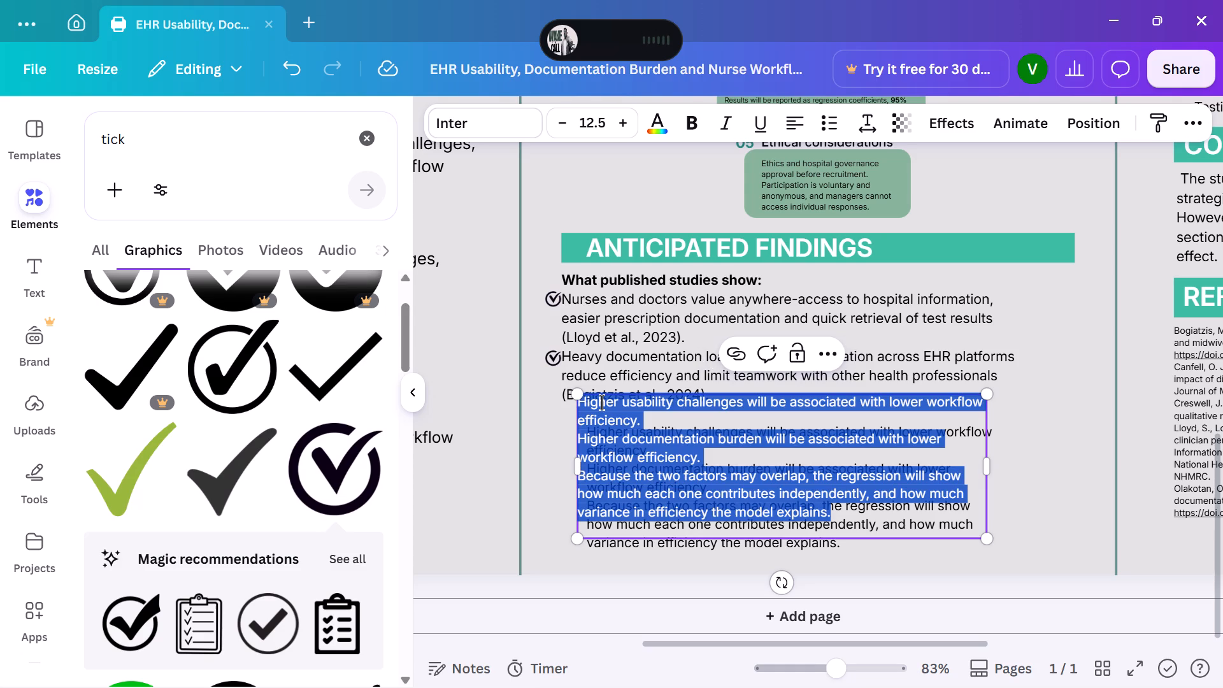
key("BackSpace")
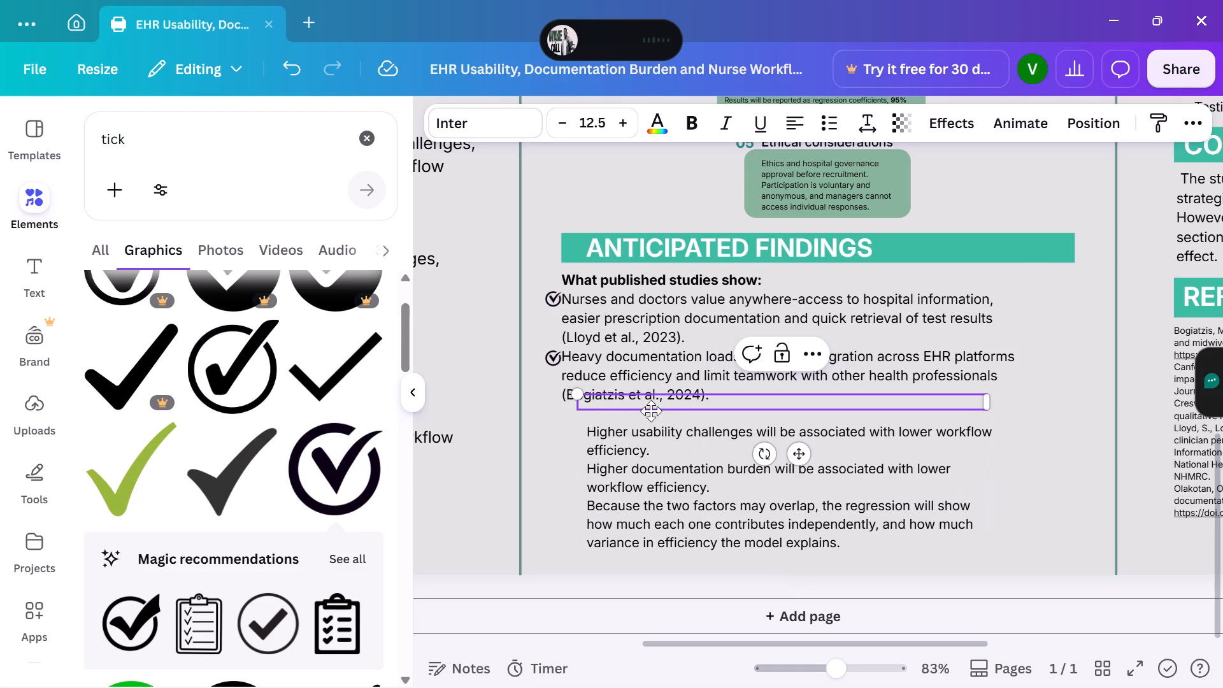
Place the emptied text box directly beneath the published findings, aligned with their left edge, undoing its accidental removal.
left_click_drag(666, 412, 666, 413)
left_click_drag(666, 413, 661, 422)
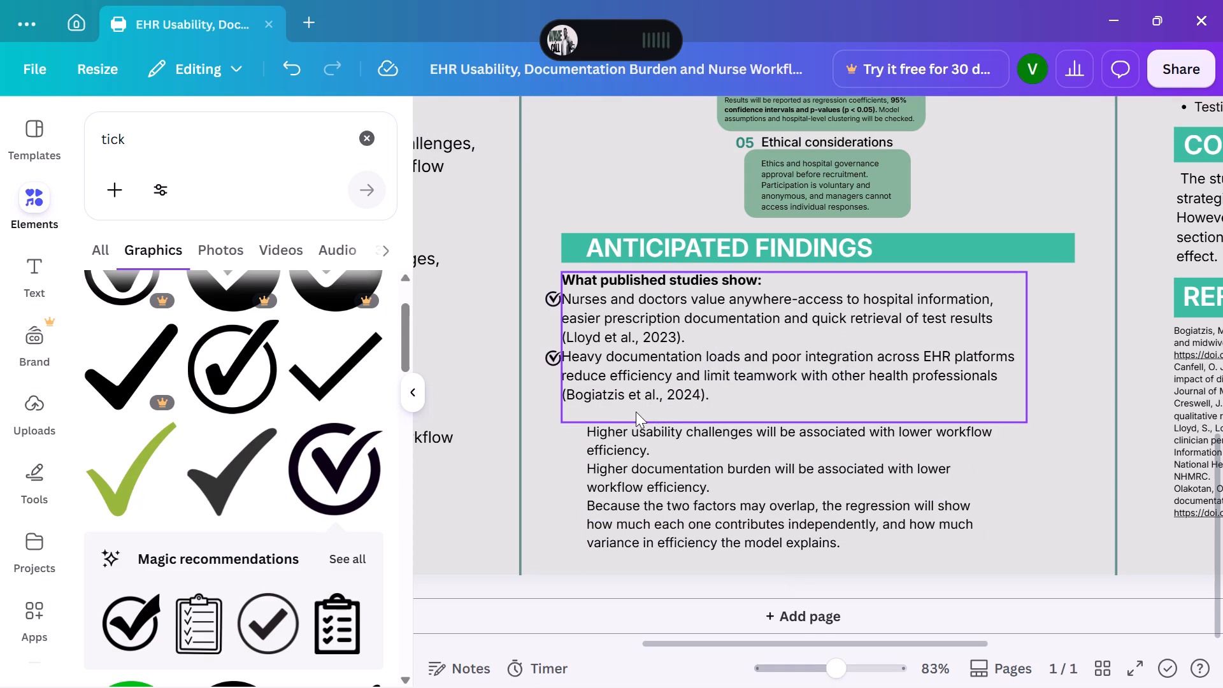
key("ctrl+z")
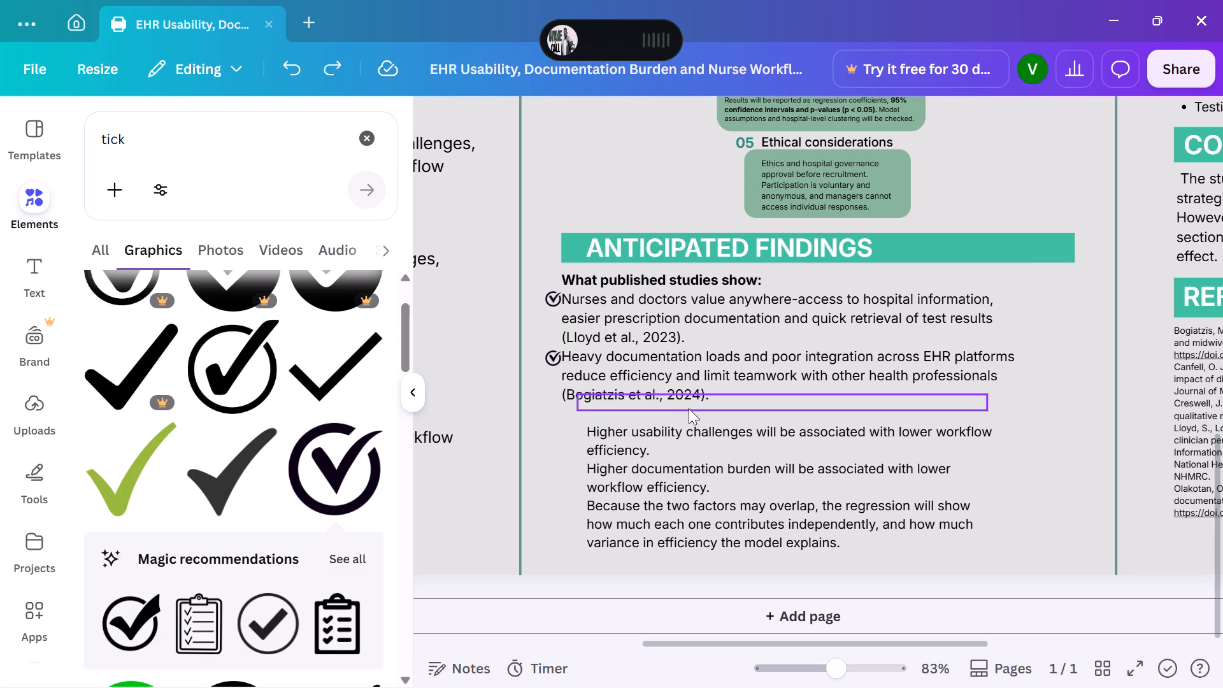
left_click_drag(706, 403, 695, 405)
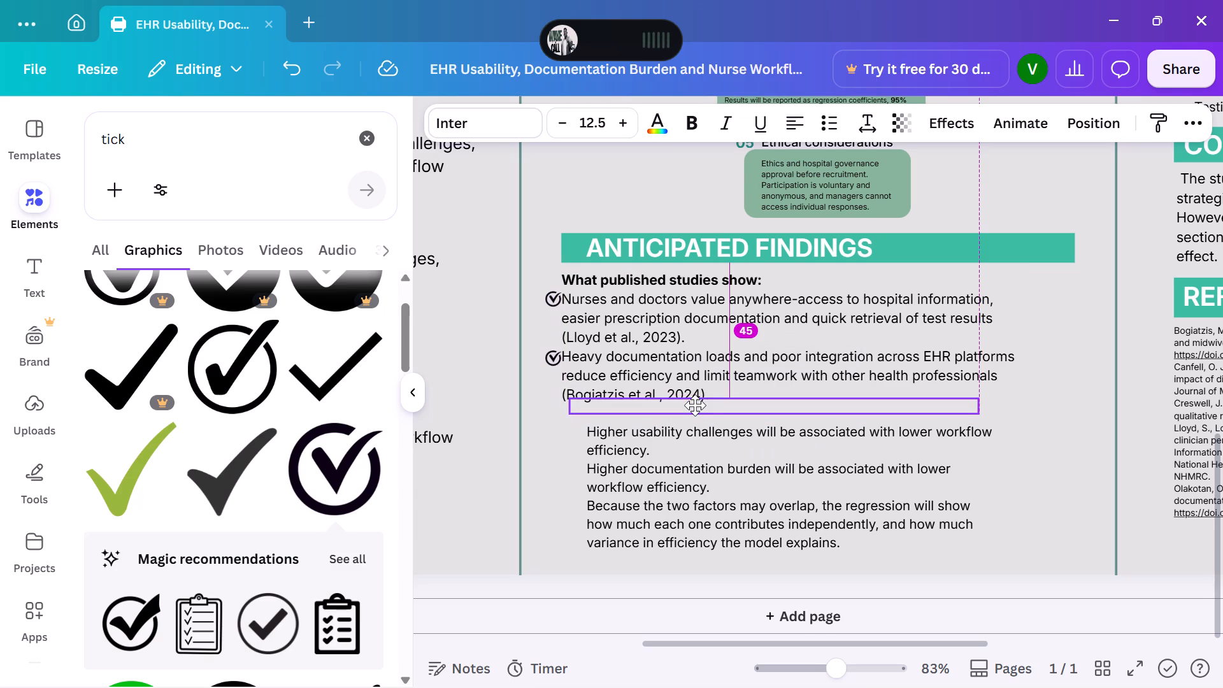
left_click_drag(695, 405, 691, 415)
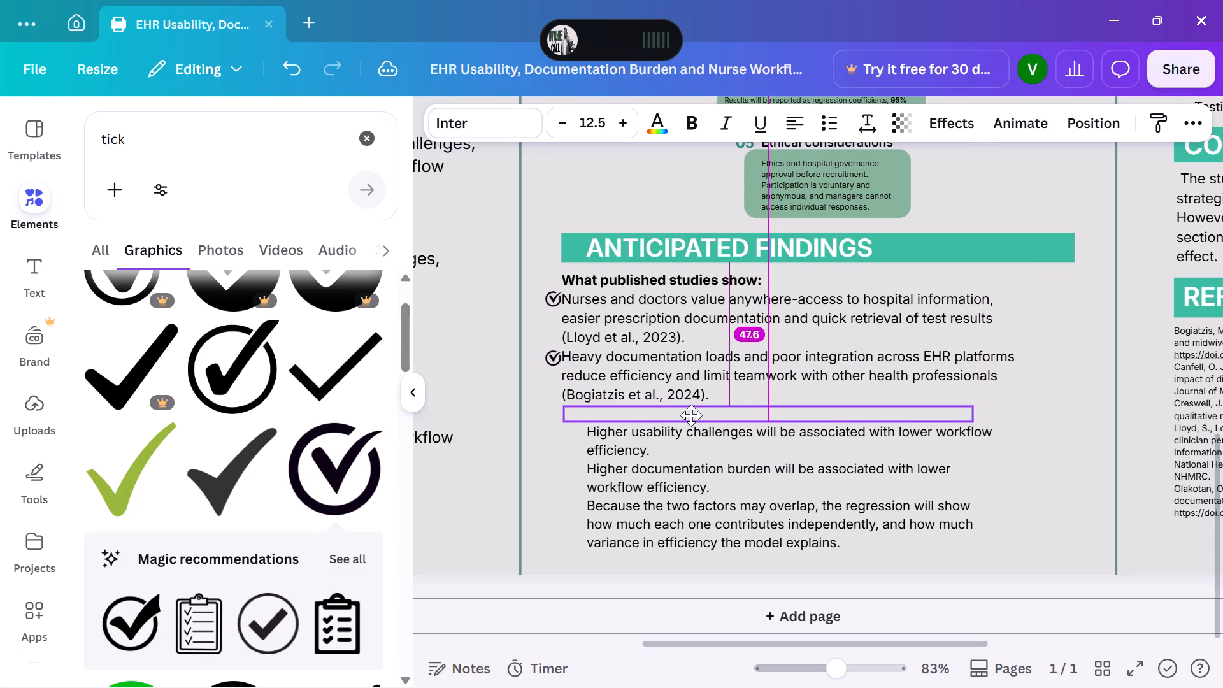
left_click_drag(691, 415, 688, 415)
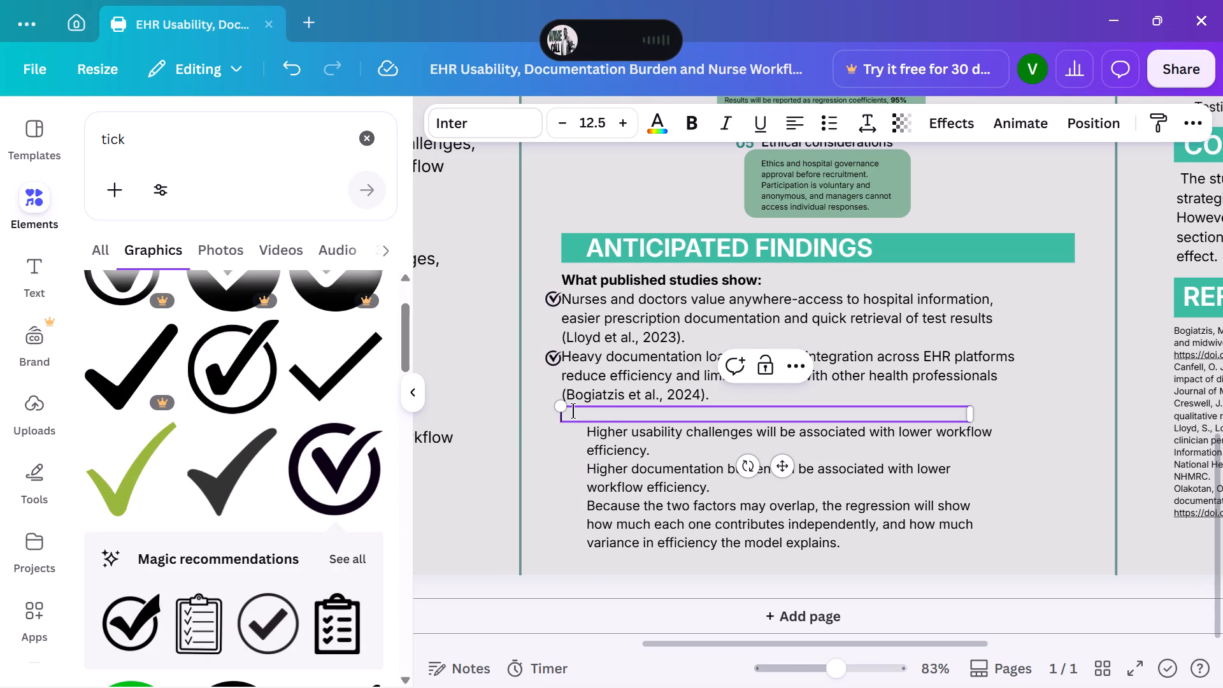
key("ctrl+v")
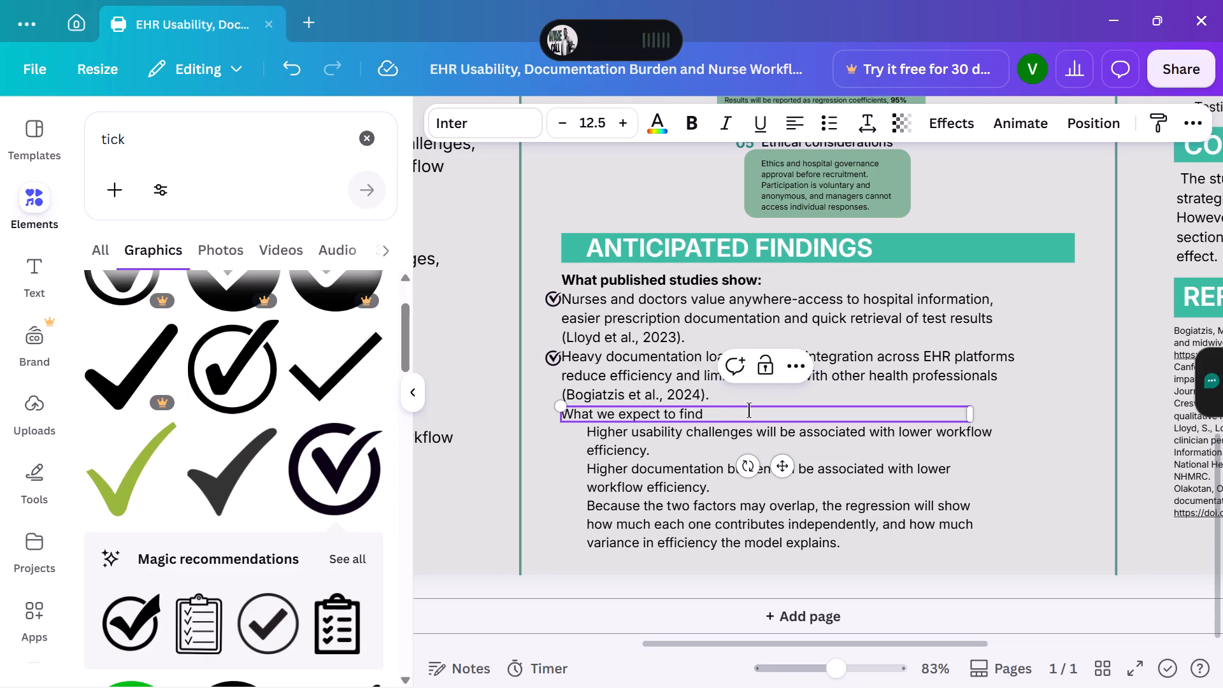
key("BackSpace")
key("shift+colon")
left_click_drag(727, 413, 568, 410)
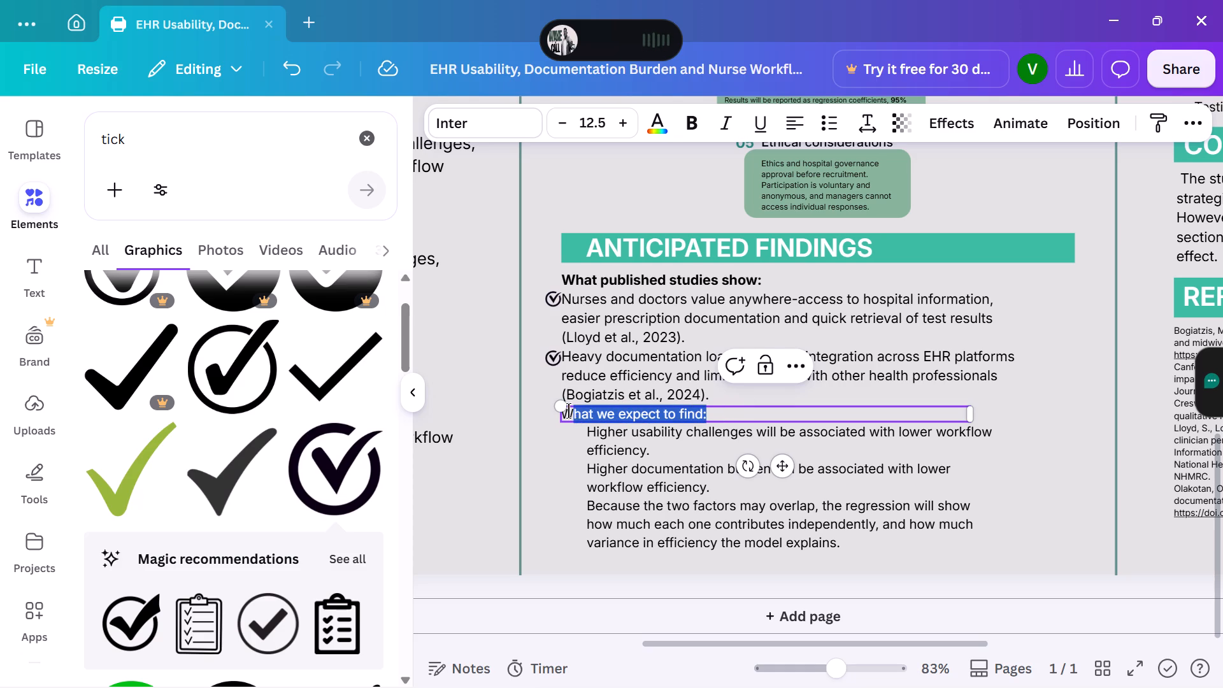
left_click_drag(568, 410, 561, 412)
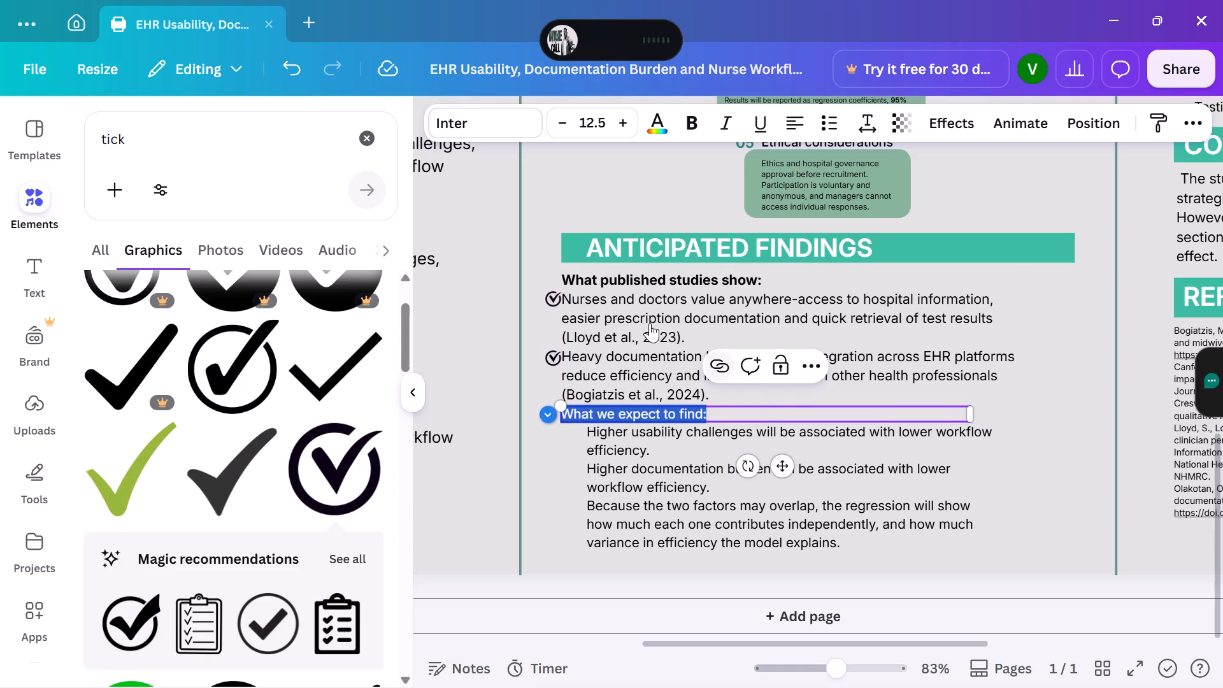
left_click(680, 125)
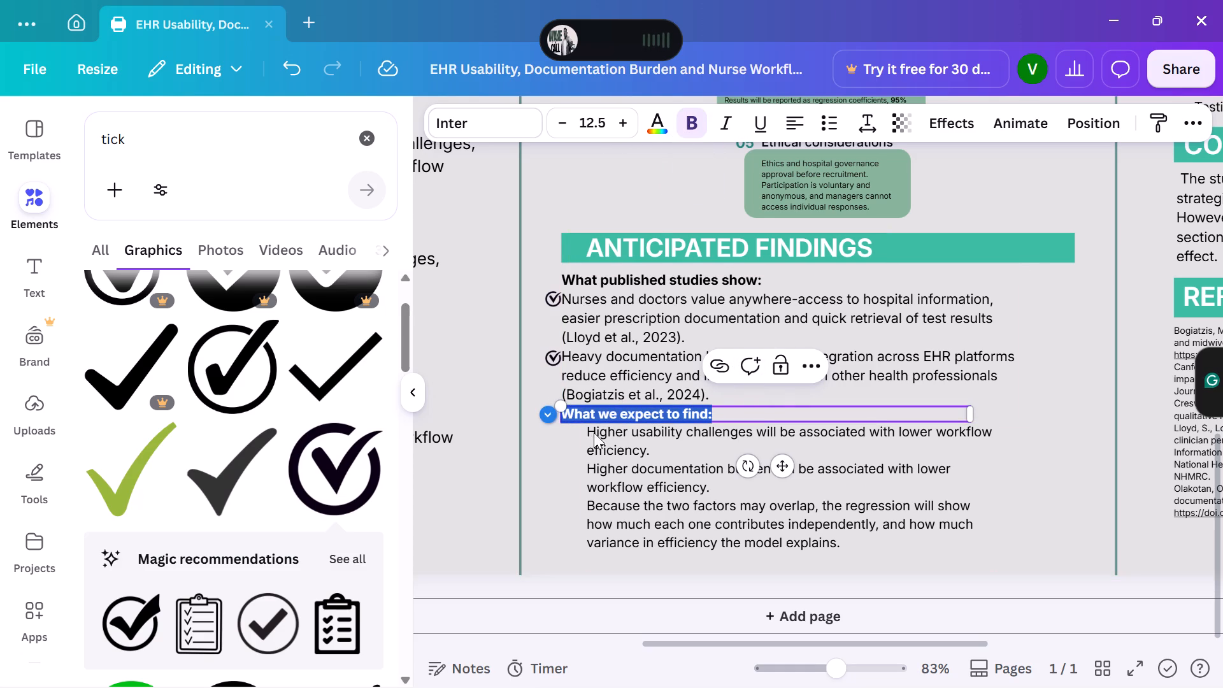
left_click(563, 475)
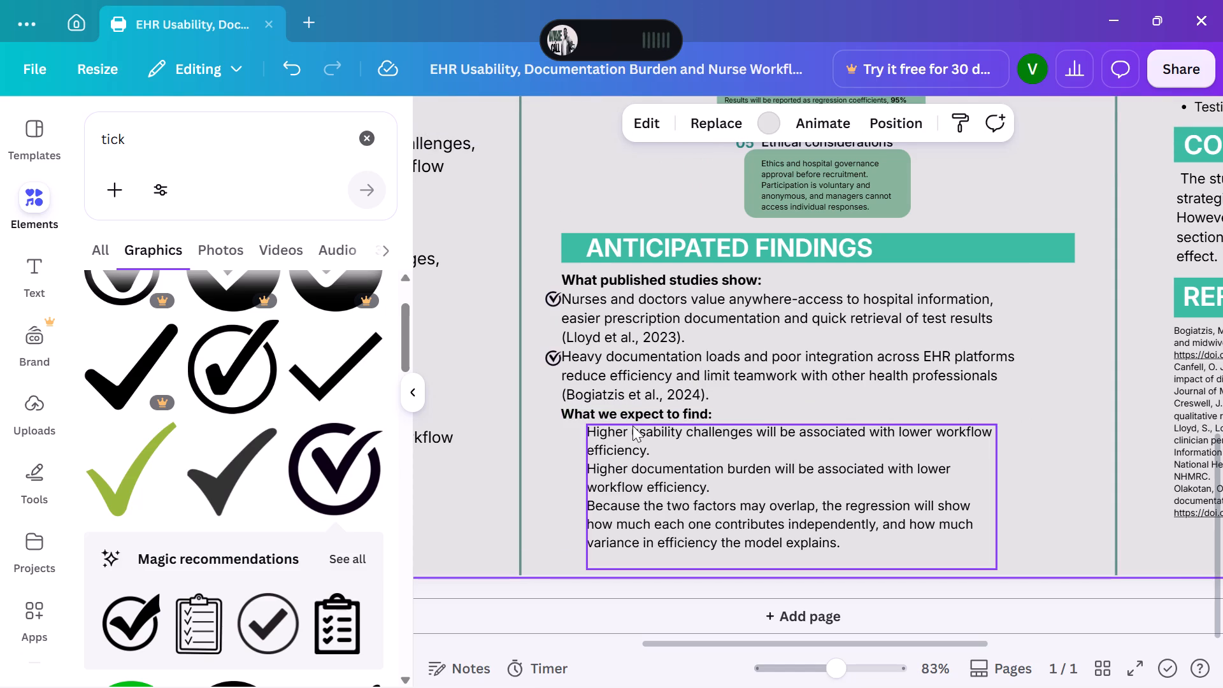
Move the three expected-findings paragraphs slightly down and right, leaving a gap below the "What we expect to find:" subheading.
left_click_drag(588, 427, 627, 457)
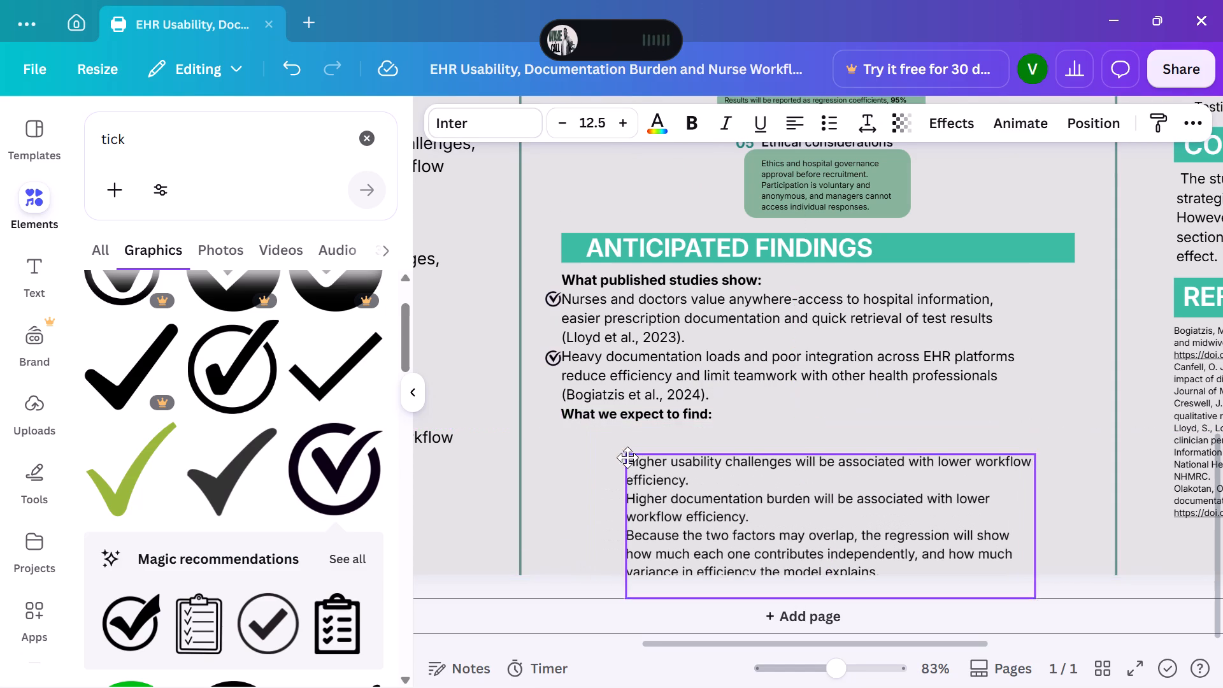
left_click_drag(627, 457, 593, 438)
Shift the published-findings text box right, clear of its two ticks and roughly in line with the expected-findings paragraphs.
left_click(561, 294)
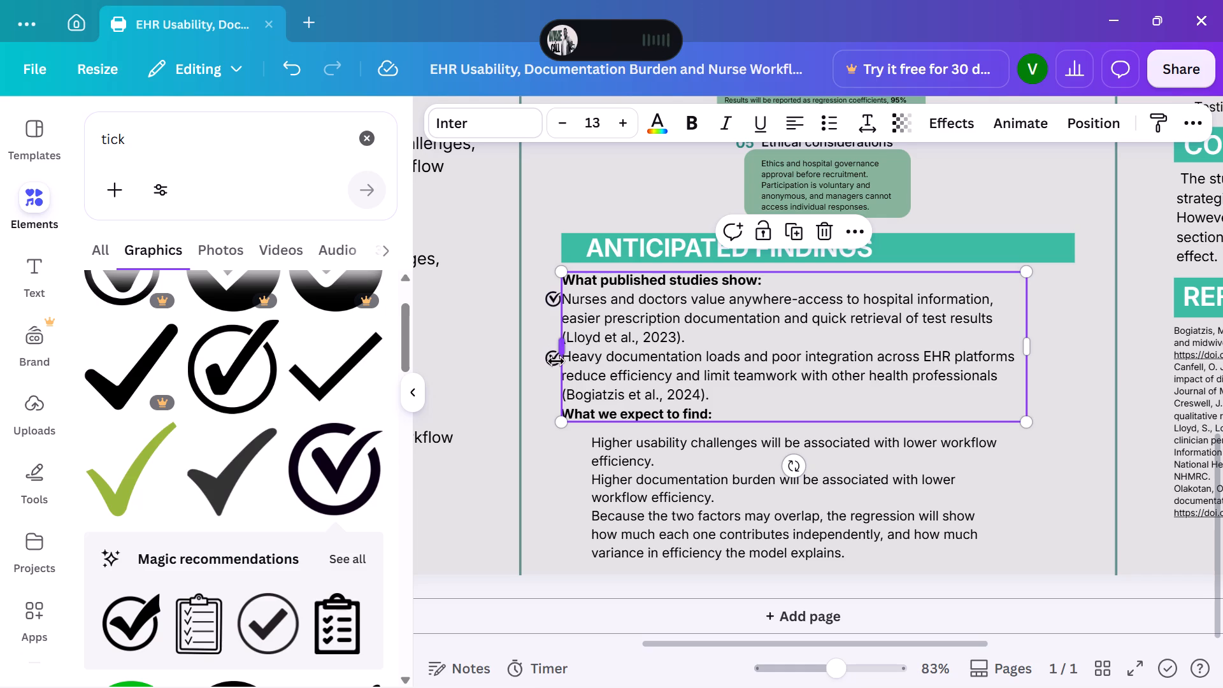
left_click_drag(566, 357, 578, 359)
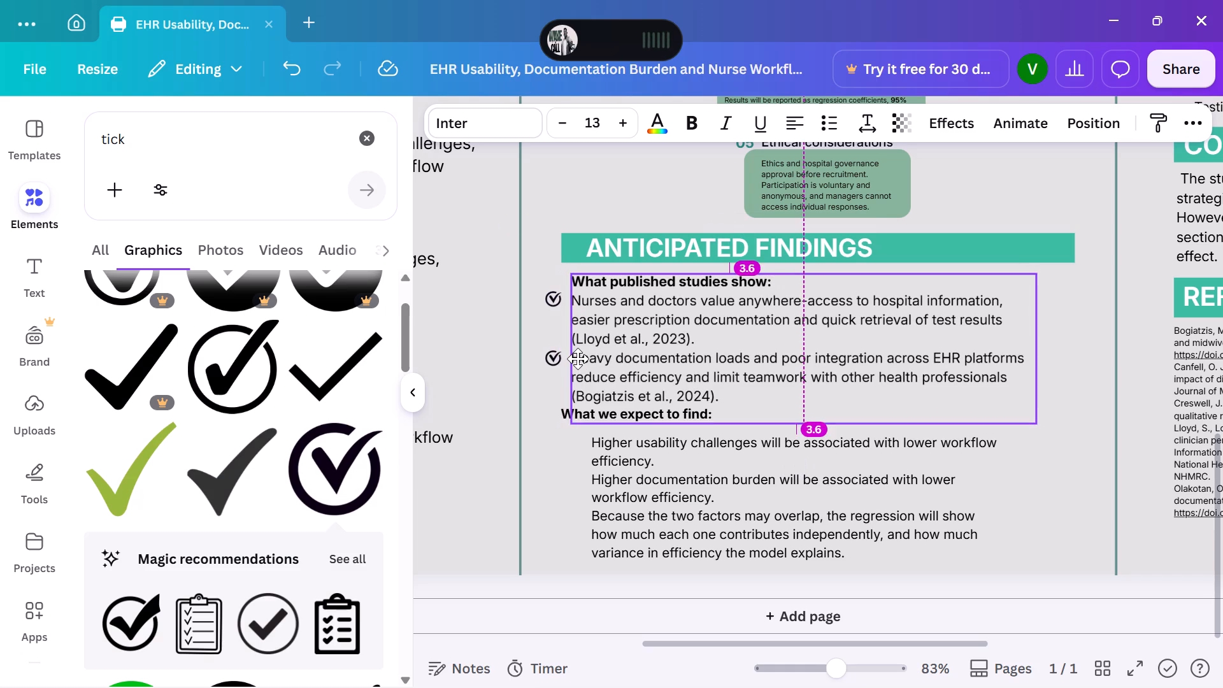
left_click_drag(578, 359, 592, 360)
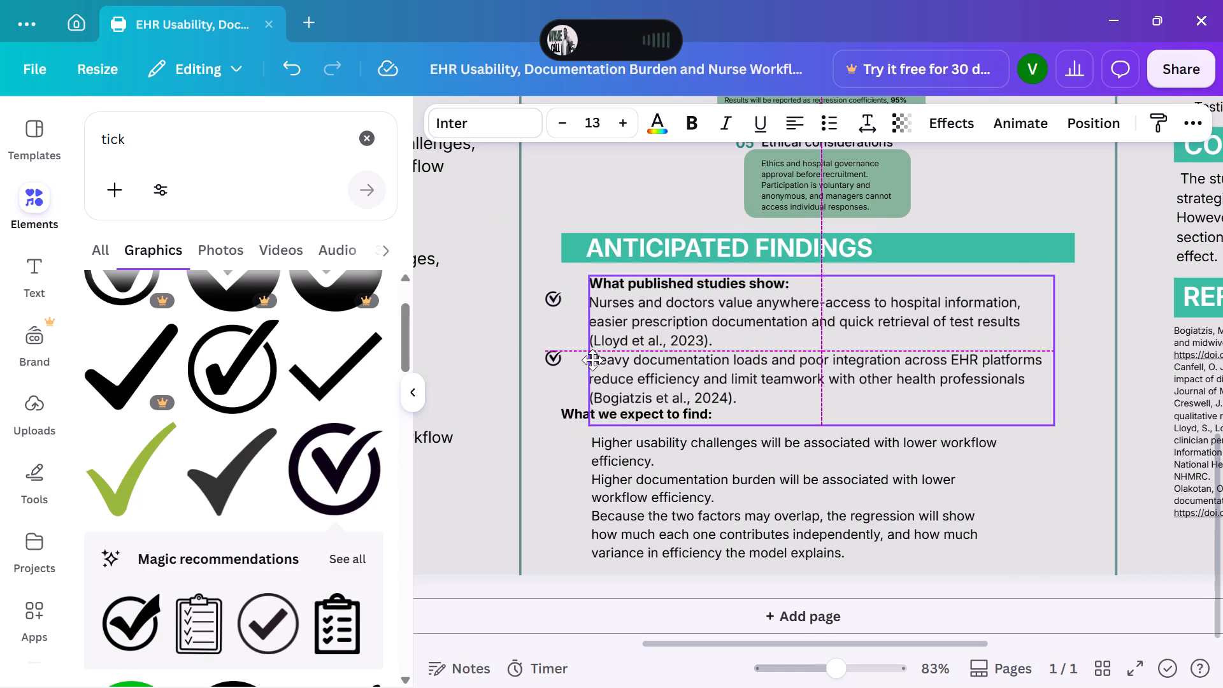
left_click_drag(592, 360, 594, 360)
left_click_drag(594, 360, 594, 358)
Copy the "What published studies show:" line and delete it from the published-findings text box.
left_click(611, 350)
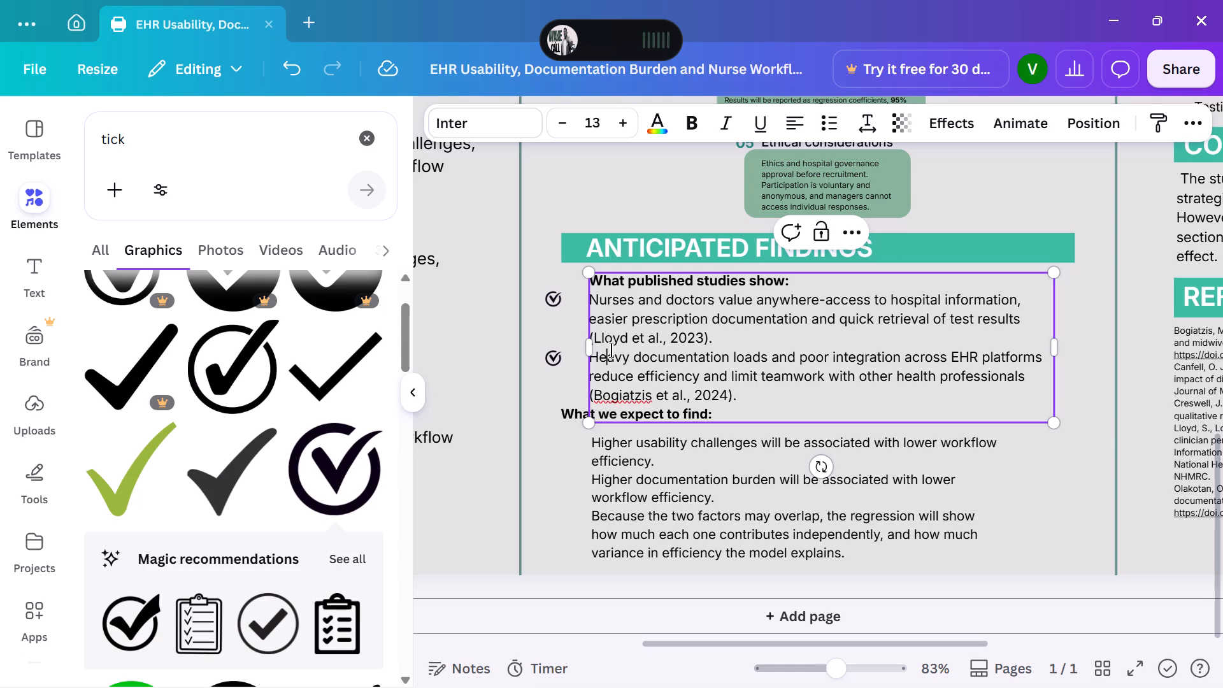
left_click(674, 305)
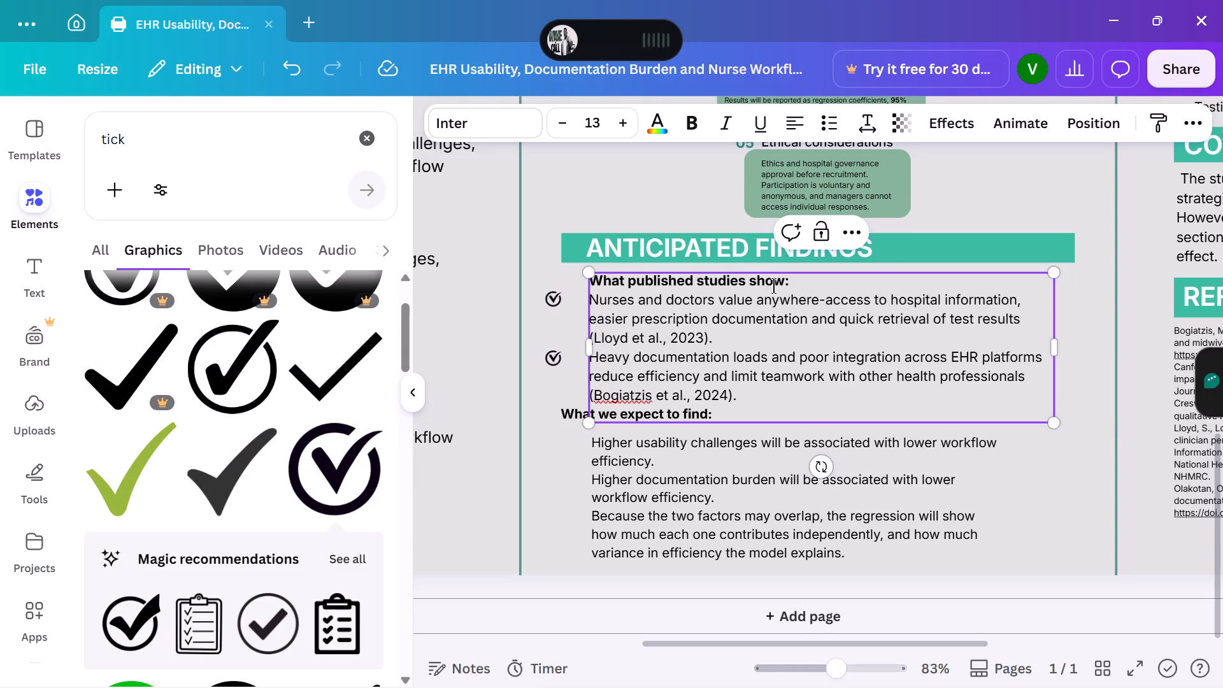
left_click_drag(788, 285, 626, 283)
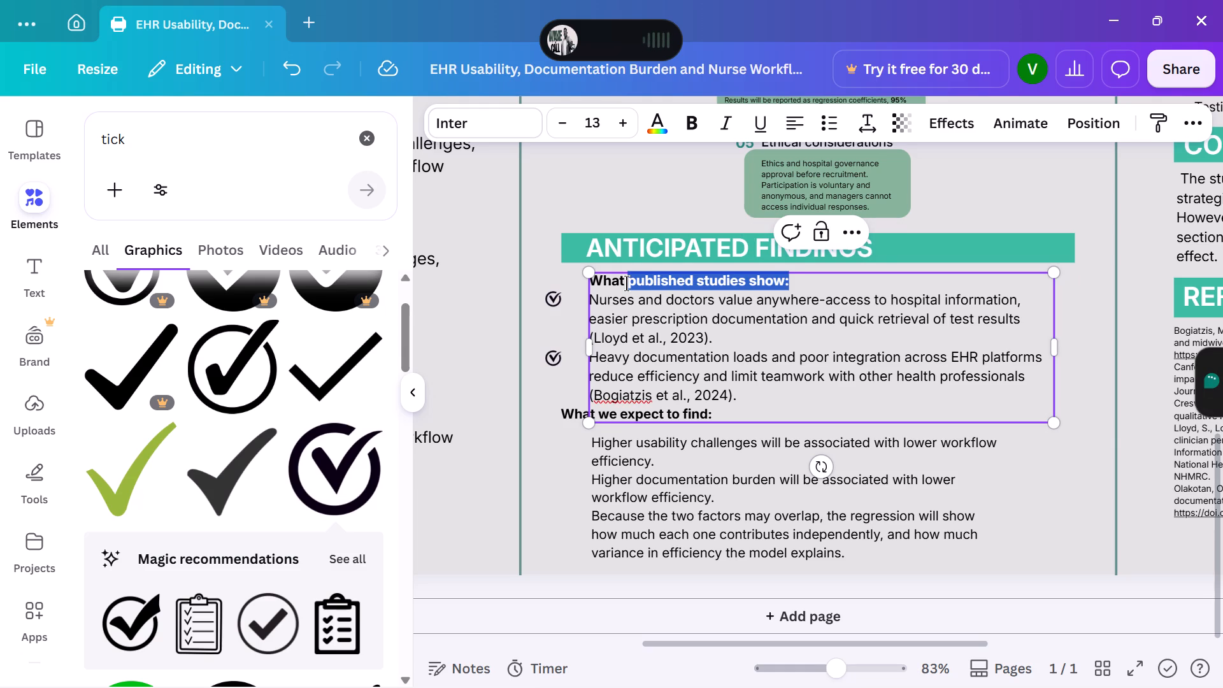
left_click_drag(626, 283, 593, 287)
key("ctrl+c")
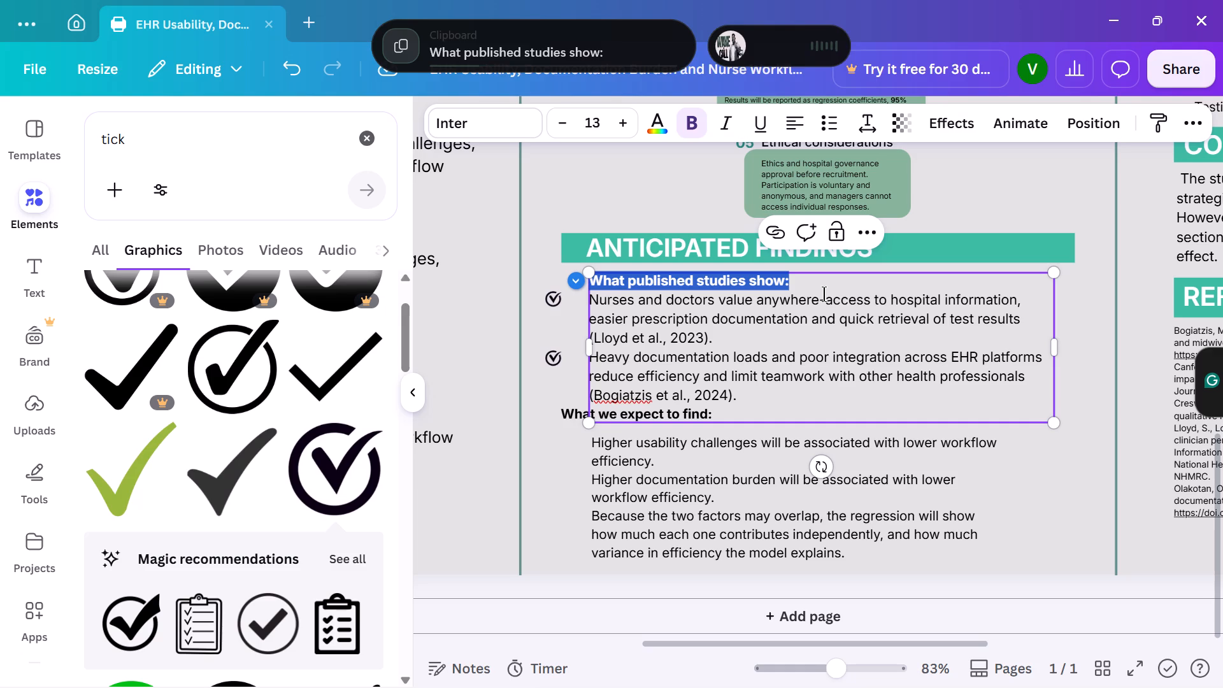
key("BackSpace")
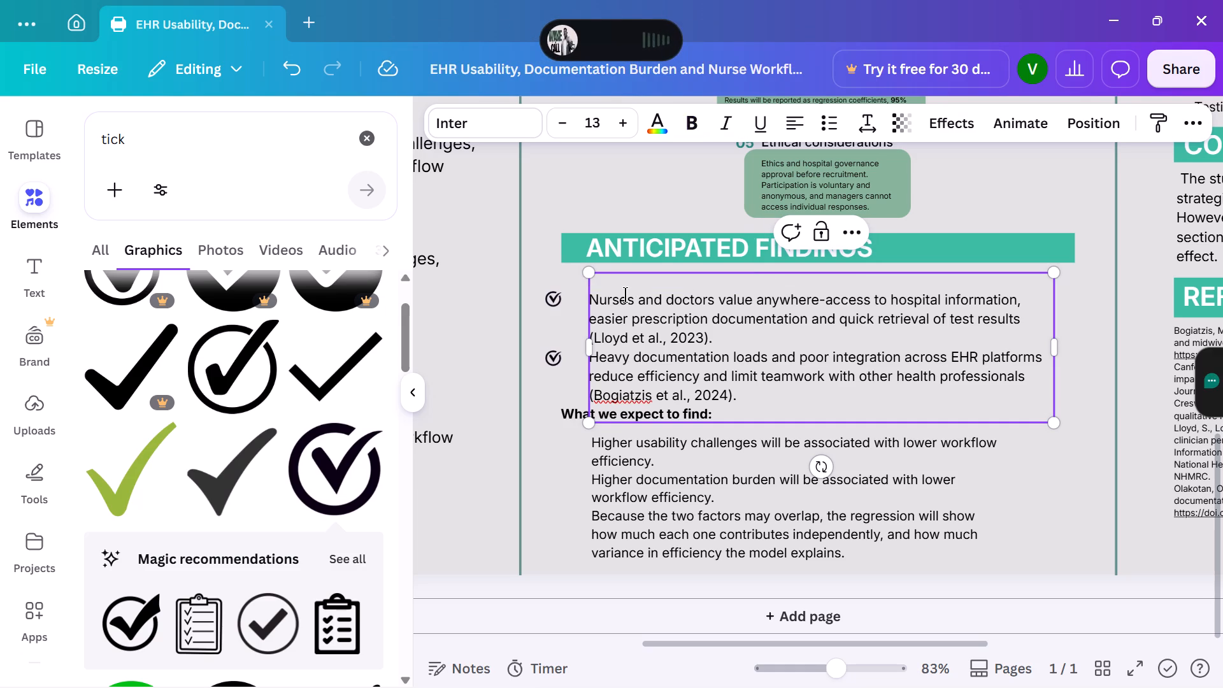
Remove the blank line above the published-findings paragraphs and move their text box down so the paragraphs sit level with the two ticks.
key("BackSpace")
left_click(592, 297)
key("BackSpace")
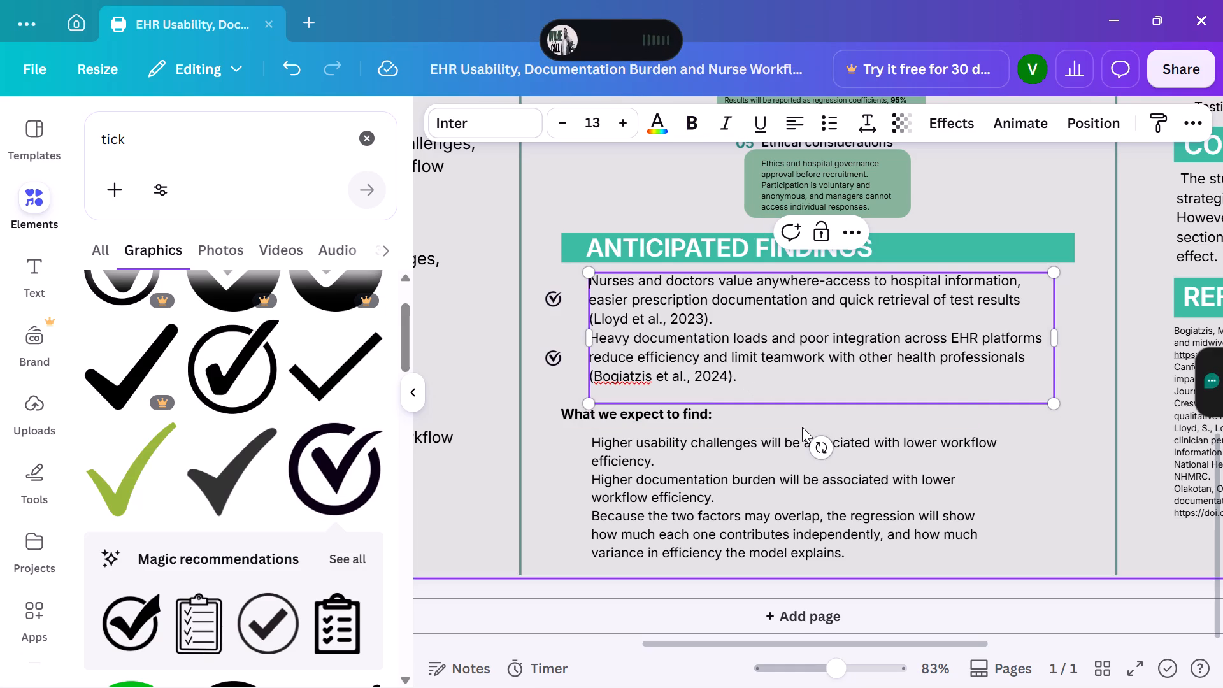
left_click_drag(819, 408, 820, 408)
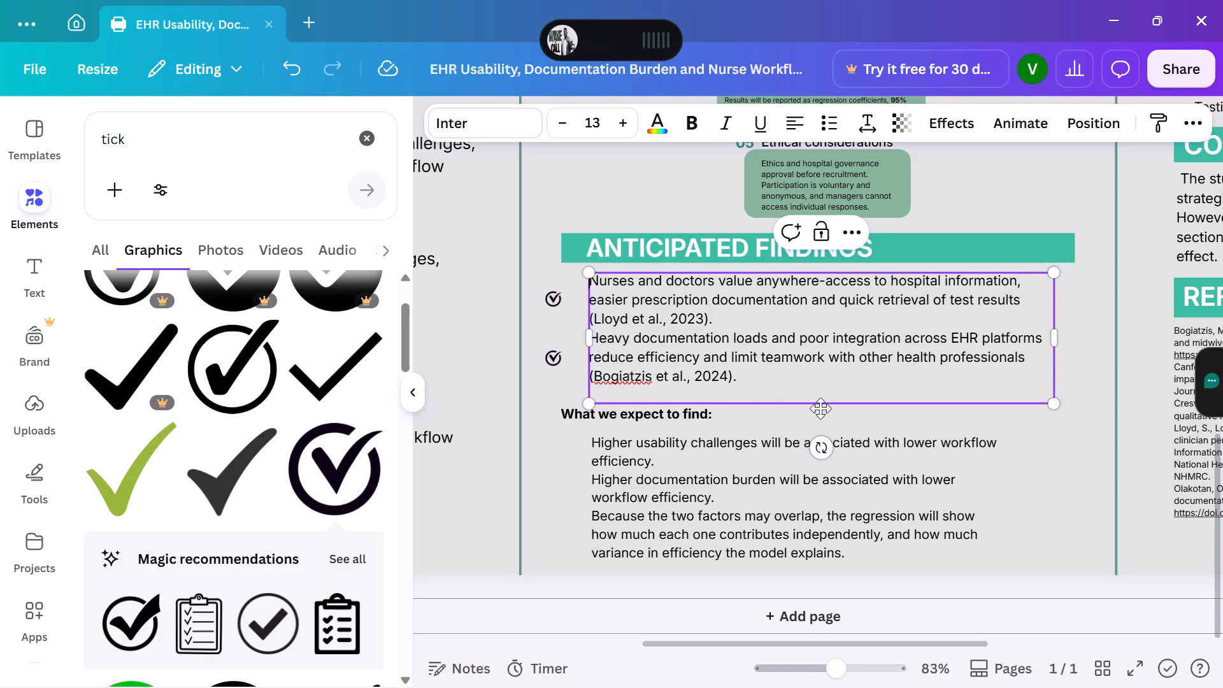
left_click_drag(820, 408, 818, 422)
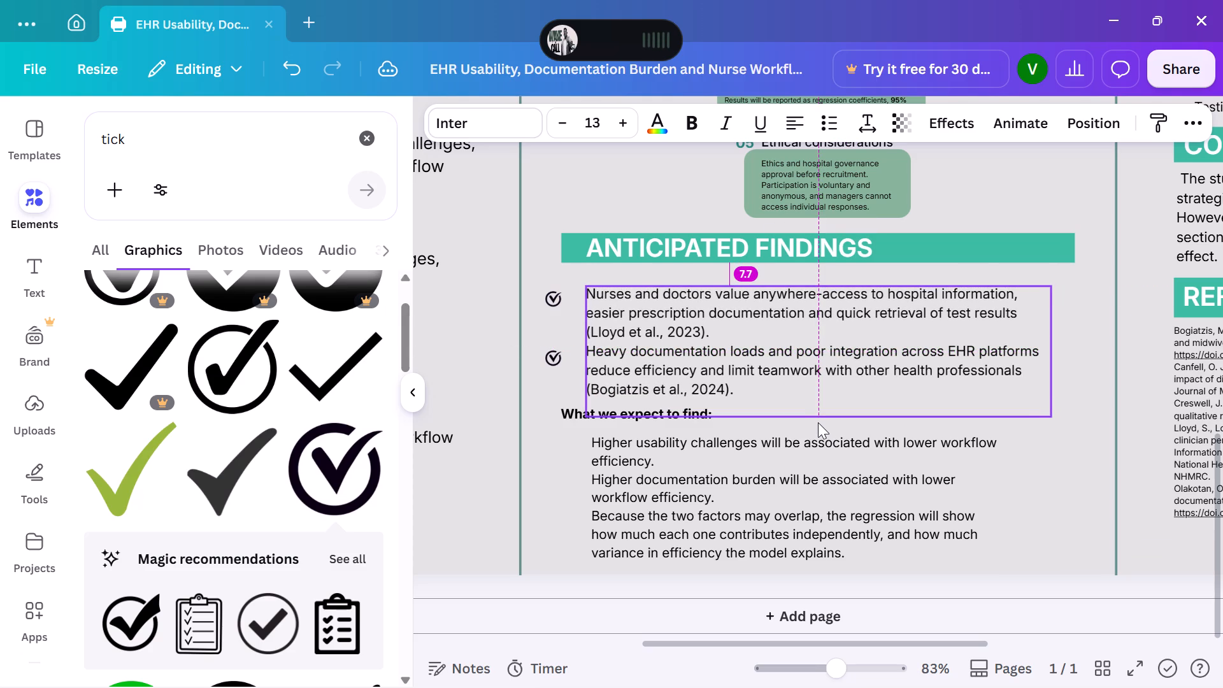
left_click_drag(818, 422, 822, 426)
Duplicate the published-findings text box and move the copy up, directly beneath the ANTICIPATED FINDINGS heading.
left_click(807, 372)
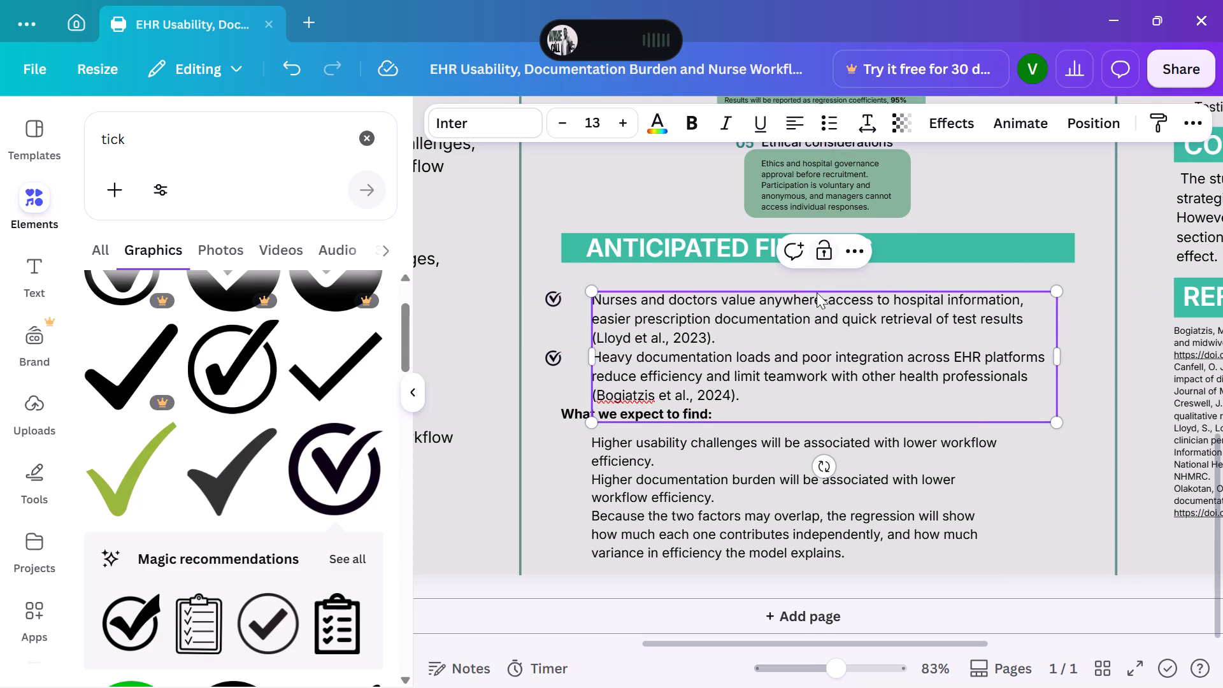
left_click(814, 356)
left_click(860, 401)
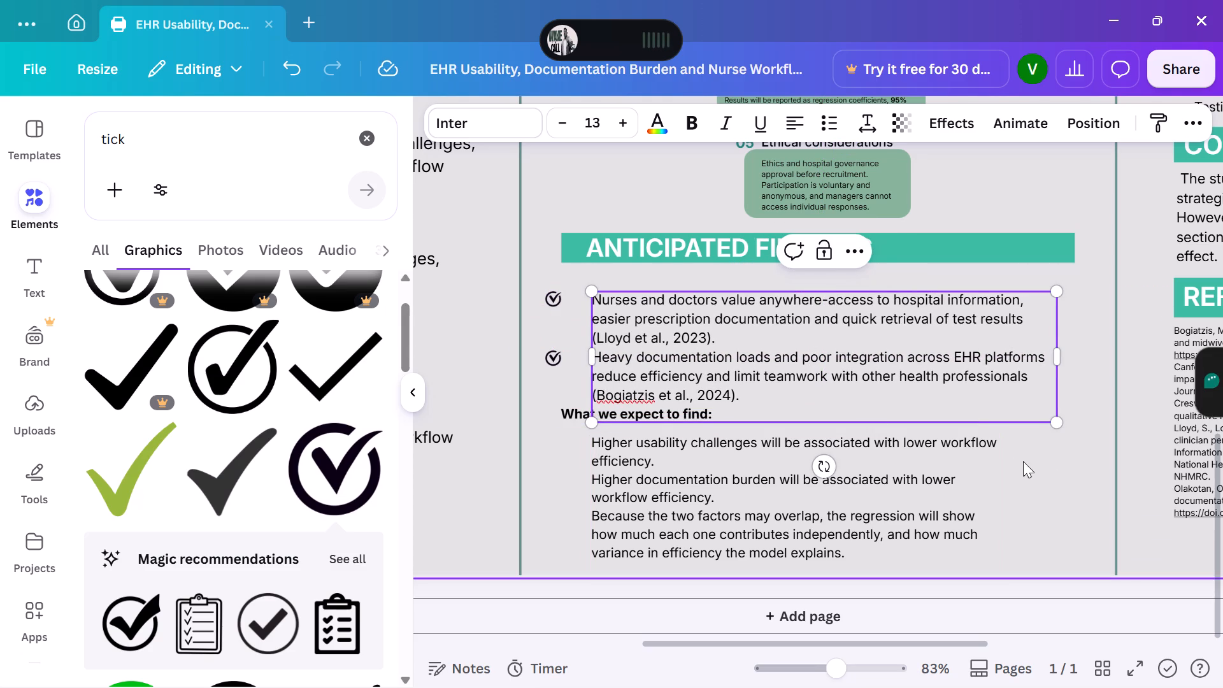
left_click(1073, 434)
left_click(1009, 410)
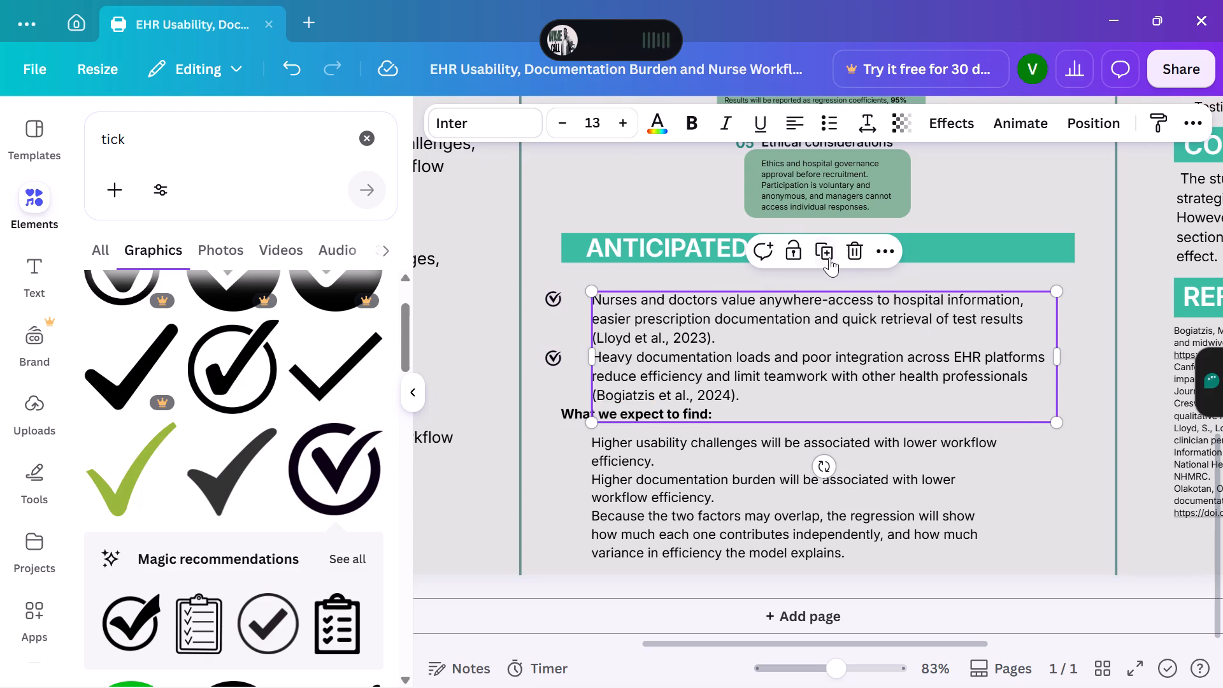
left_click(822, 255)
left_click_drag(802, 350, 795, 319)
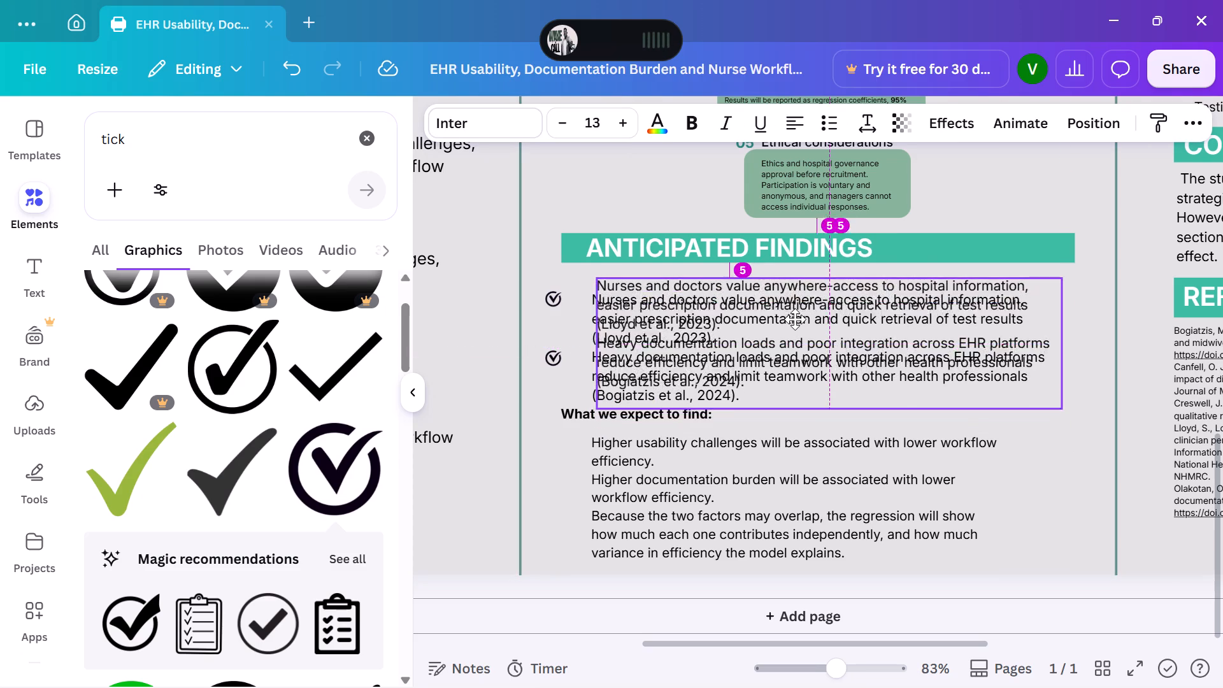
left_click_drag(795, 319, 792, 311)
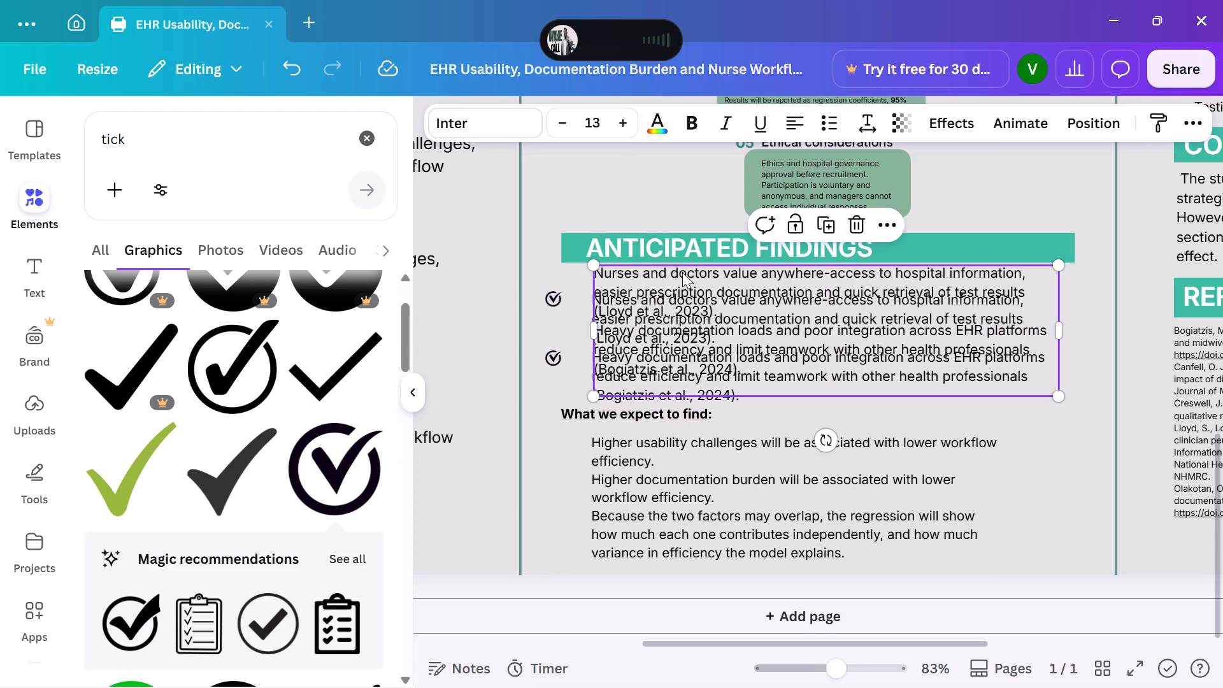
Clear all text from the duplicated box and paste the bold line "What published studies show:" in its place.
triple_click(613, 268)
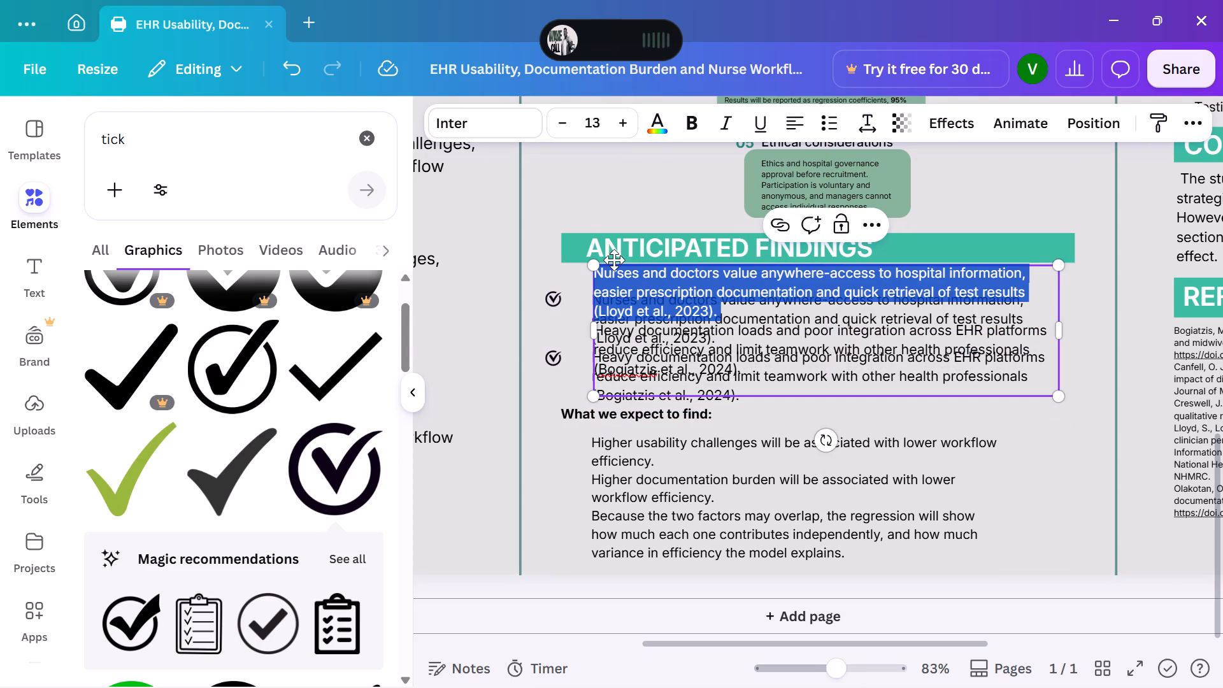
left_click(617, 266)
triple_click(619, 271)
triple_click(619, 271)
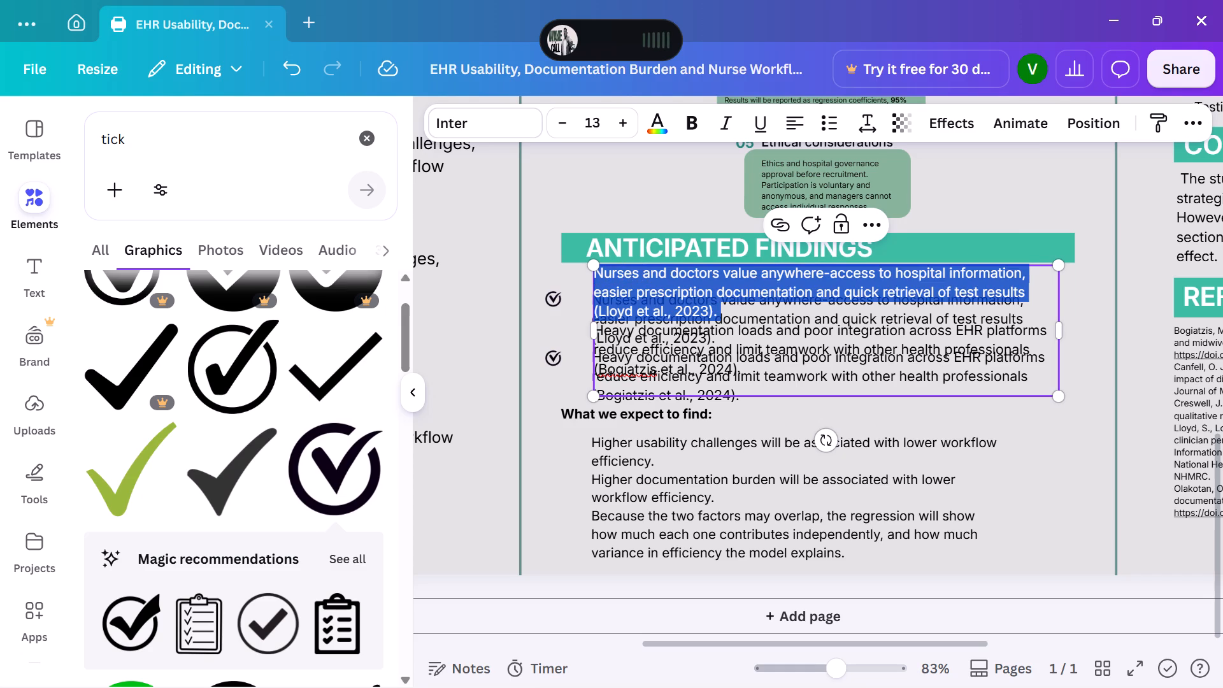
triple_click(619, 273)
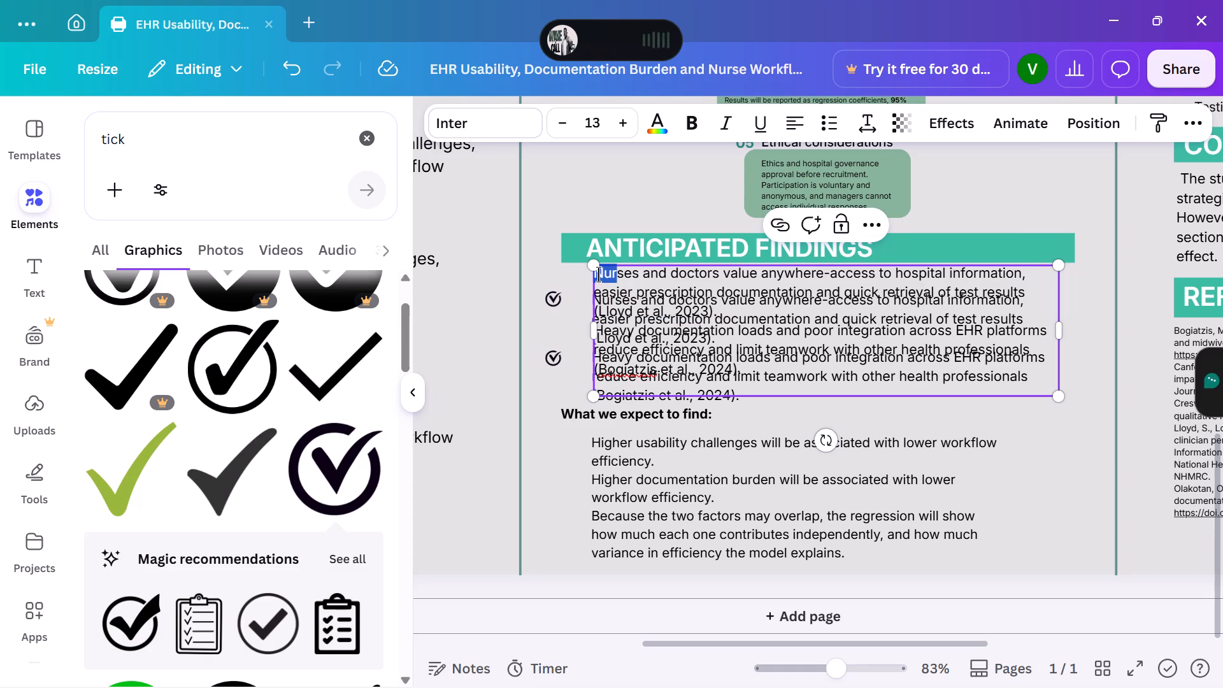
left_click_drag(597, 274, 687, 327)
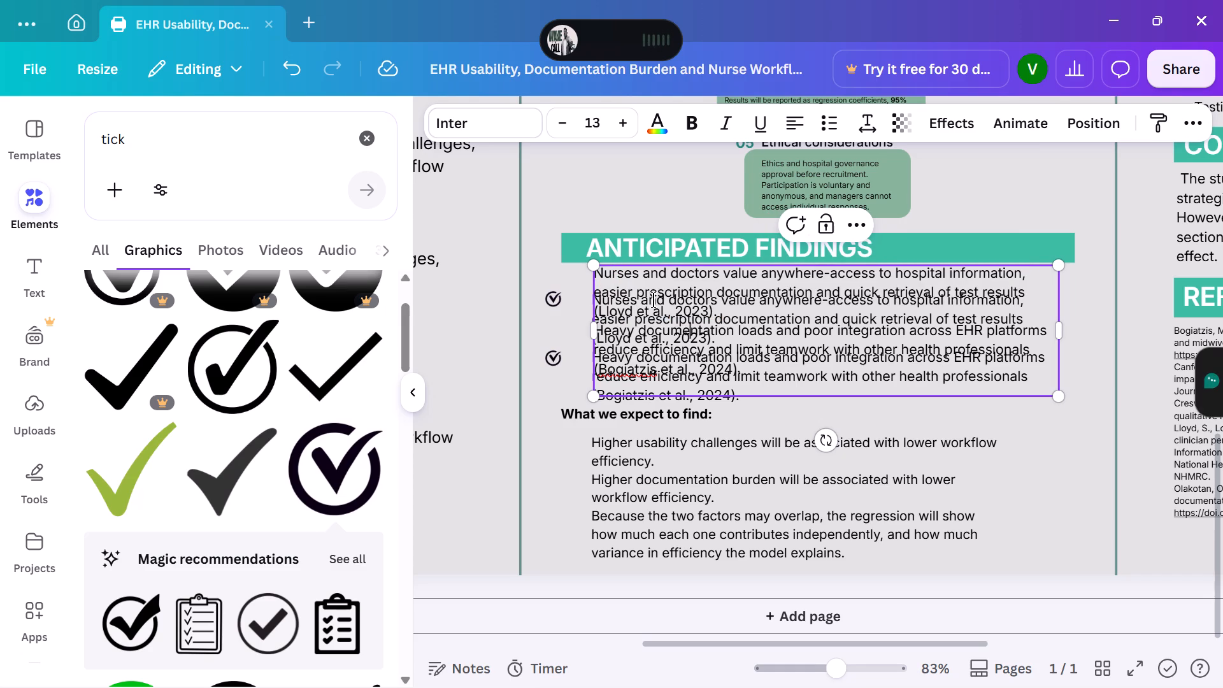
triple_click(633, 274)
left_click(632, 274)
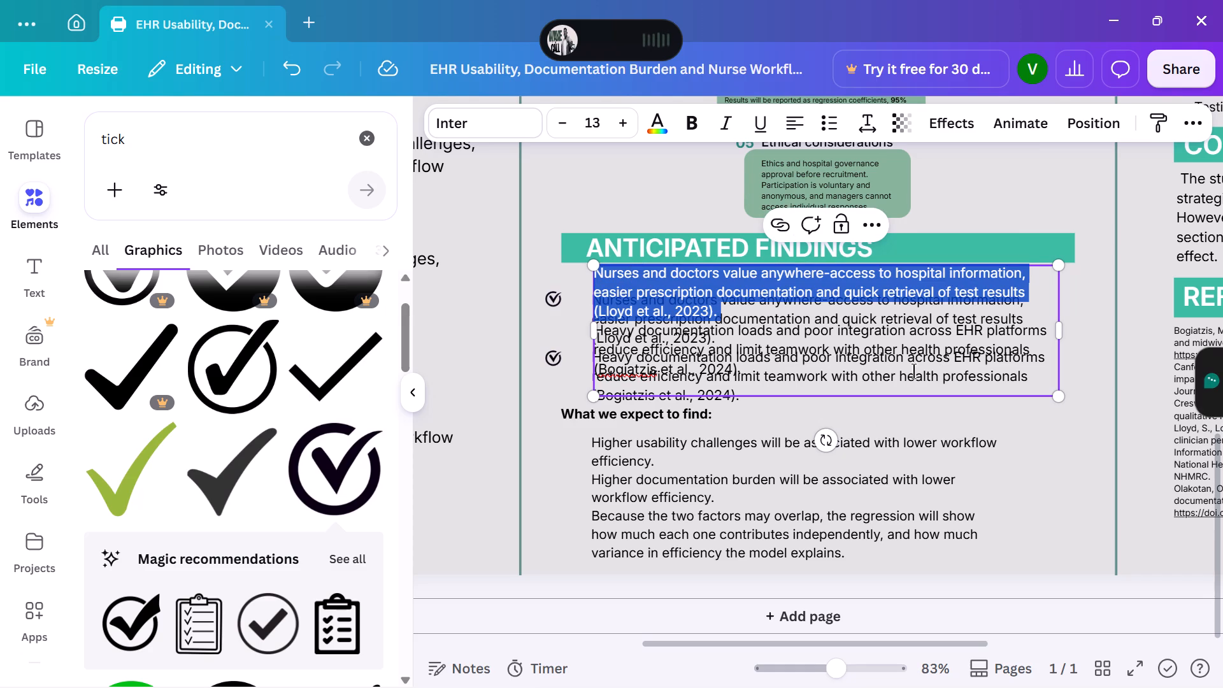
left_click_drag(745, 374, 608, 278)
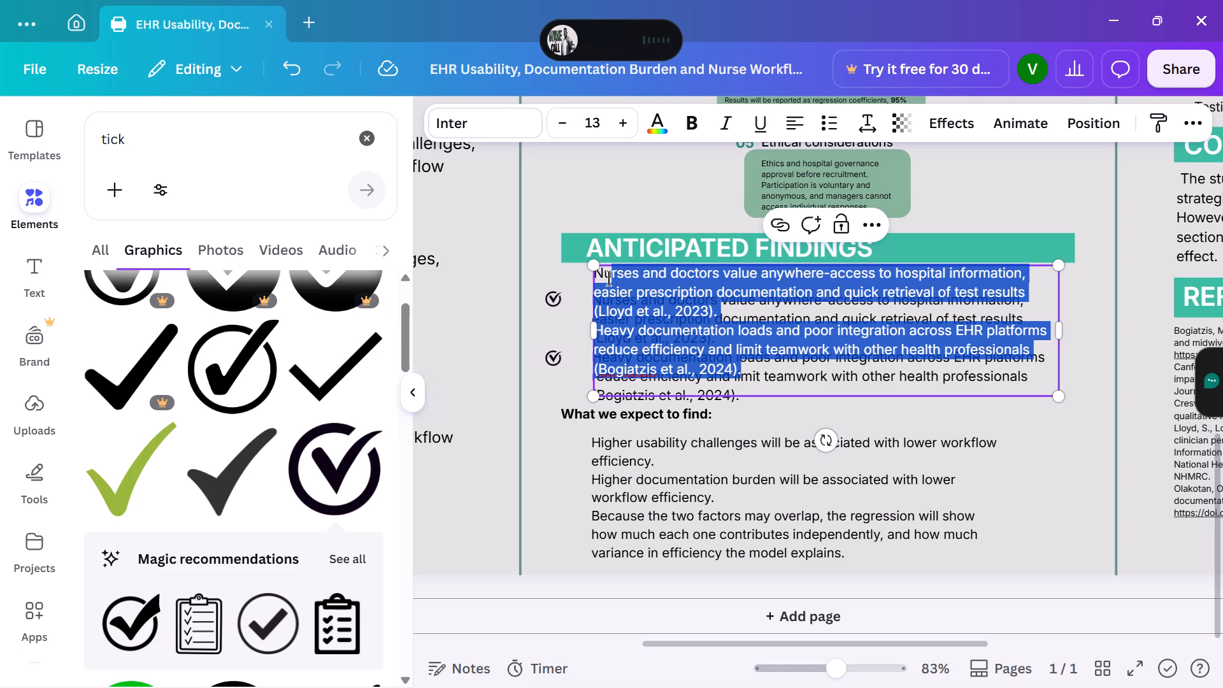
left_click_drag(608, 278, 593, 273)
key("BackSpace")
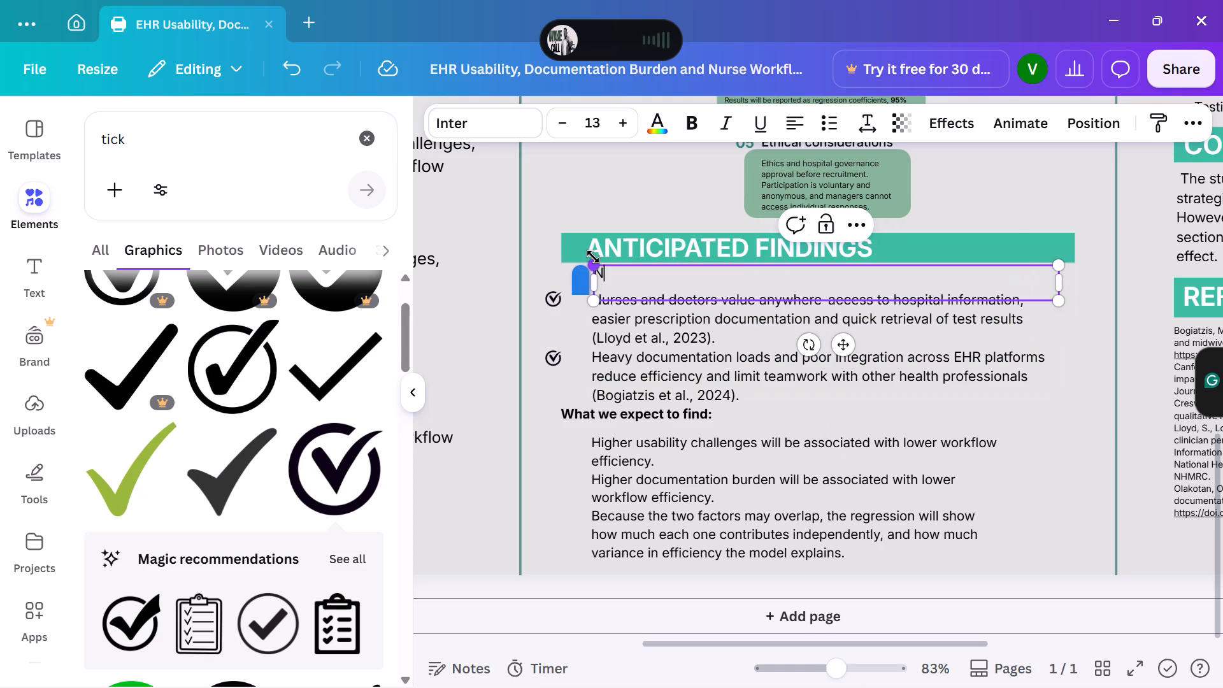
key("BackSpace")
left_click(596, 290)
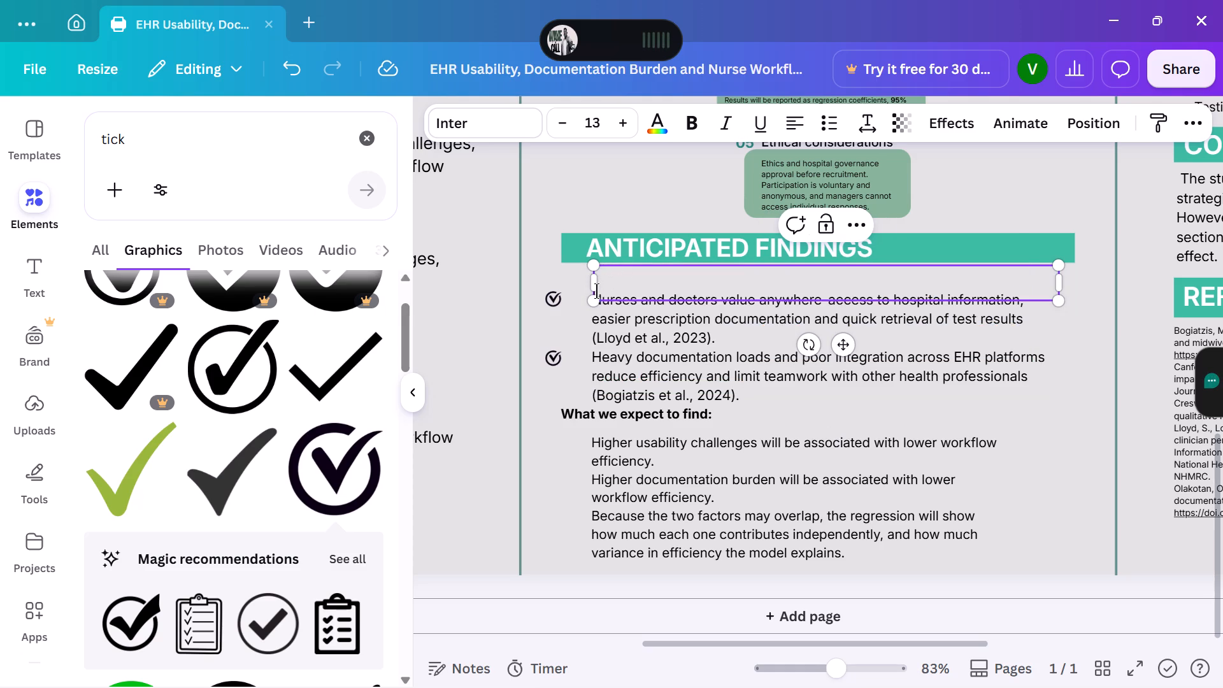
key("BackSpace")
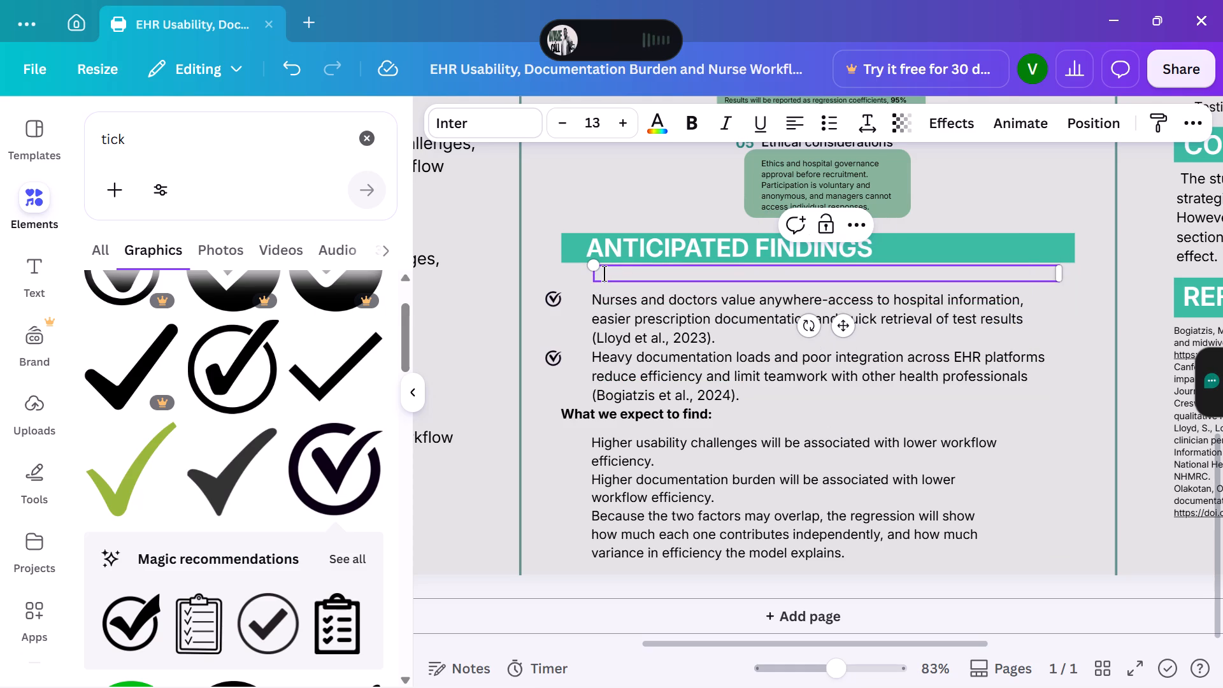
key("ctrl+v")
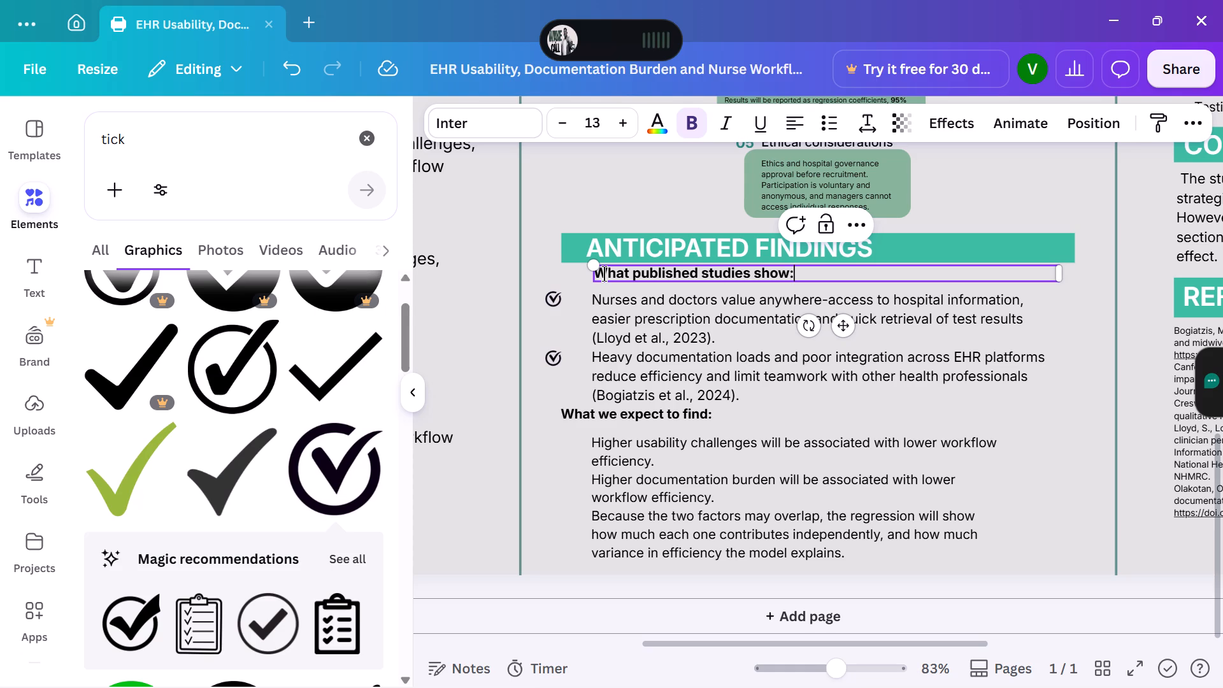
Move the "What published studies show:" subheading left to the heading bar's edge and nudge "What we expect to find:" roughly in line with it.
left_click_drag(658, 285, 650, 284)
left_click_drag(650, 284, 621, 291)
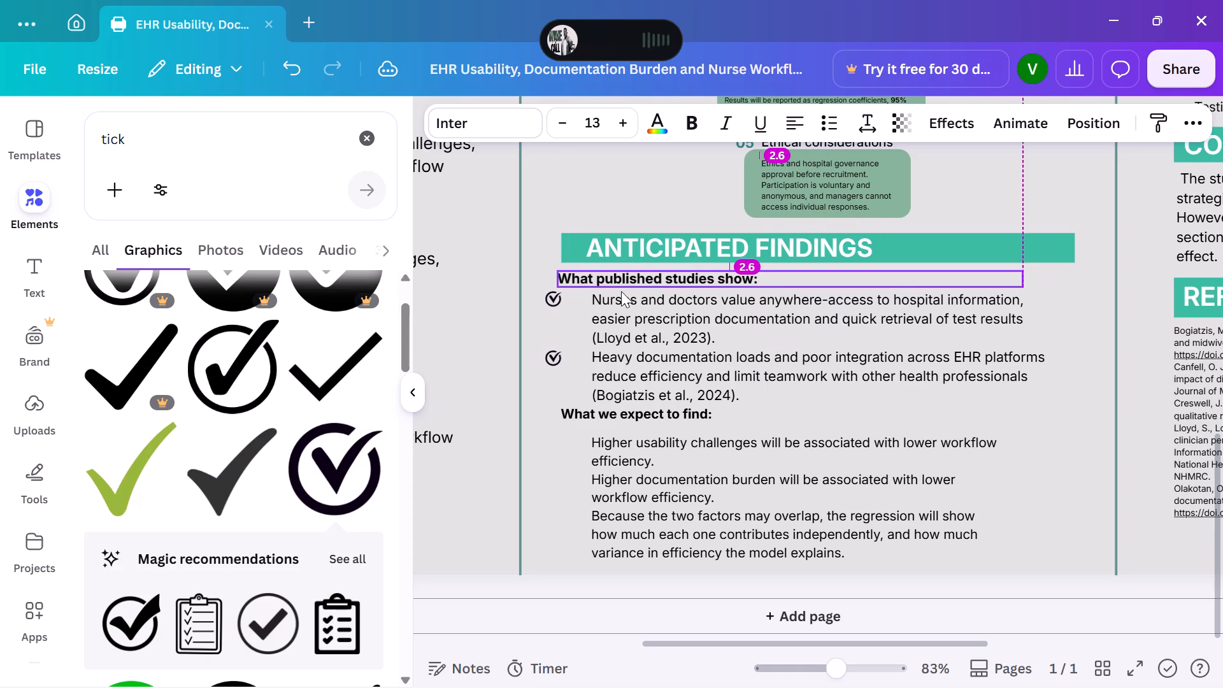
left_click_drag(621, 291, 627, 291)
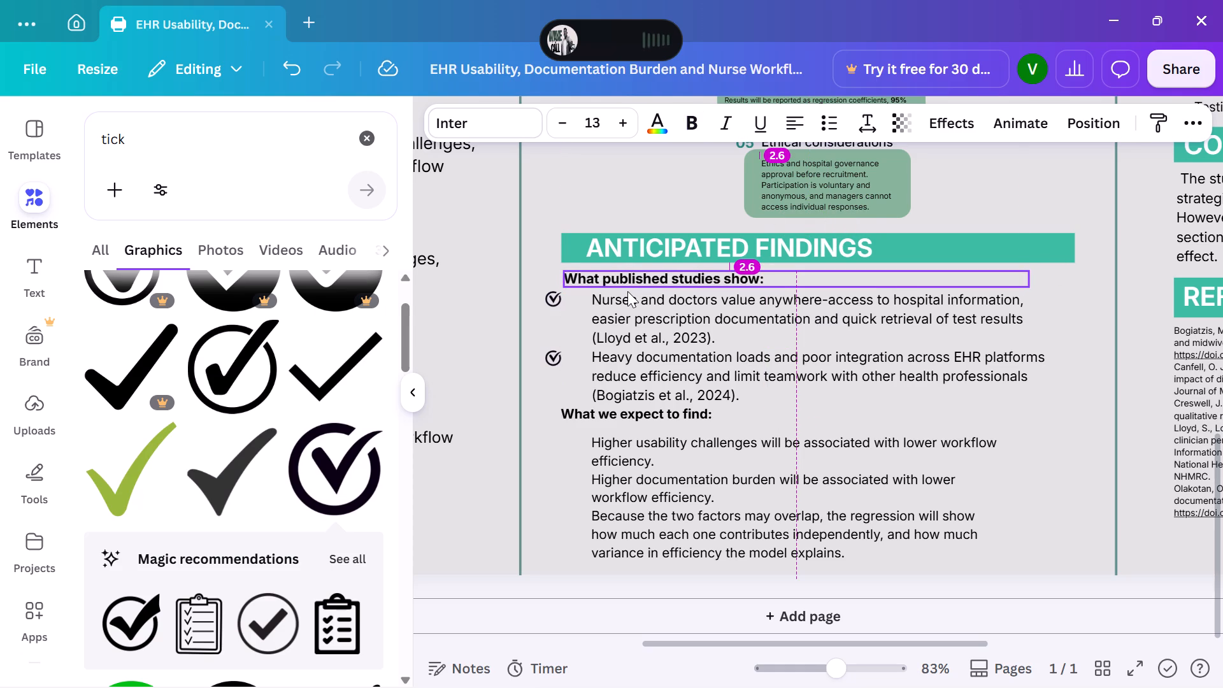
left_click_drag(627, 291, 625, 287)
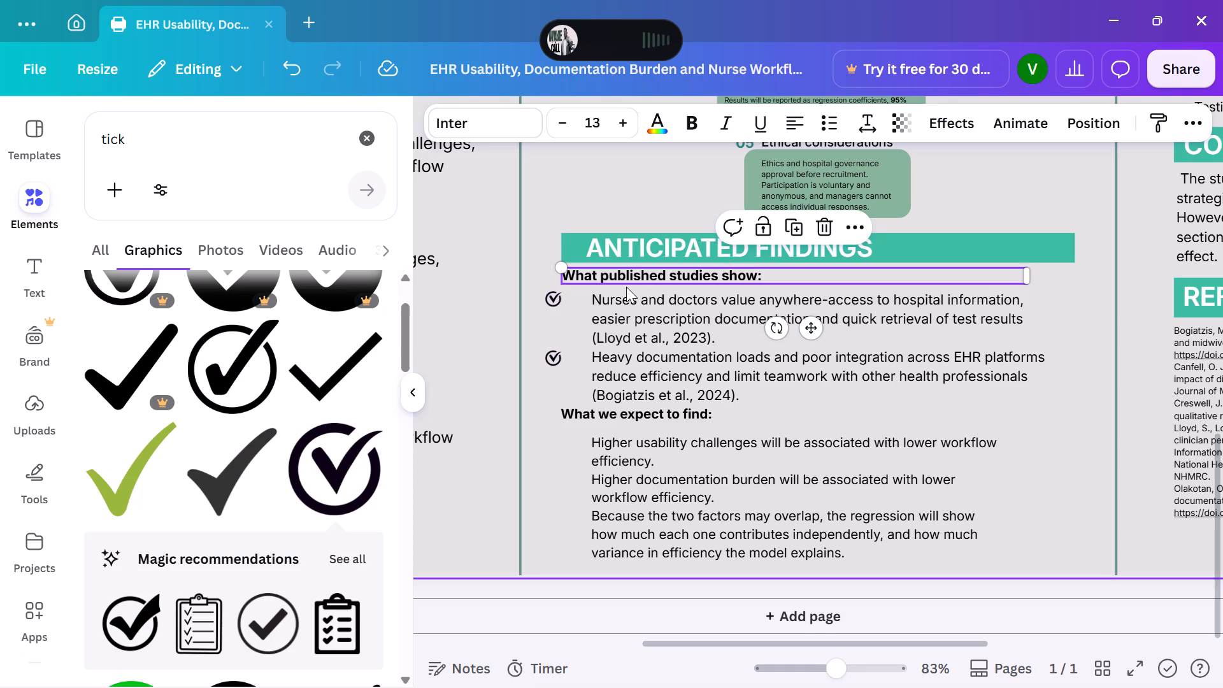
double_click(599, 412)
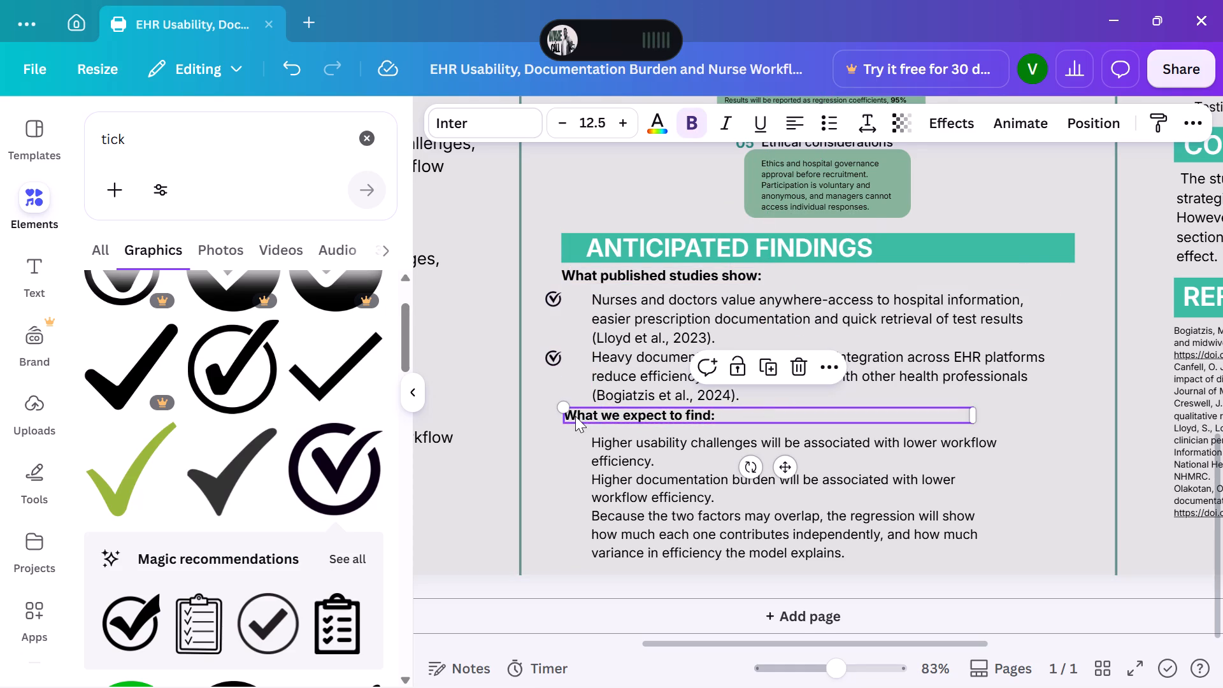
Move both published-findings ticks right, close beside the first lines of the "Nurses and doctors" and "Heavy documentation loads" paragraphs.
left_click_drag(553, 301, 573, 304)
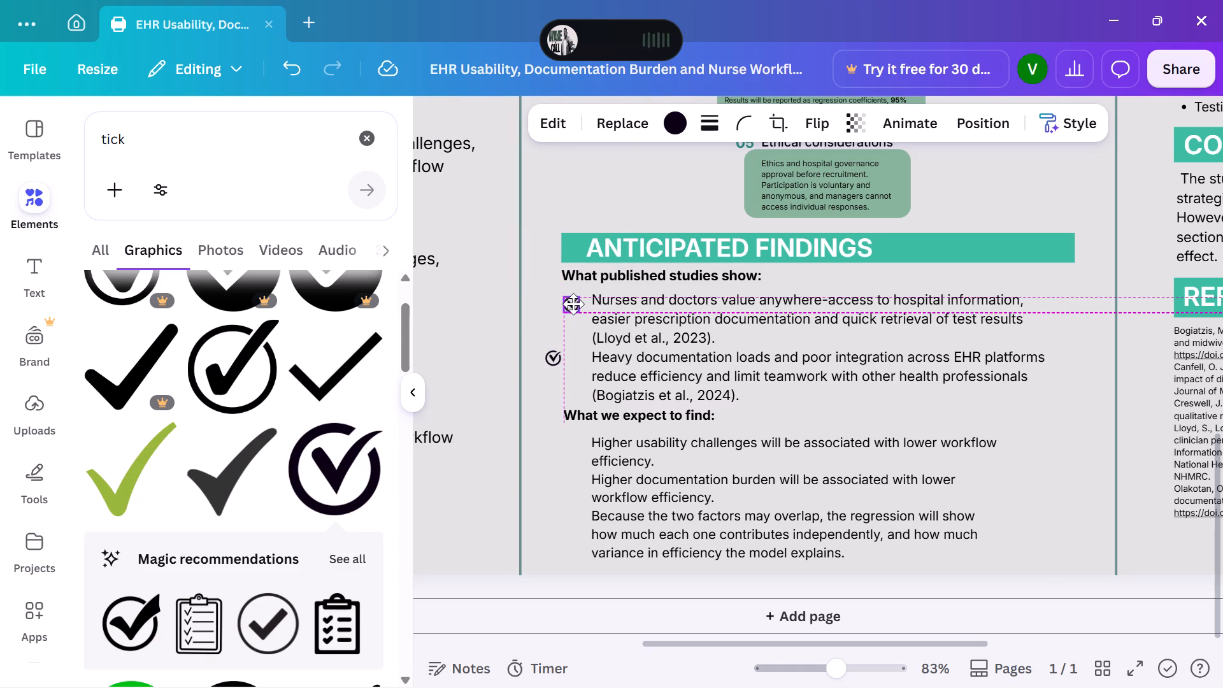
left_click_drag(573, 304, 575, 301)
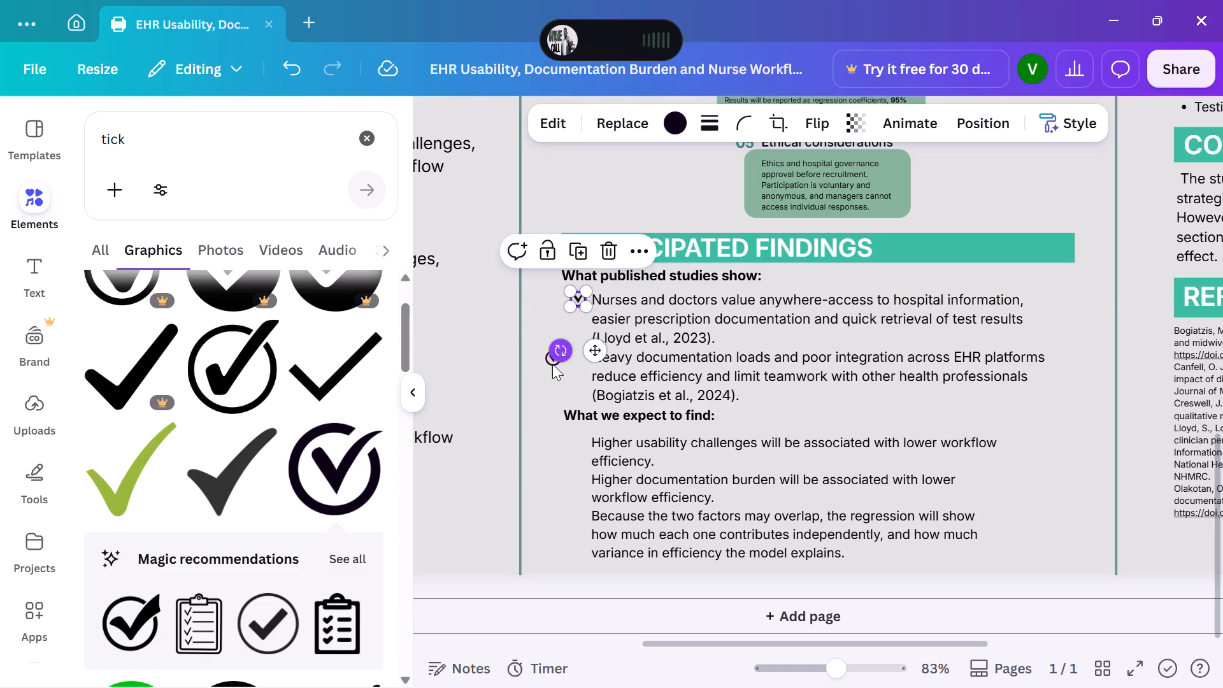
left_click_drag(552, 364, 559, 364)
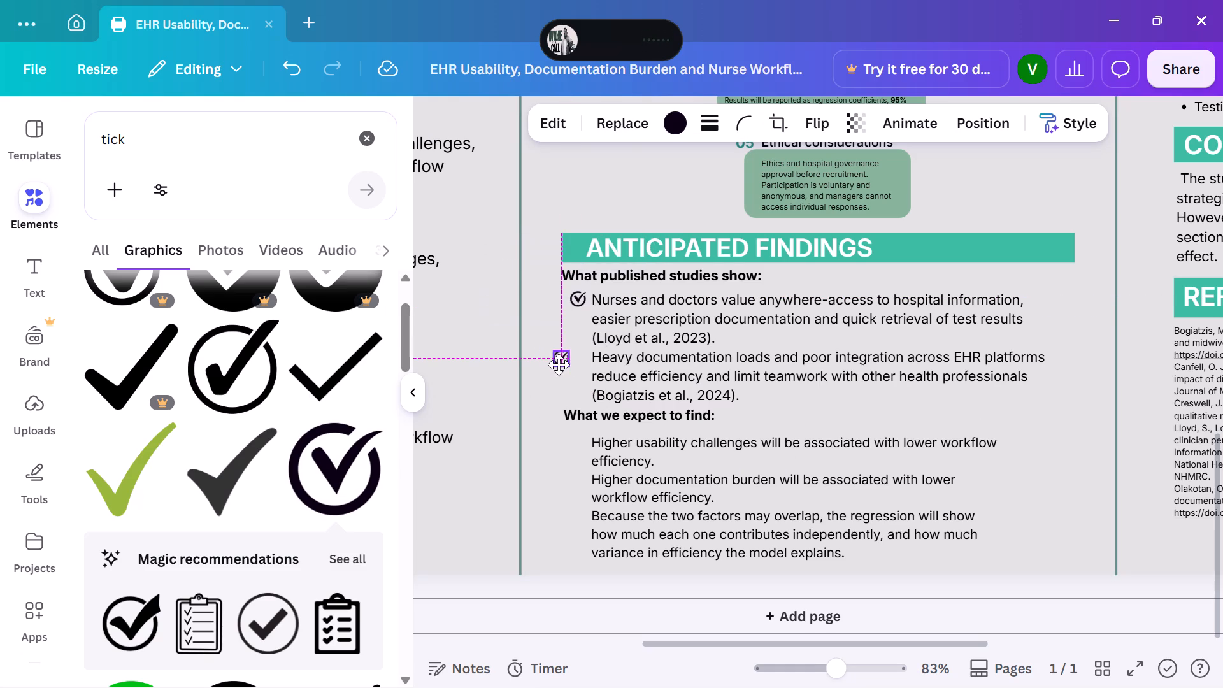
left_click_drag(559, 364, 575, 363)
Duplicate the circled tick and place the copy beside the "Higher usability challenges" paragraph, in line with the ticks above.
left_click(576, 316)
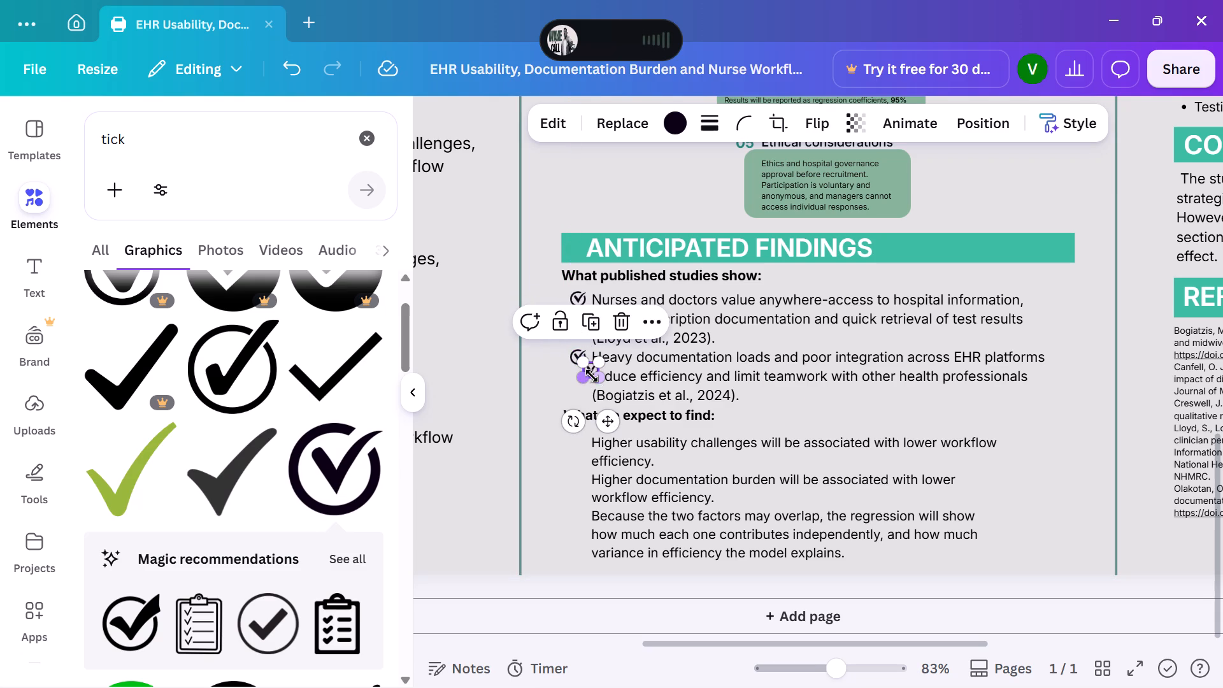
left_click_drag(605, 417, 597, 434)
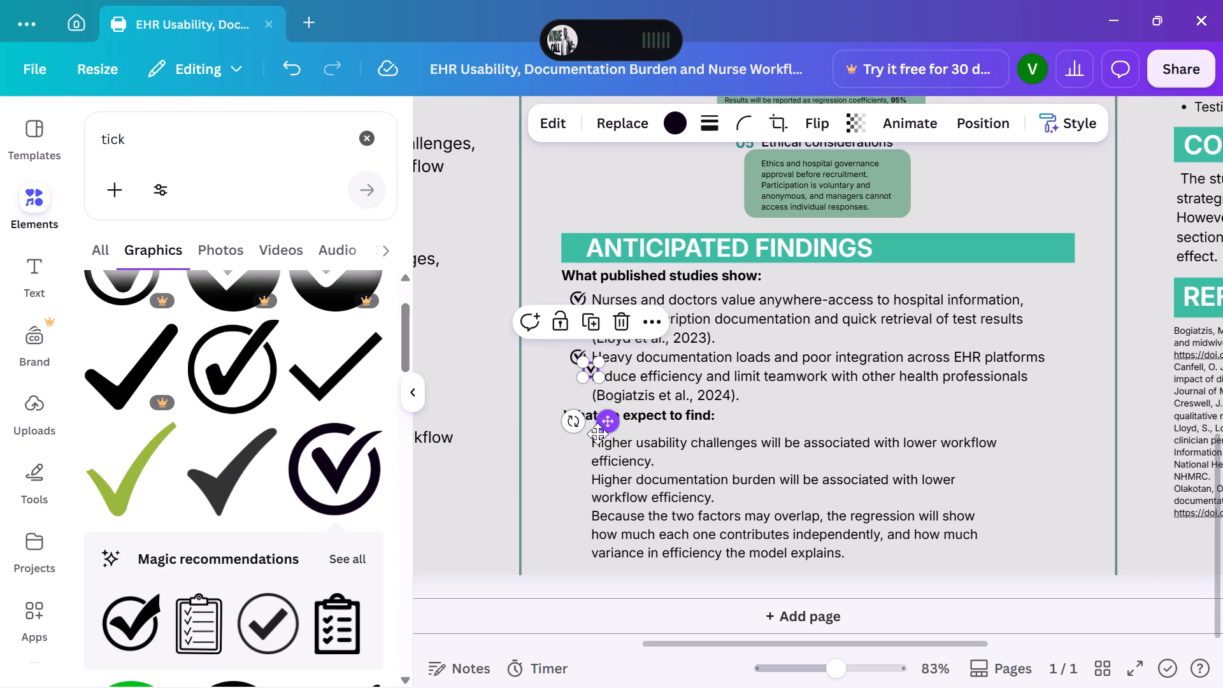
left_click_drag(597, 434, 589, 479)
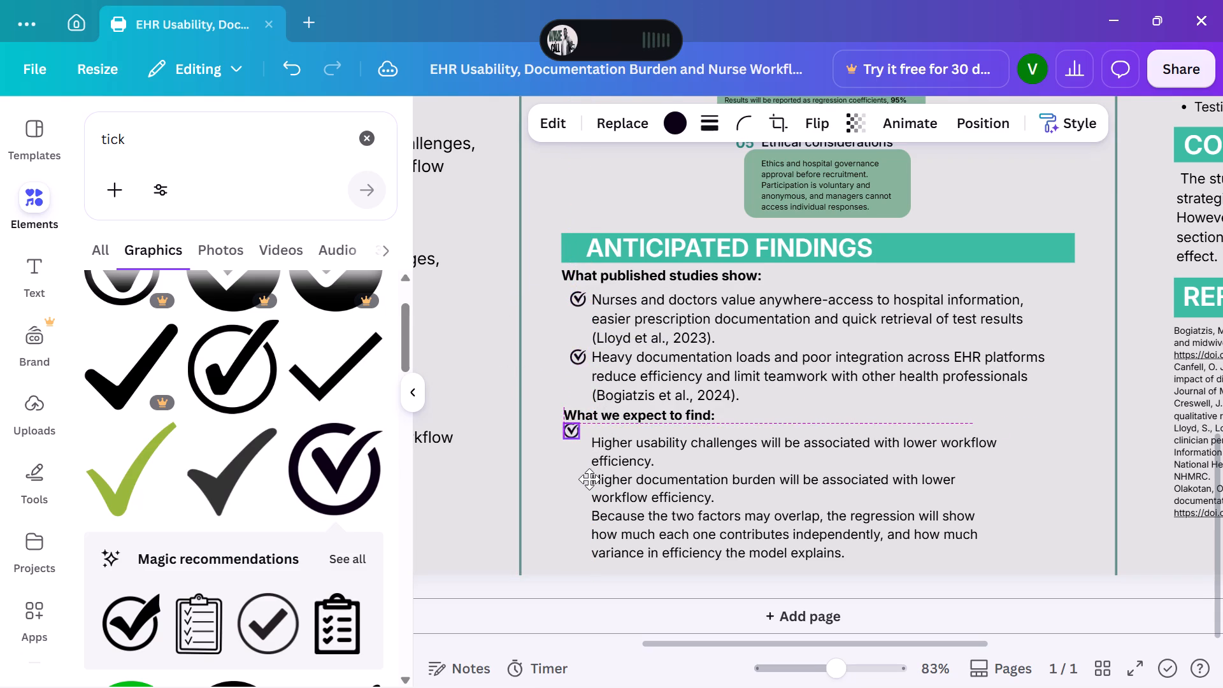
left_click_drag(589, 479, 592, 488)
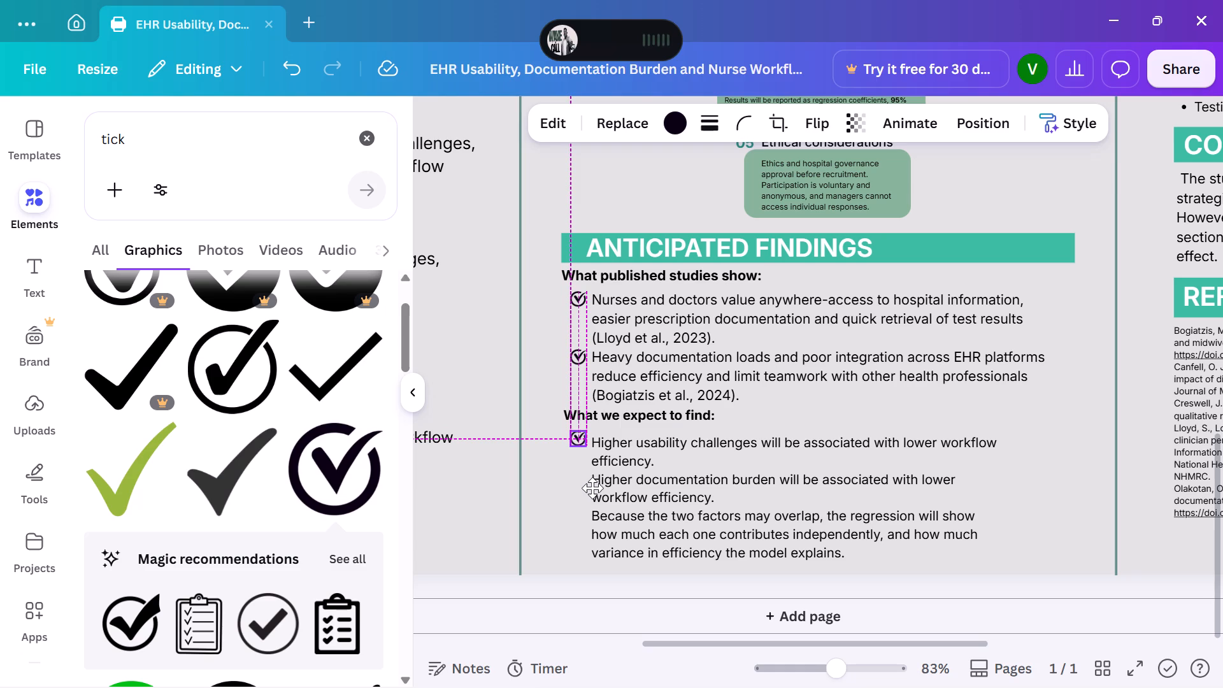
left_click_drag(592, 488, 592, 489)
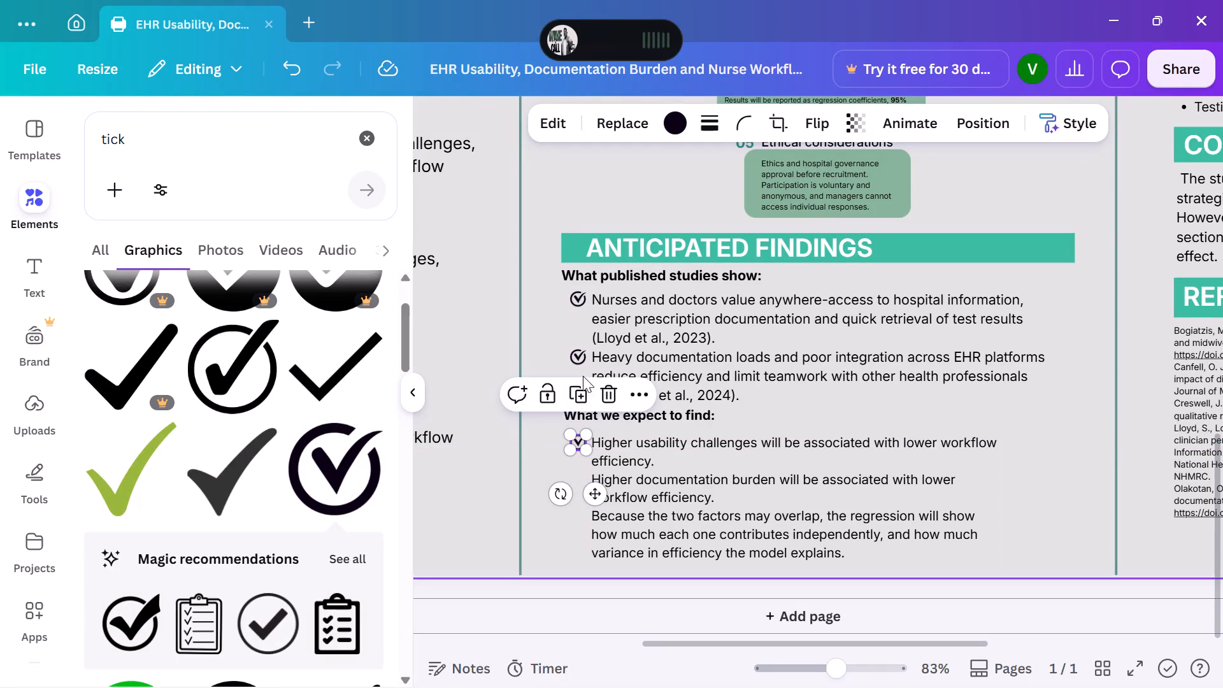
Duplicate that tick and place the copy beside the "Higher documentation burden" paragraph, in line with the ticks above.
left_click(583, 393)
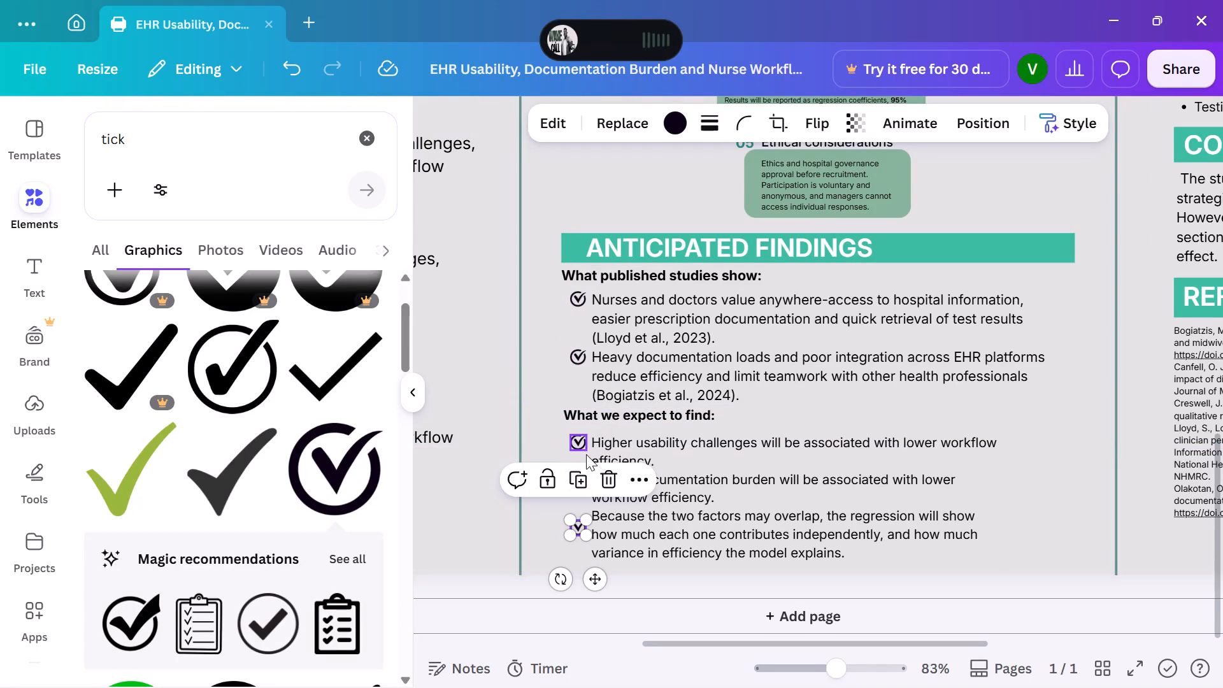
left_click_drag(598, 576, 597, 576)
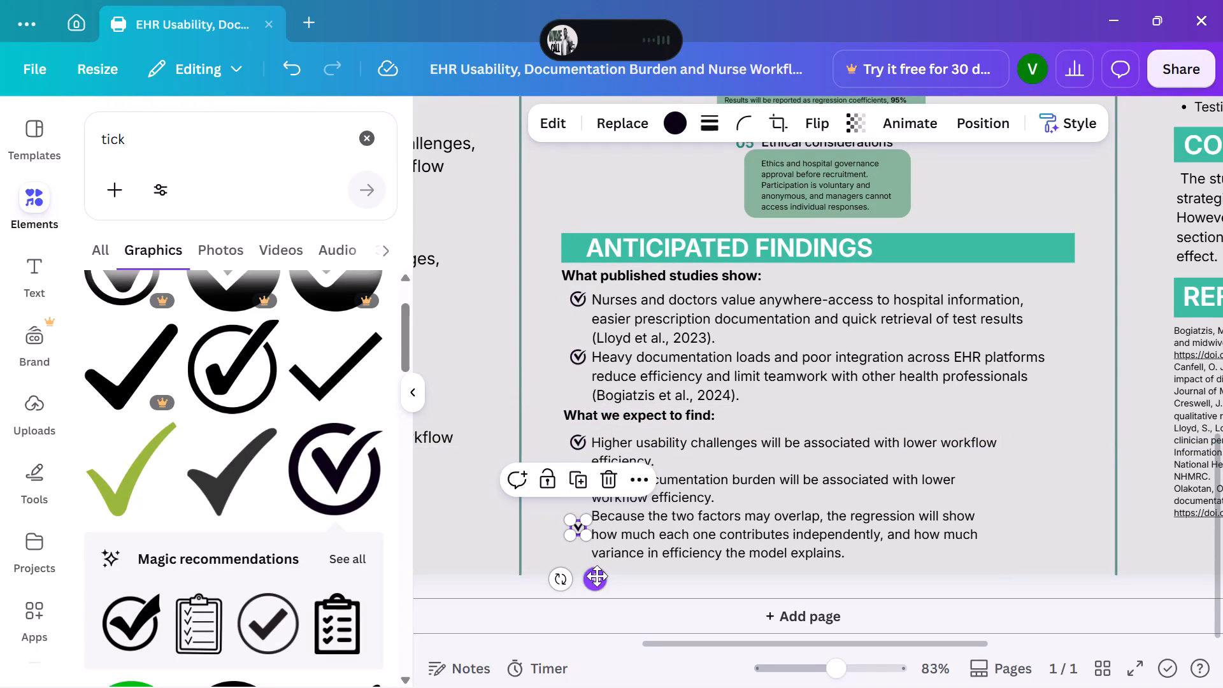
left_click_drag(597, 576, 597, 550)
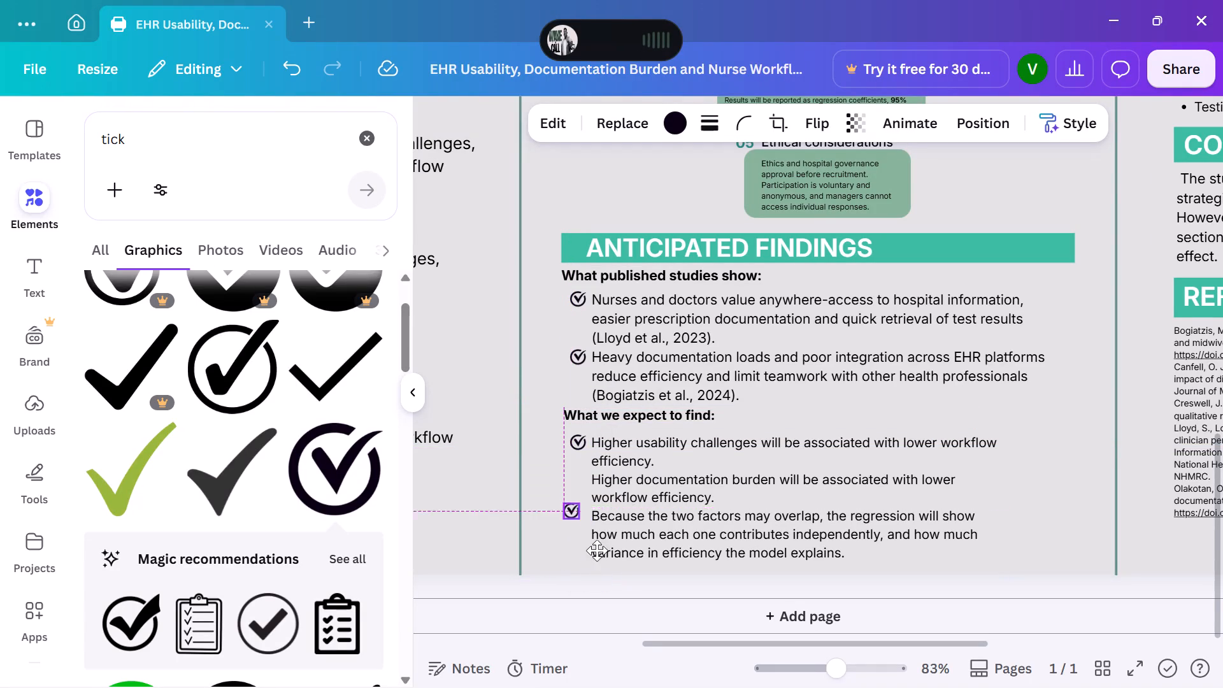
left_click_drag(597, 550, 598, 527)
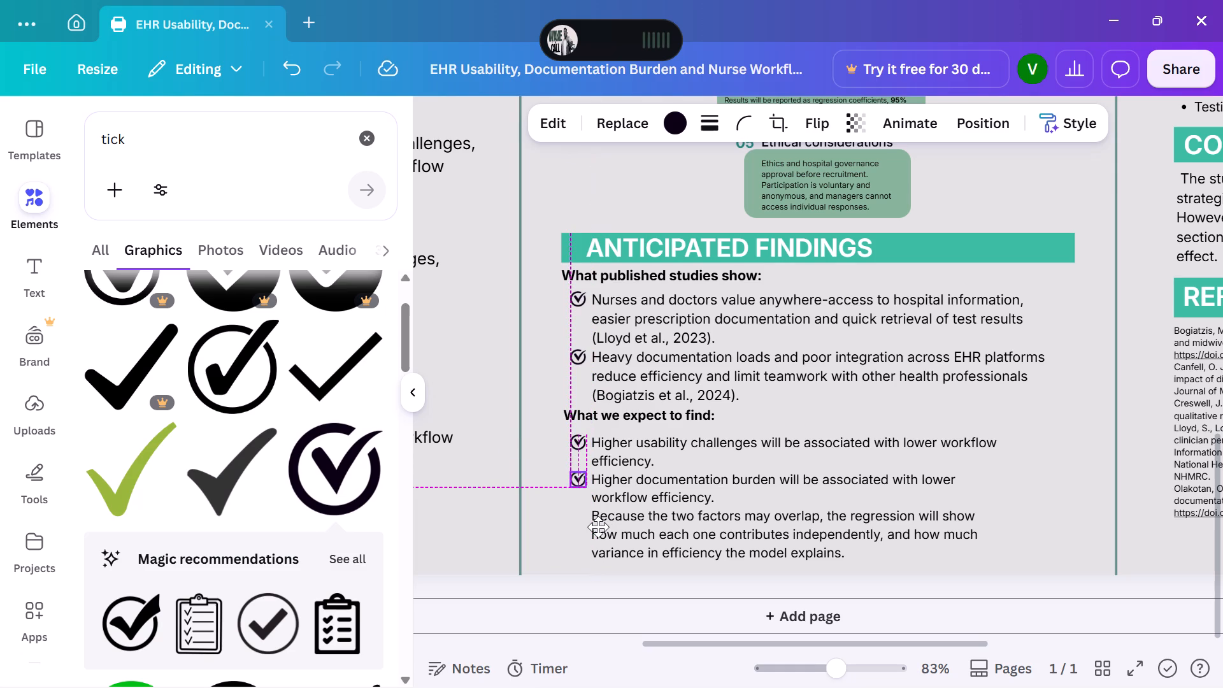
Duplicate the last circled tick and place the copy beside the "Because the two factors may overlap" paragraph, in line with the ticks above.
left_click(571, 427)
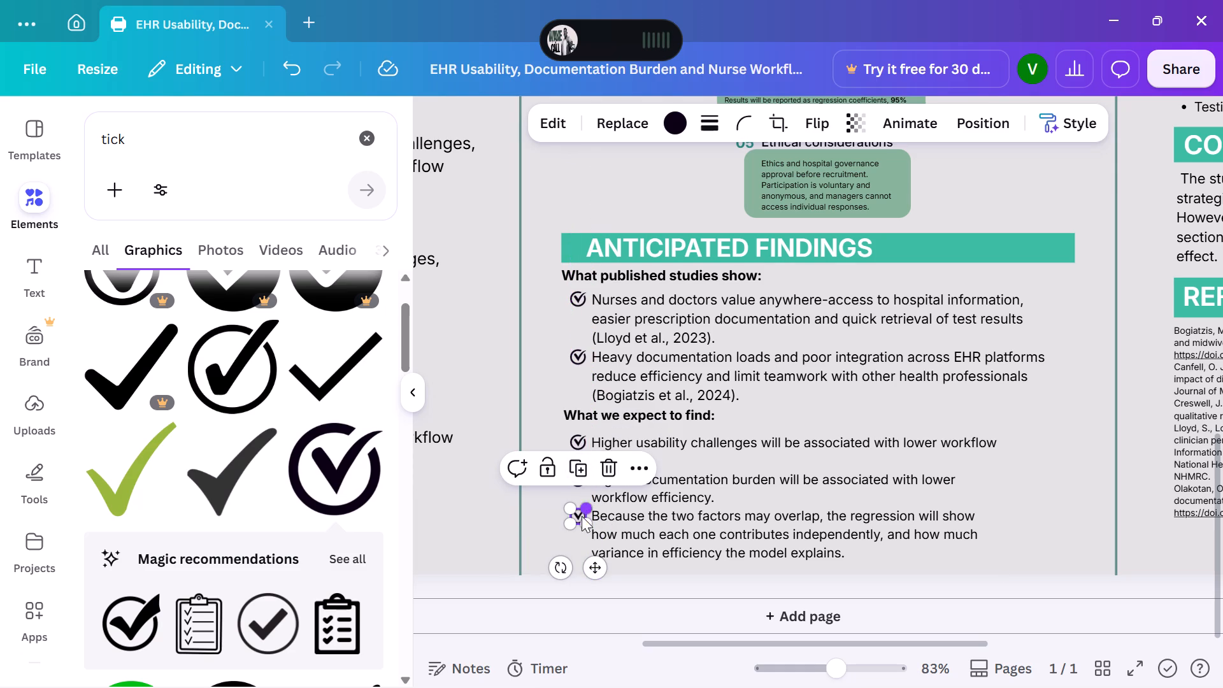
left_click(594, 562)
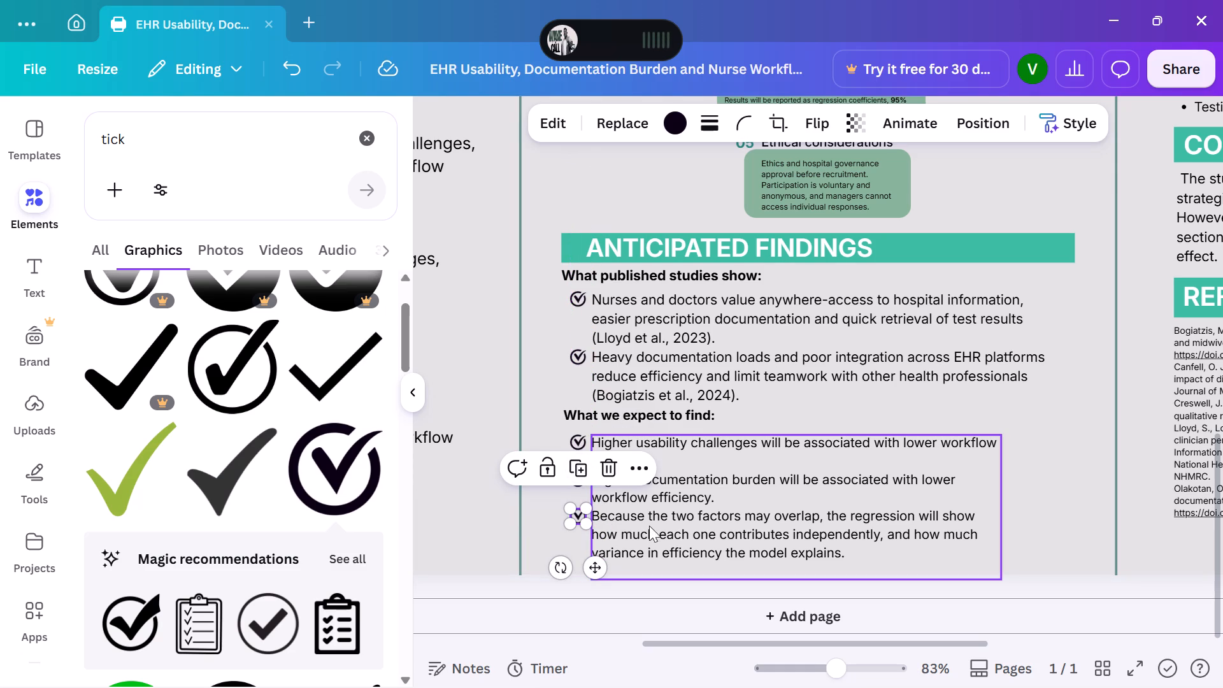
left_click(538, 362)
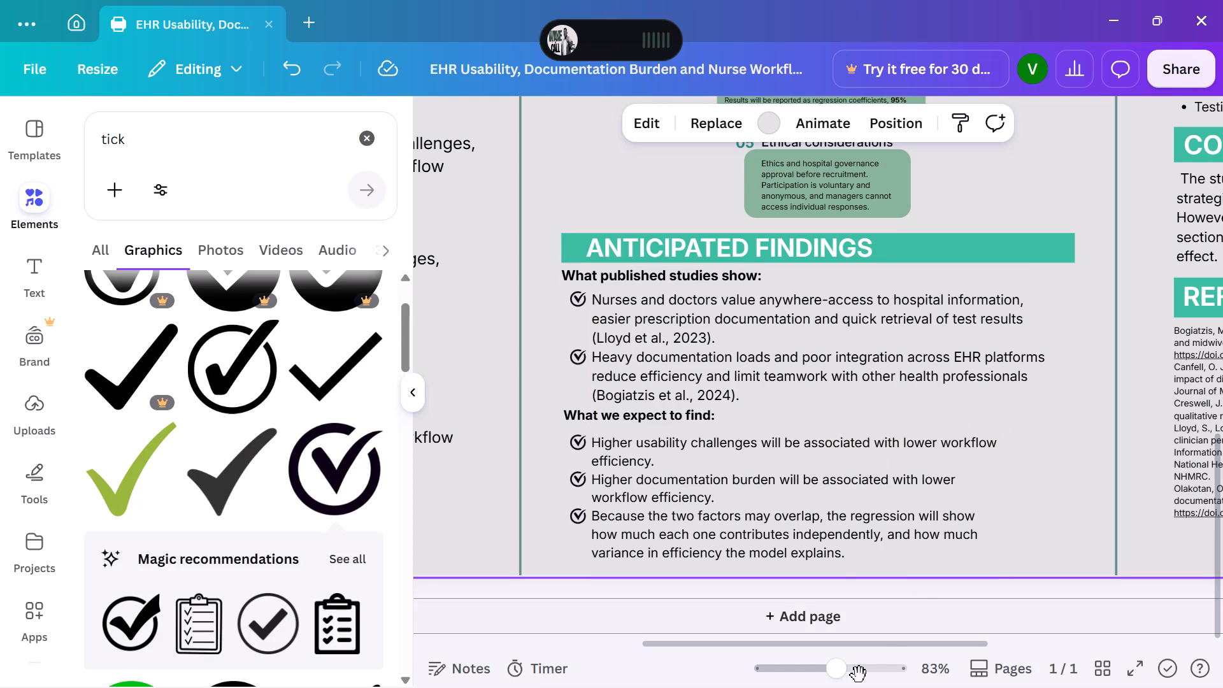
Slightly narrow the Data Analysis text box and enlarge its green background rectangle to about 70.1 wide by 29.1 high.
scroll(790, 344, "up", 2)
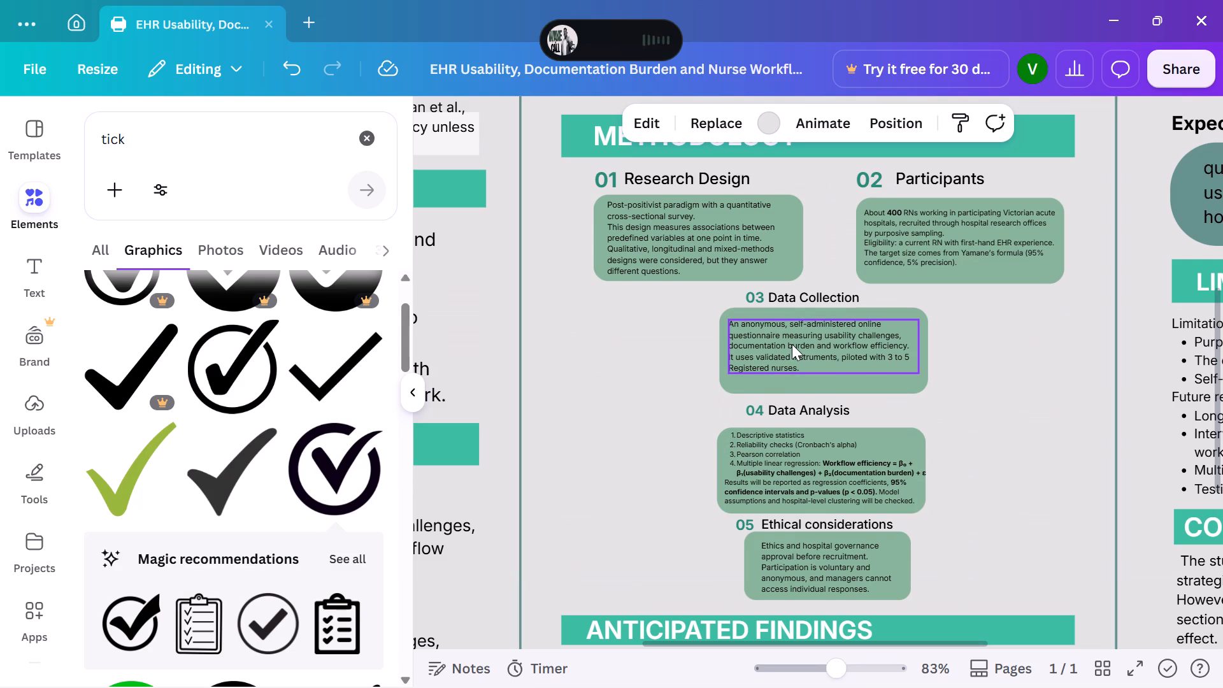
left_click(882, 473)
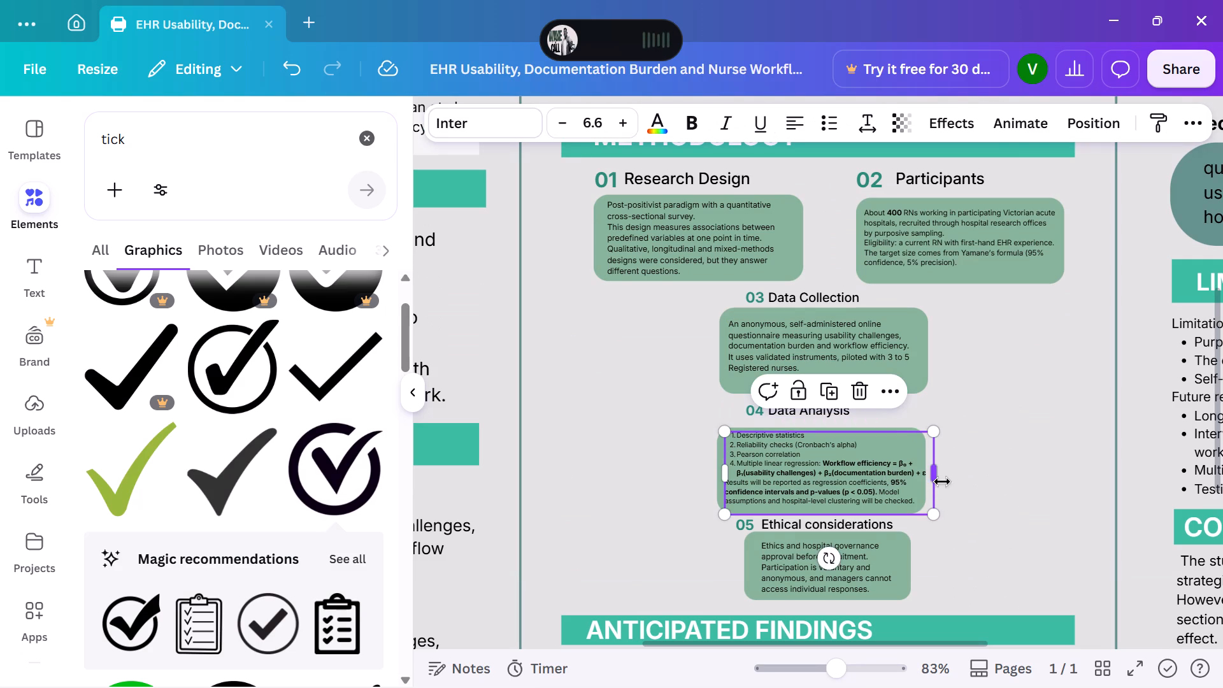
left_click_drag(941, 474, 934, 471)
left_click(906, 478)
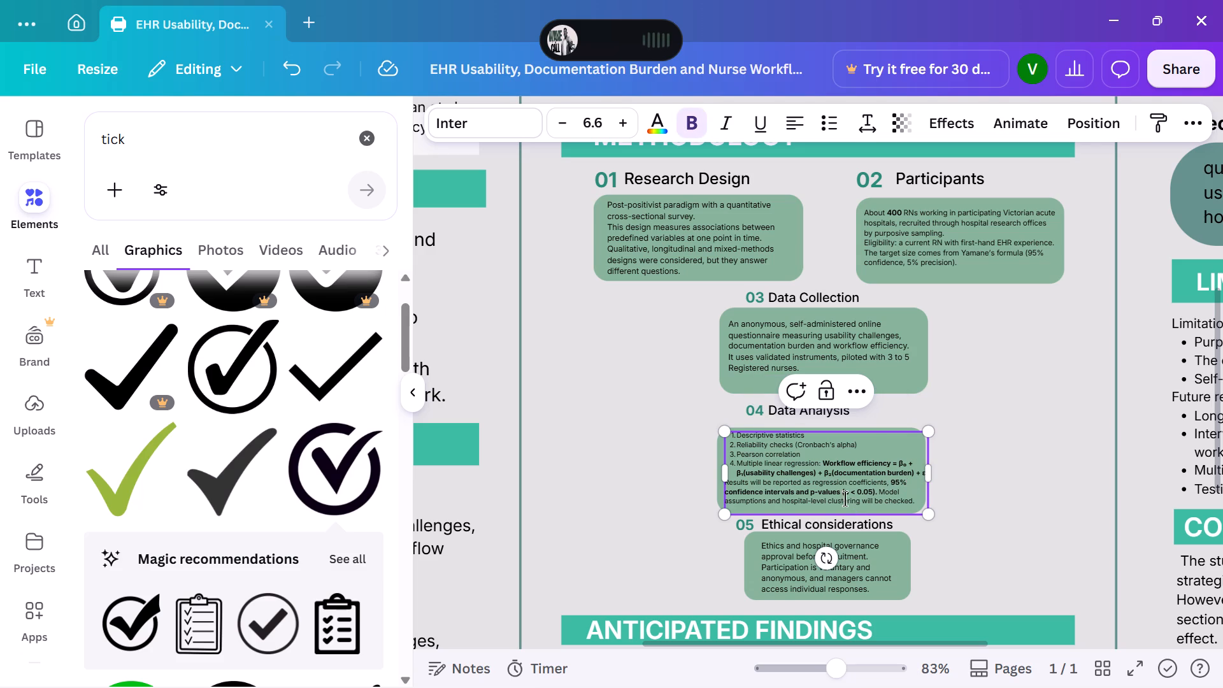
left_click(898, 515)
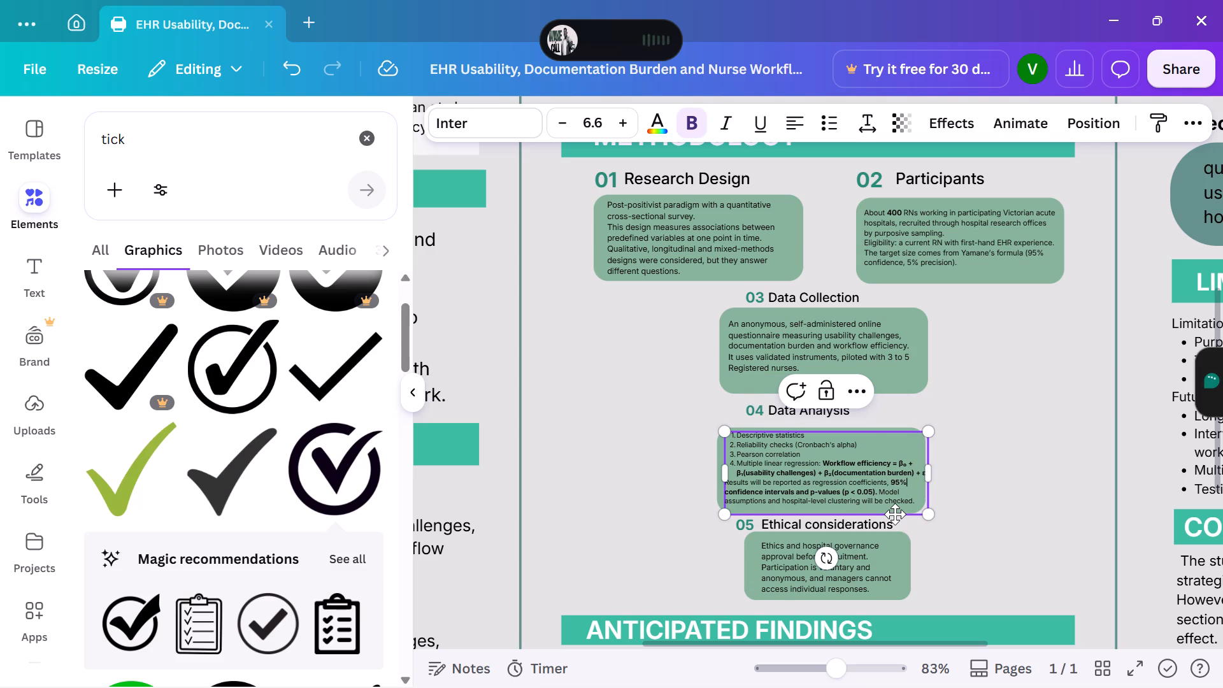
left_click(961, 403)
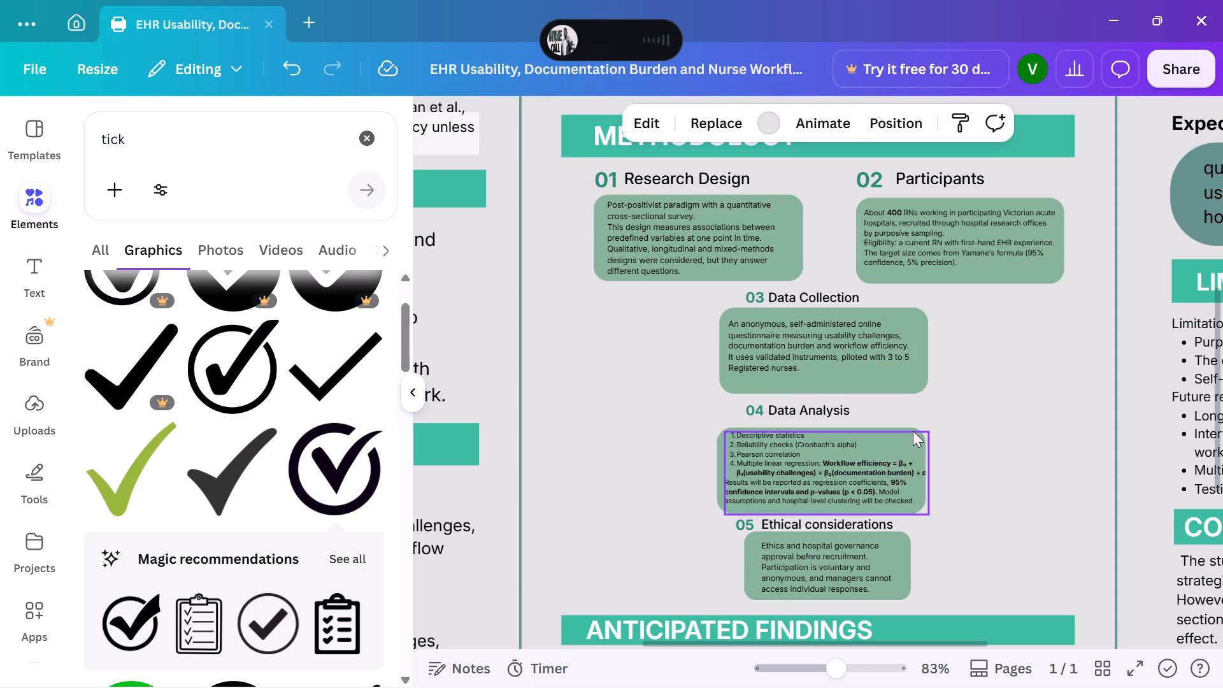
left_click(720, 452)
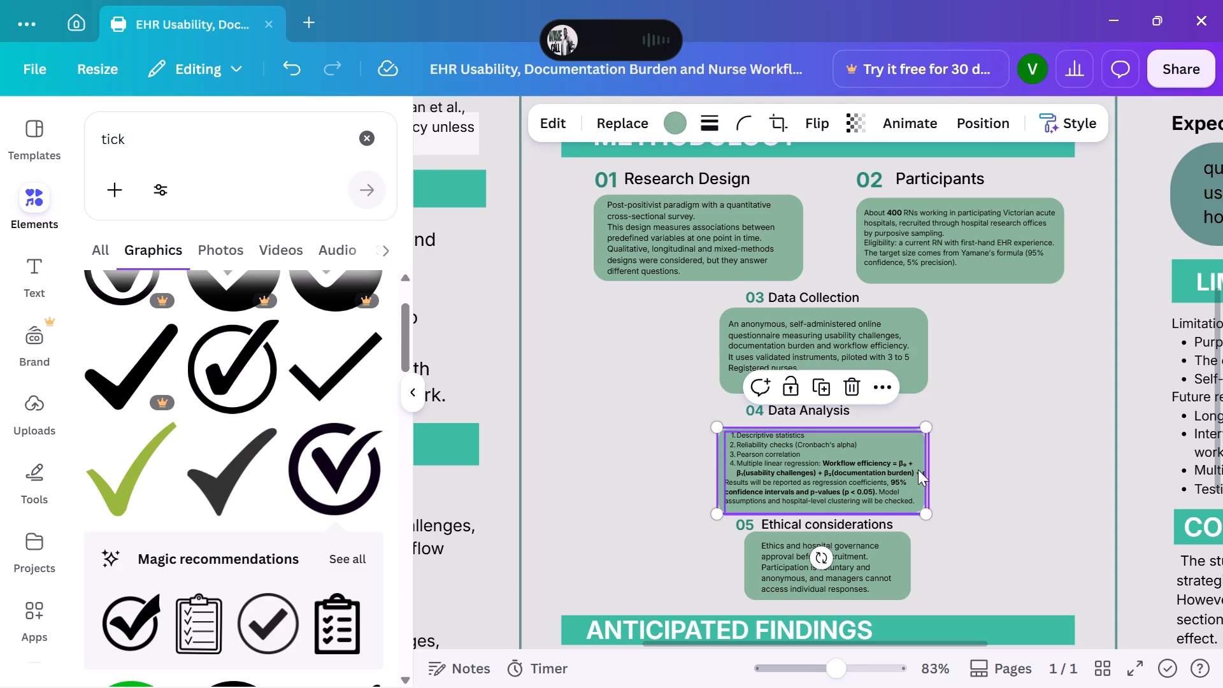
left_click(929, 429)
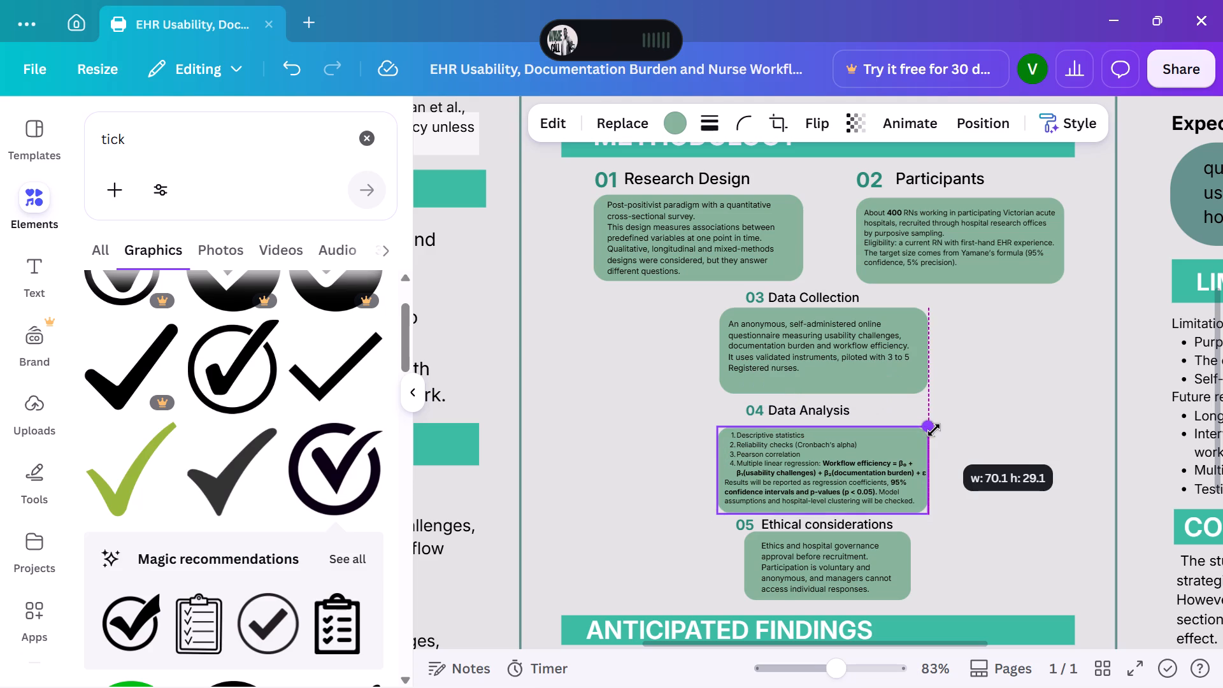
left_click(964, 427)
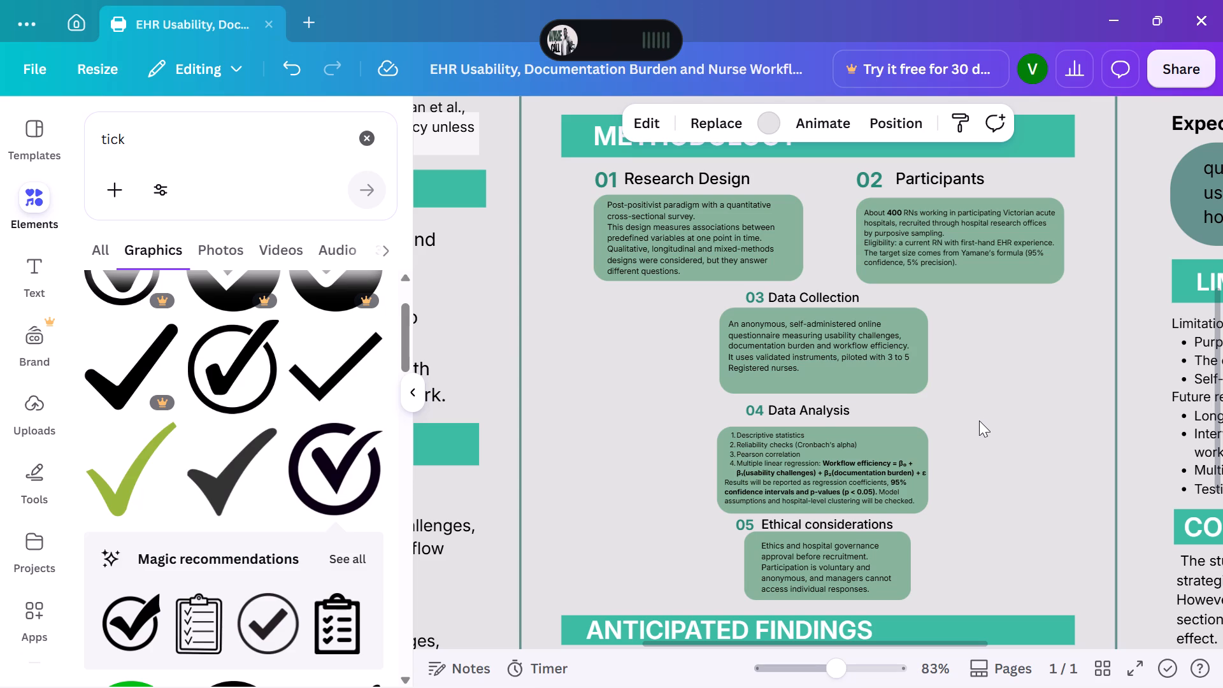
Review the whole poster's layout across all three columns, including the completed Anticipated Findings section.
scroll(979, 424, "down", 6)
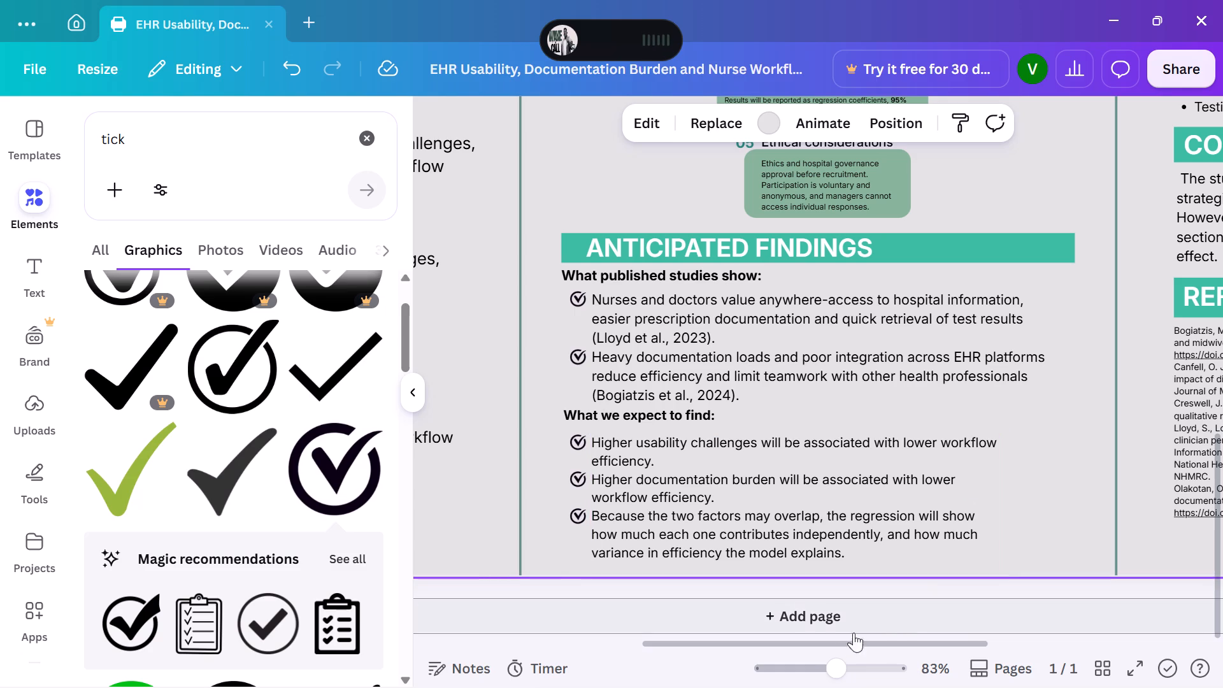
left_click(801, 673)
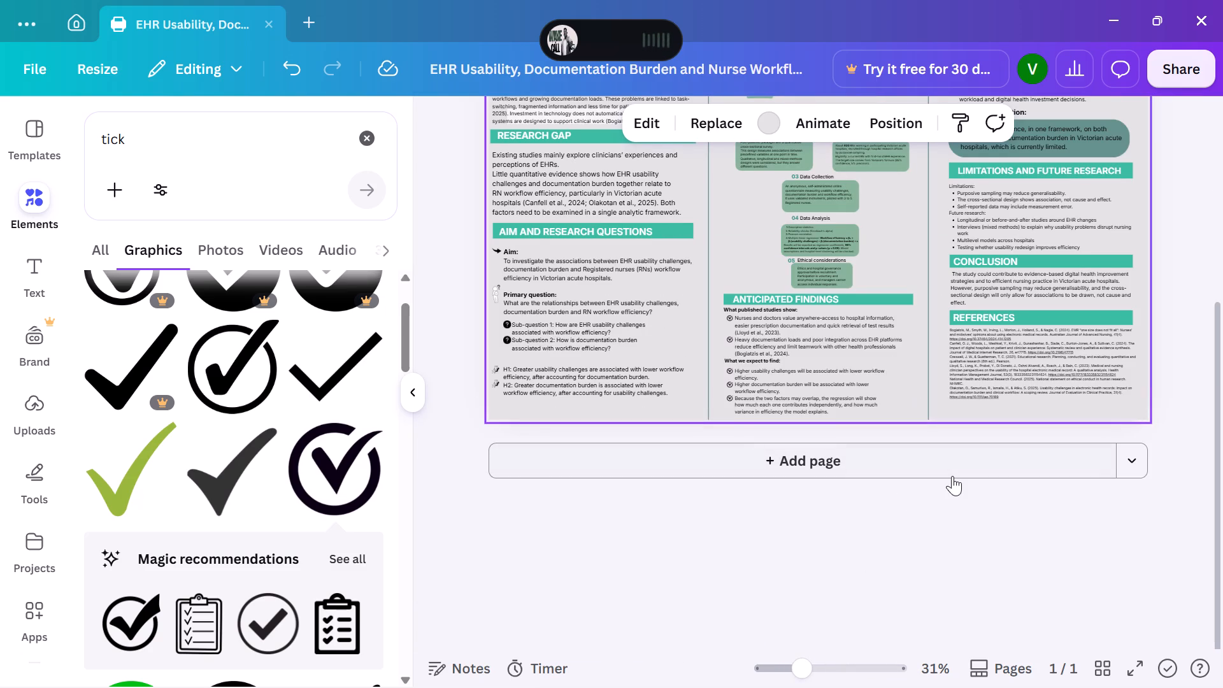
scroll(952, 476, "up", 3)
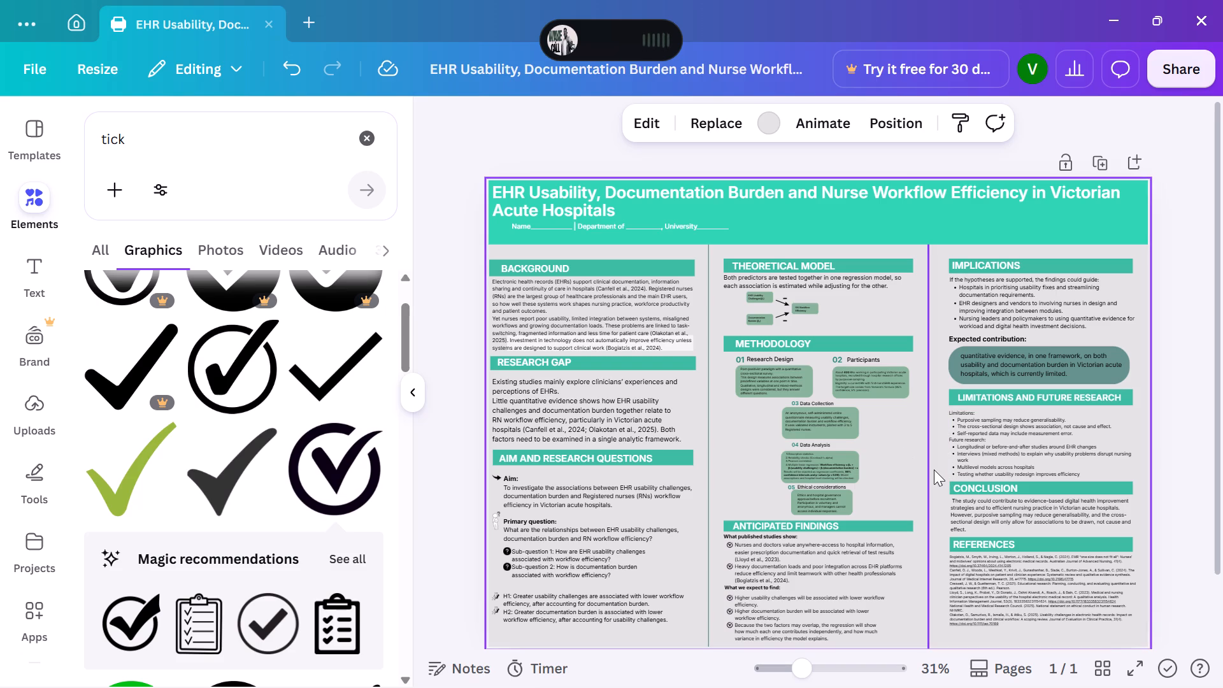
scroll(931, 471, "down", 1)
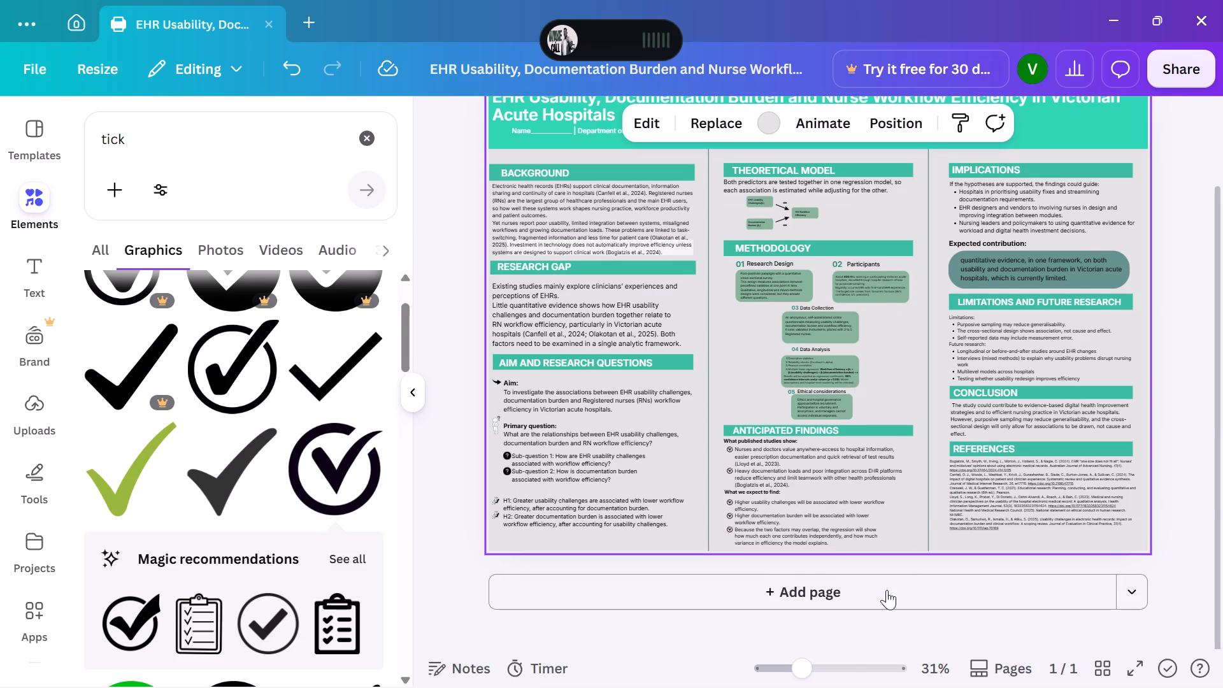
Delete the leading space before "The study could contribute" in the Conclusion paragraph.
left_click(844, 677)
scroll(966, 410, "up", 2)
scroll(966, 410, "down", 4)
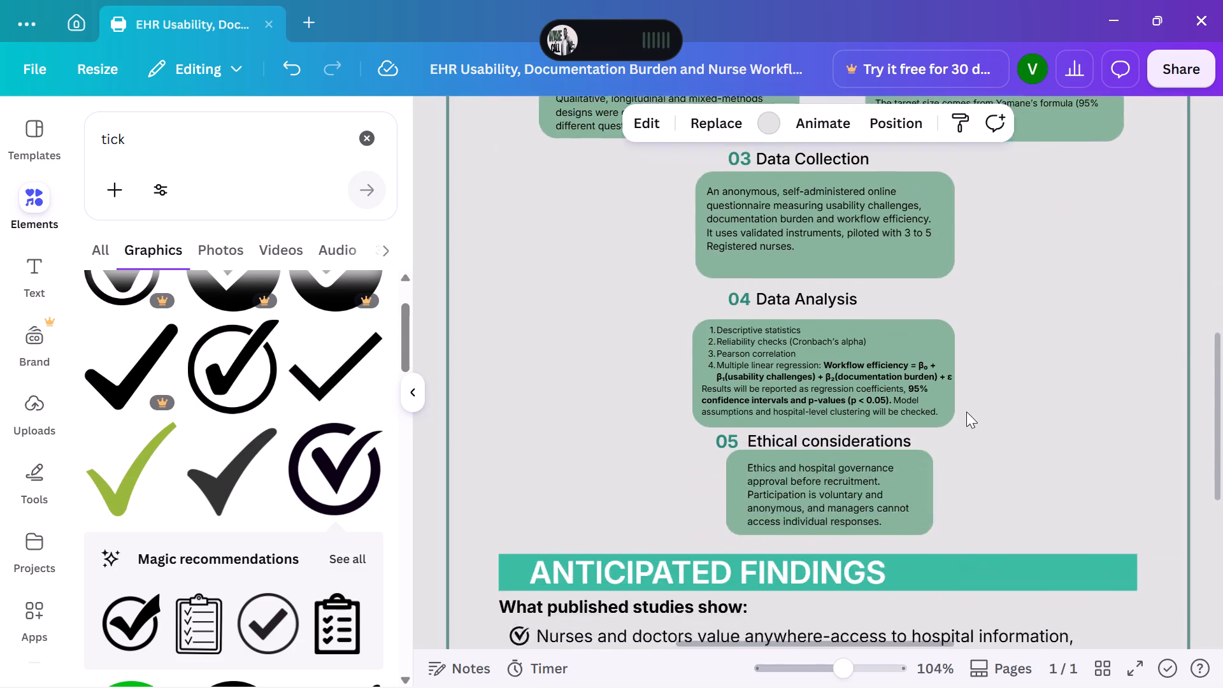
scroll(966, 412, "left", 4)
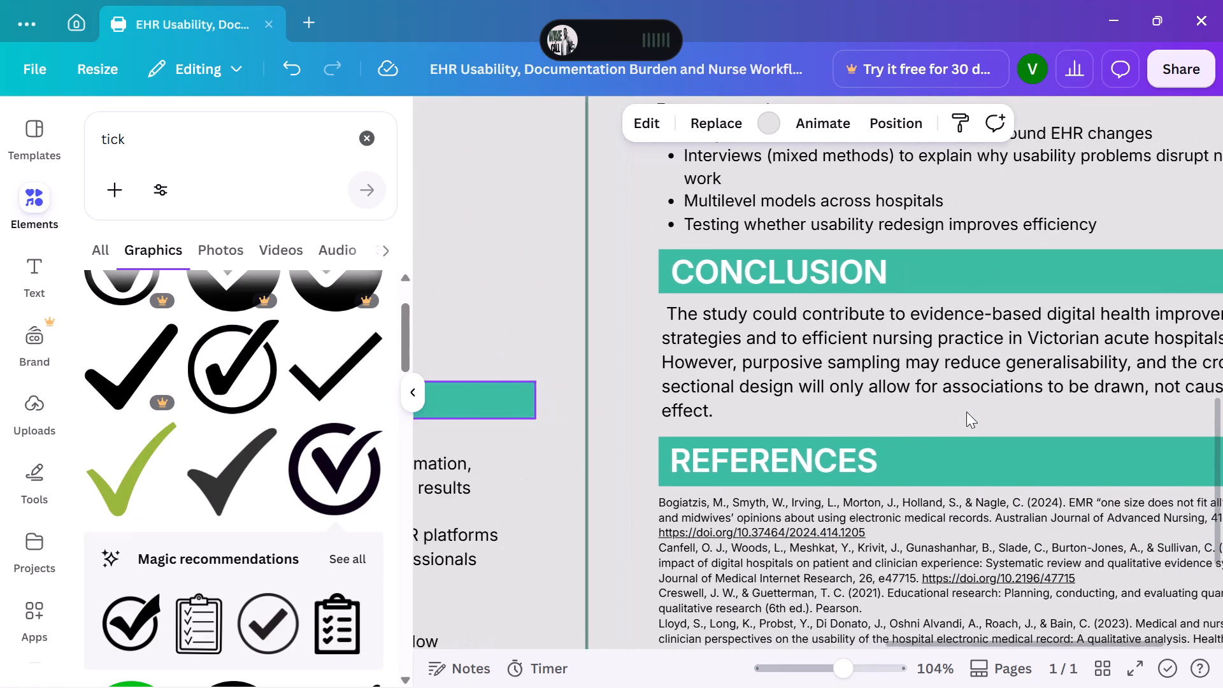
scroll(966, 412, "left", 1)
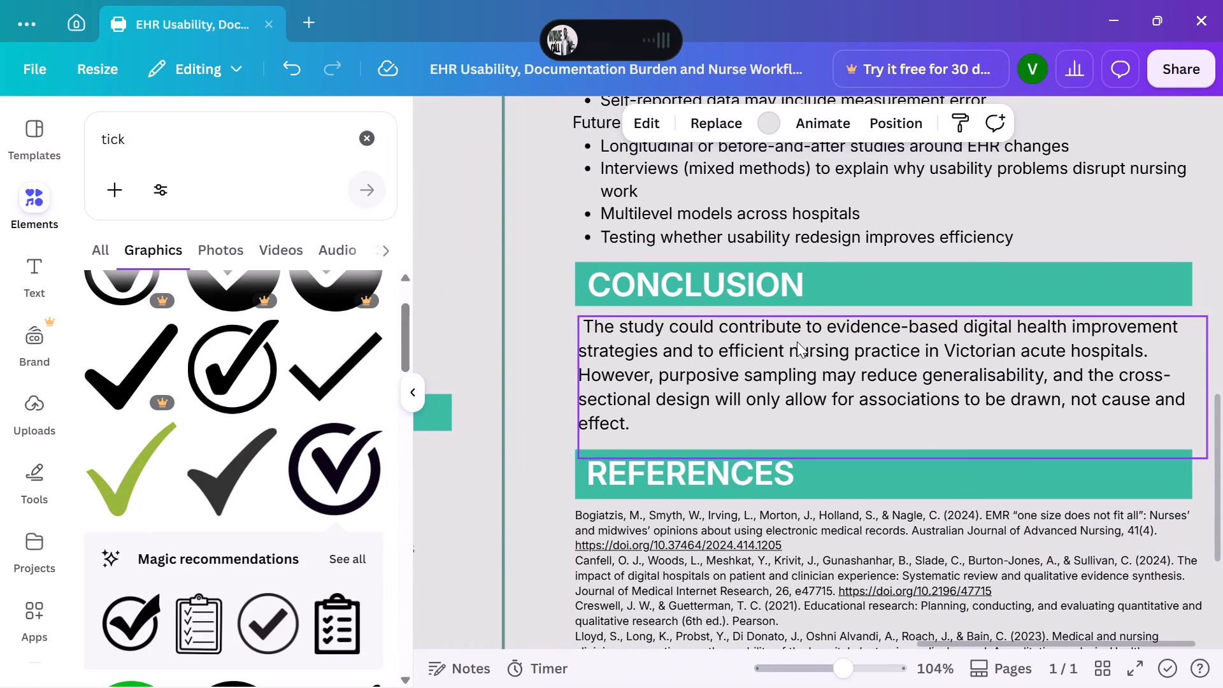
scroll(713, 318, "left", 1)
left_click(568, 320)
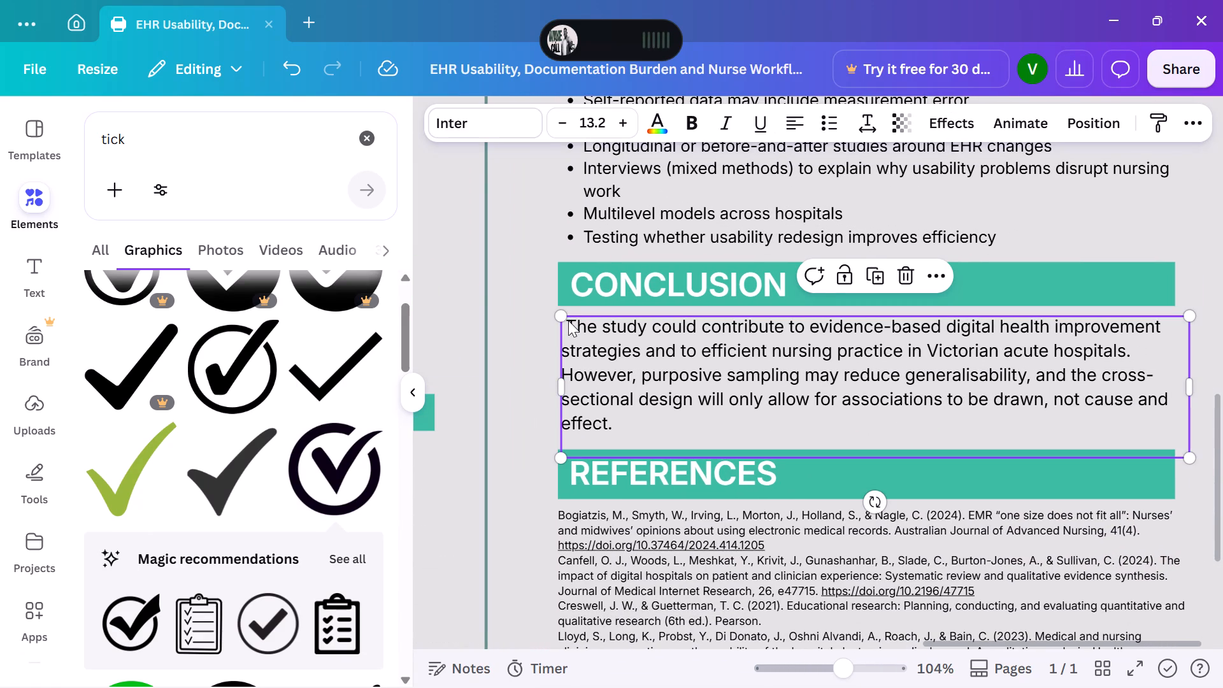
left_click(568, 321)
left_click(664, 343)
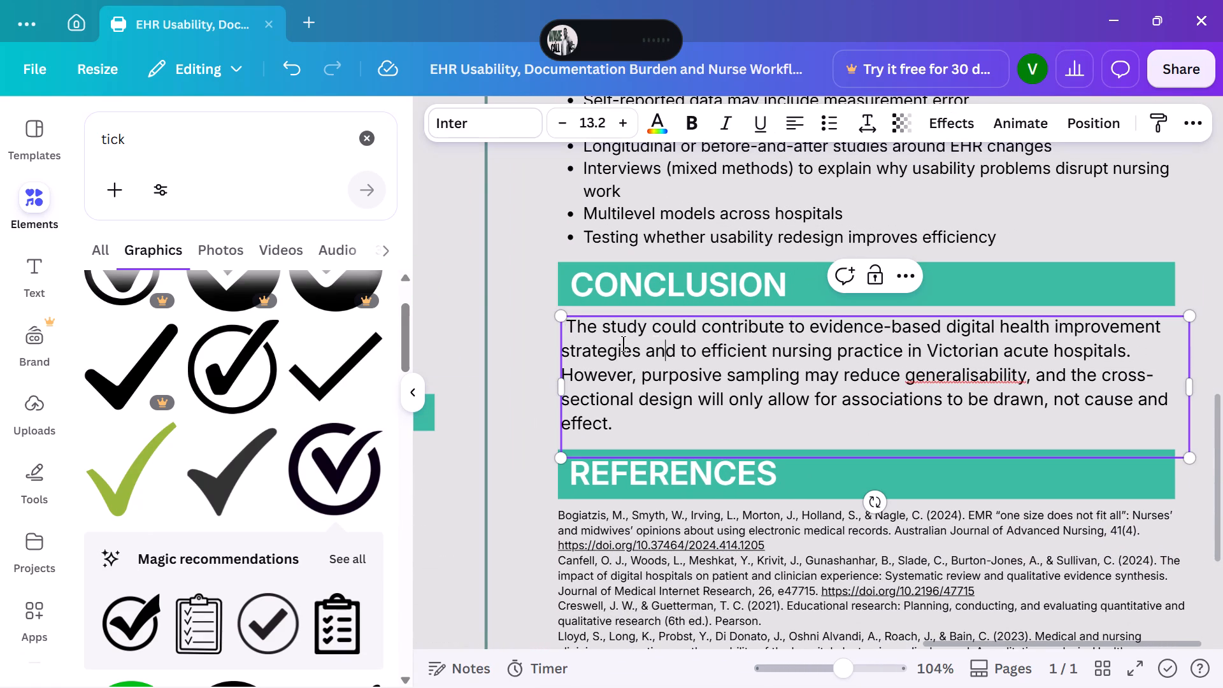
left_click(569, 324)
key("BackSpace")
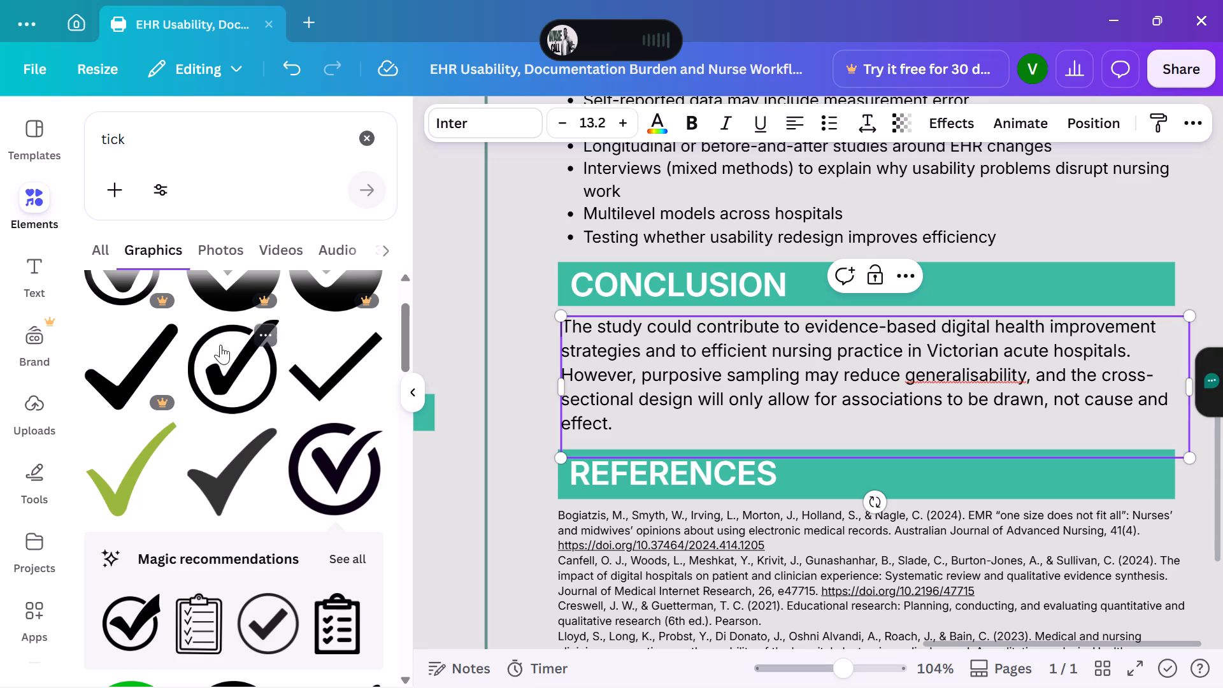
Search the graphics for "rectangle" and add the sage-green rounded rectangle to the poster.
left_click(204, 132)
left_click(204, 132)
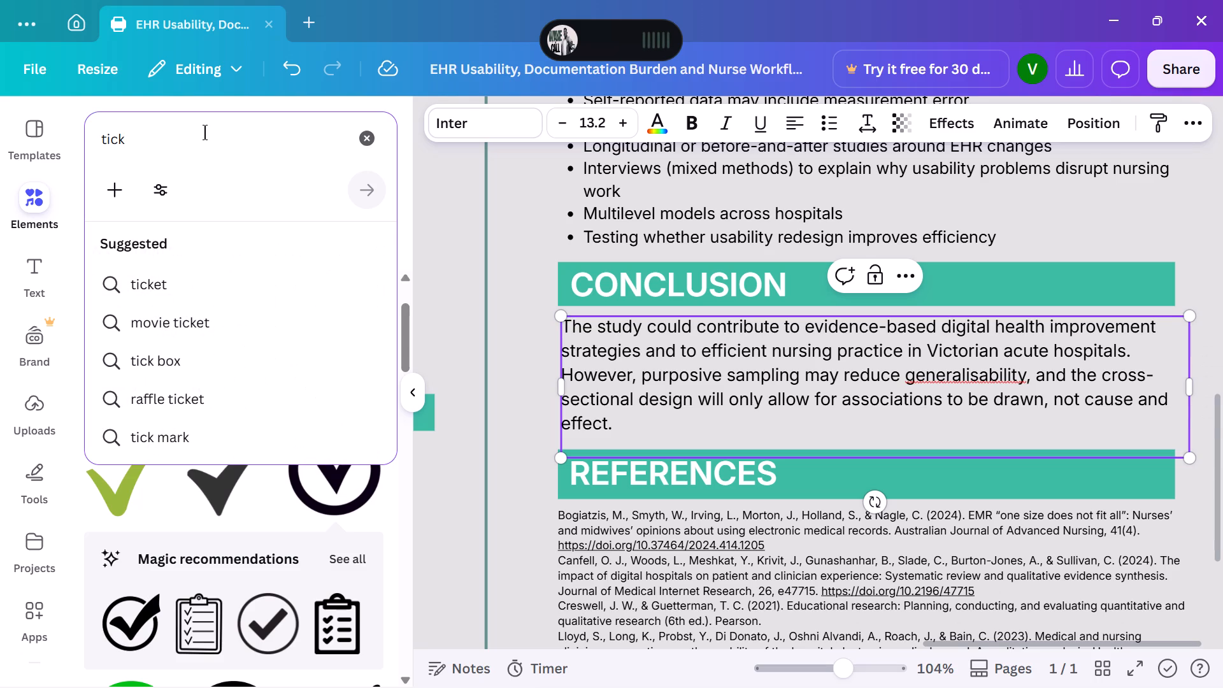
key("BackSpace")
key("BackSpace")
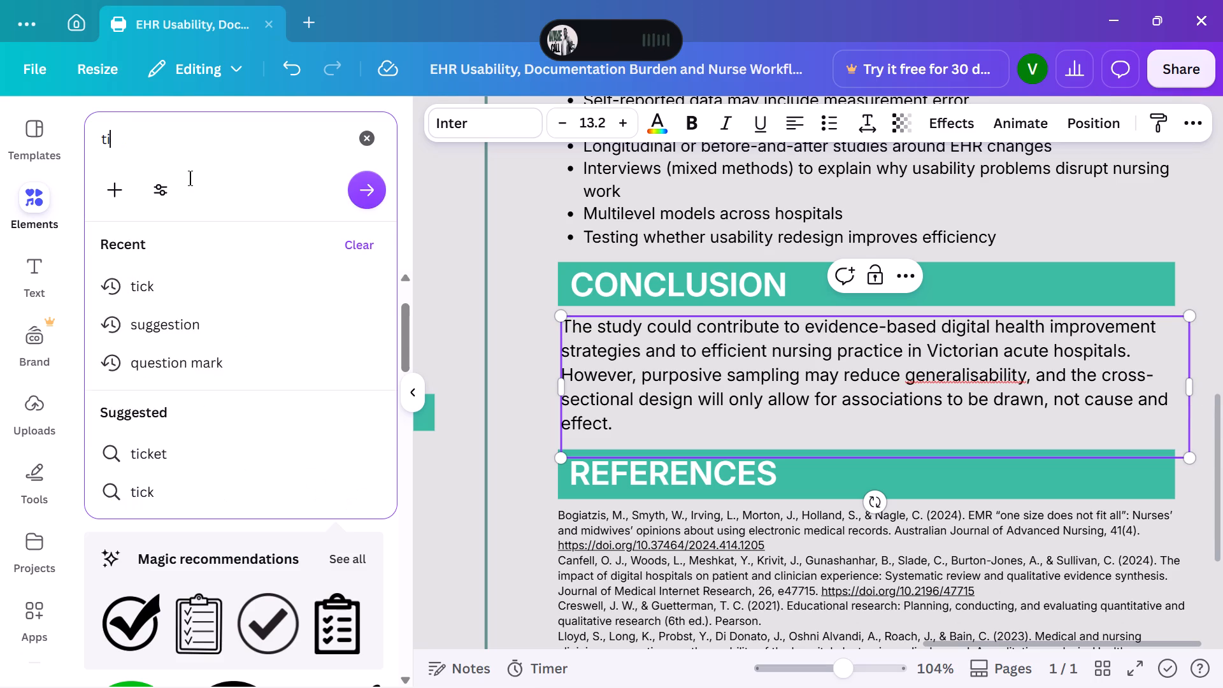
key("BackSpace")
key("BackSpace")
left_click(177, 317)
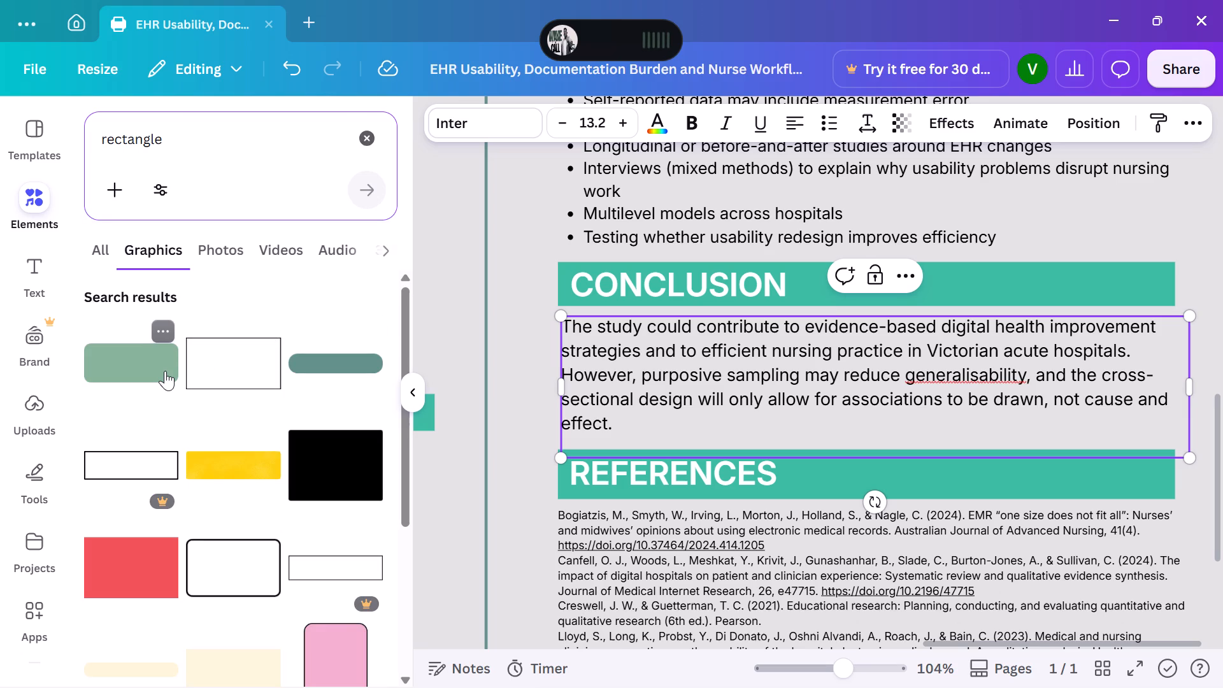
left_click(165, 371)
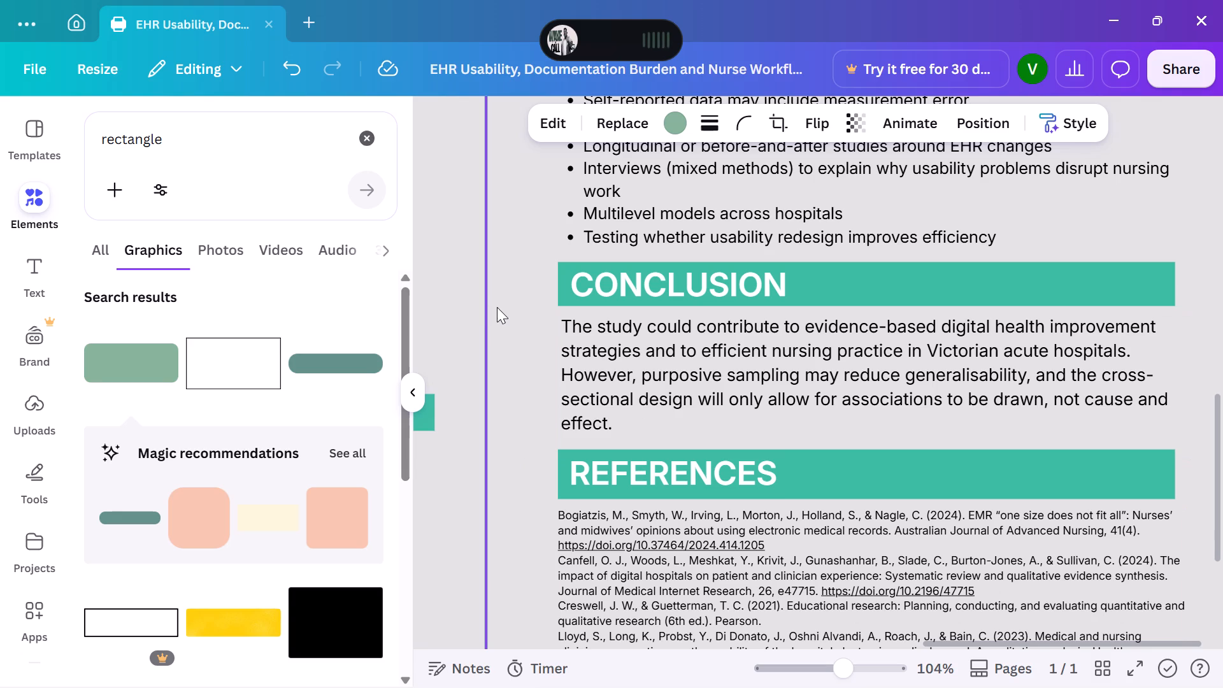
Move the new green rectangle from the Methodology column to just below the Conclusion heading, over the start of the Conclusion paragraph.
scroll(497, 307, "right", 4)
scroll(497, 307, "up", 1)
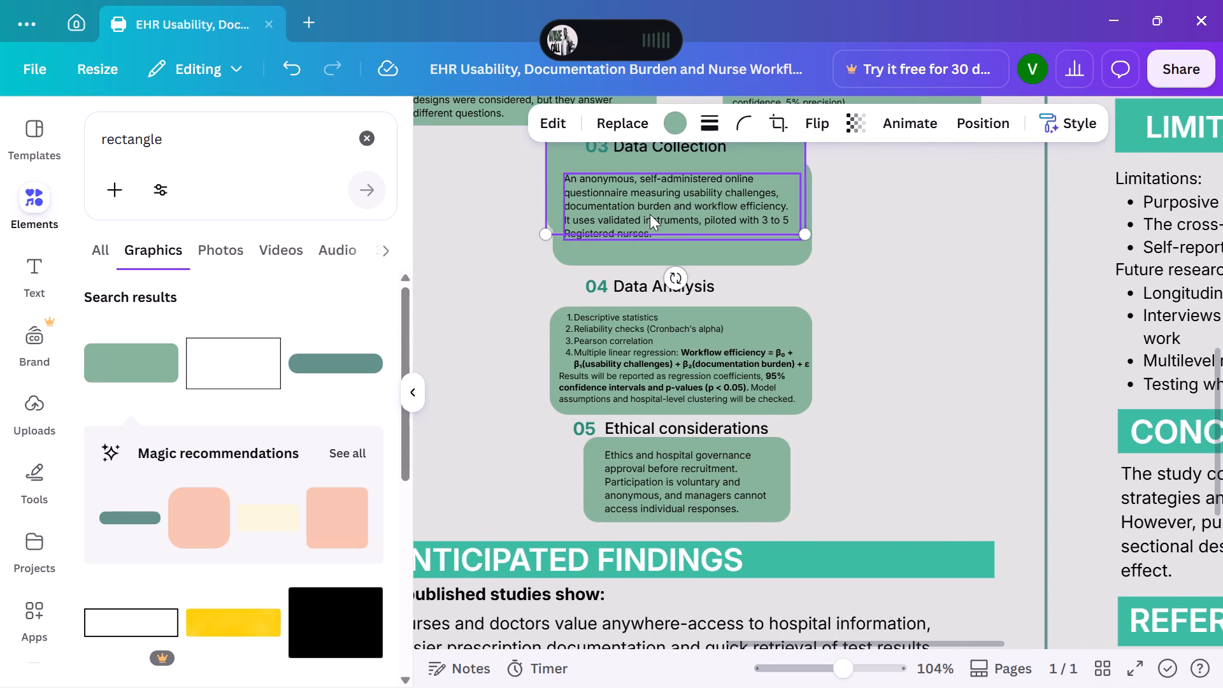
left_click_drag(548, 179, 592, 189)
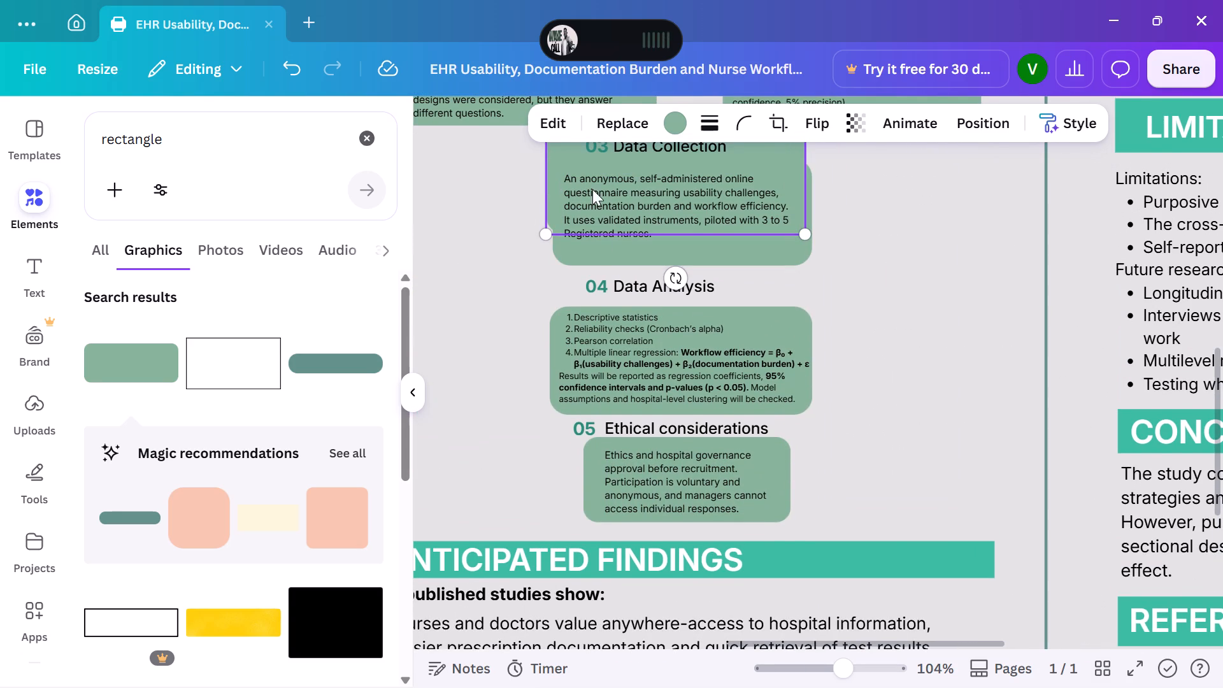
left_click_drag(592, 189, 926, 329)
scroll(926, 329, "left", 3)
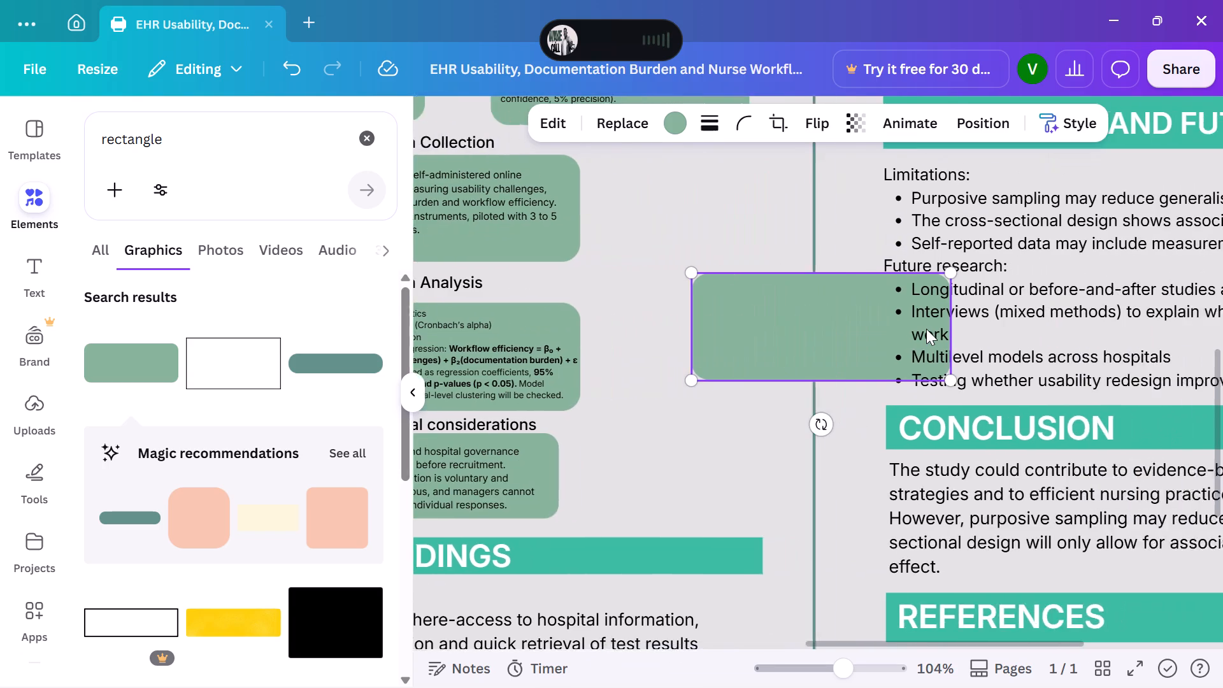
scroll(926, 329, "left", 2)
scroll(926, 329, "down", 1)
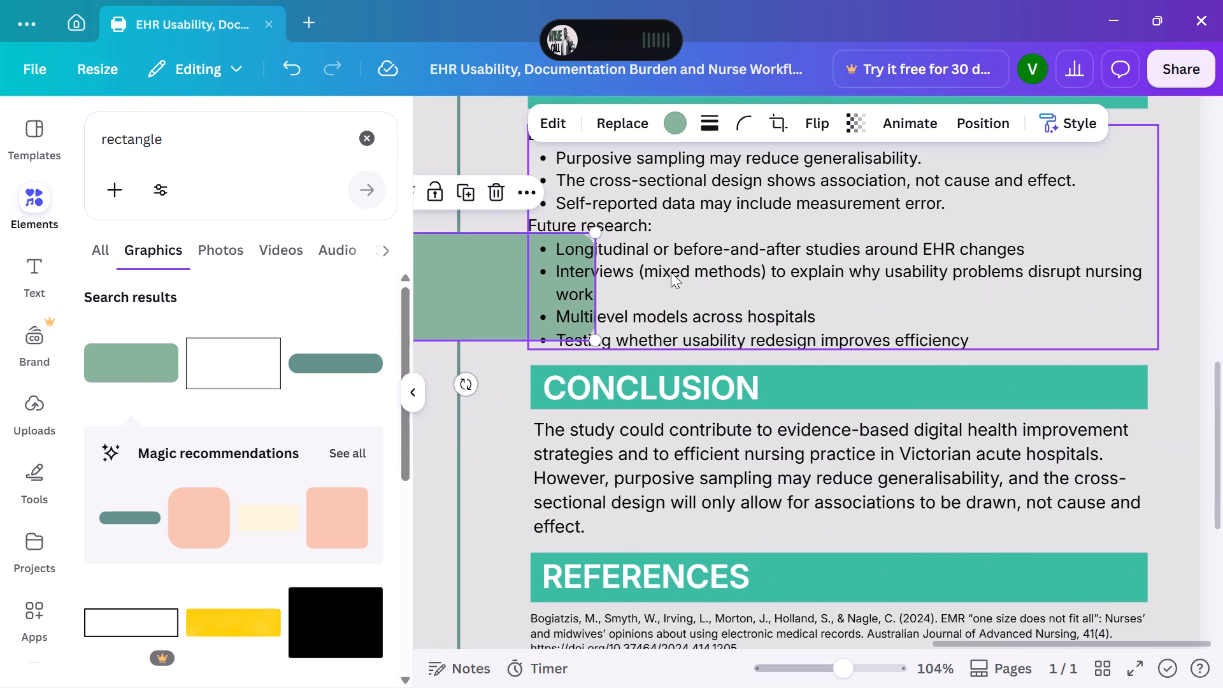
left_click_drag(497, 286, 731, 414)
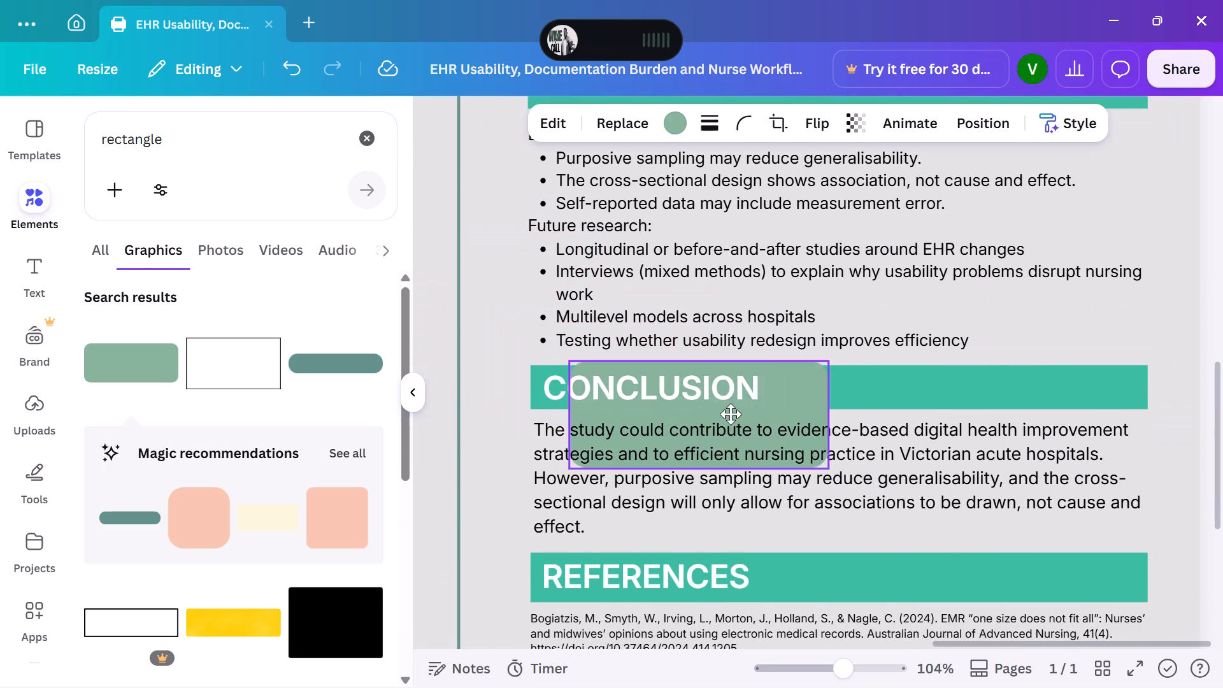
left_click_drag(731, 414, 689, 472)
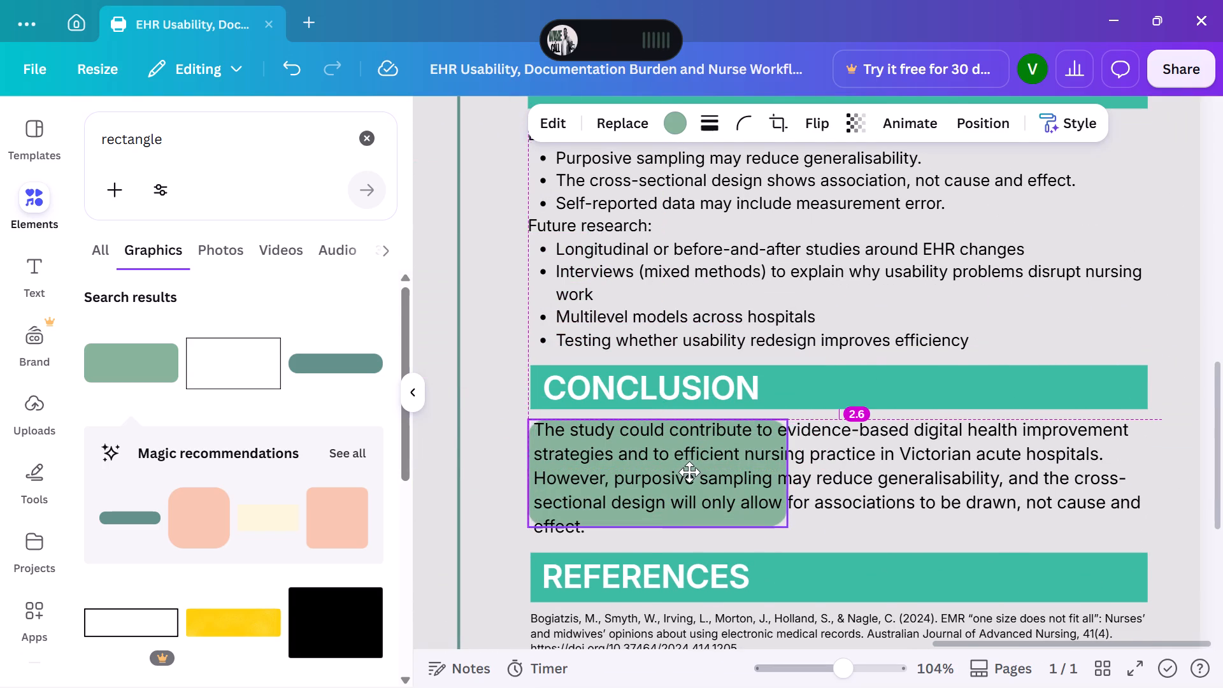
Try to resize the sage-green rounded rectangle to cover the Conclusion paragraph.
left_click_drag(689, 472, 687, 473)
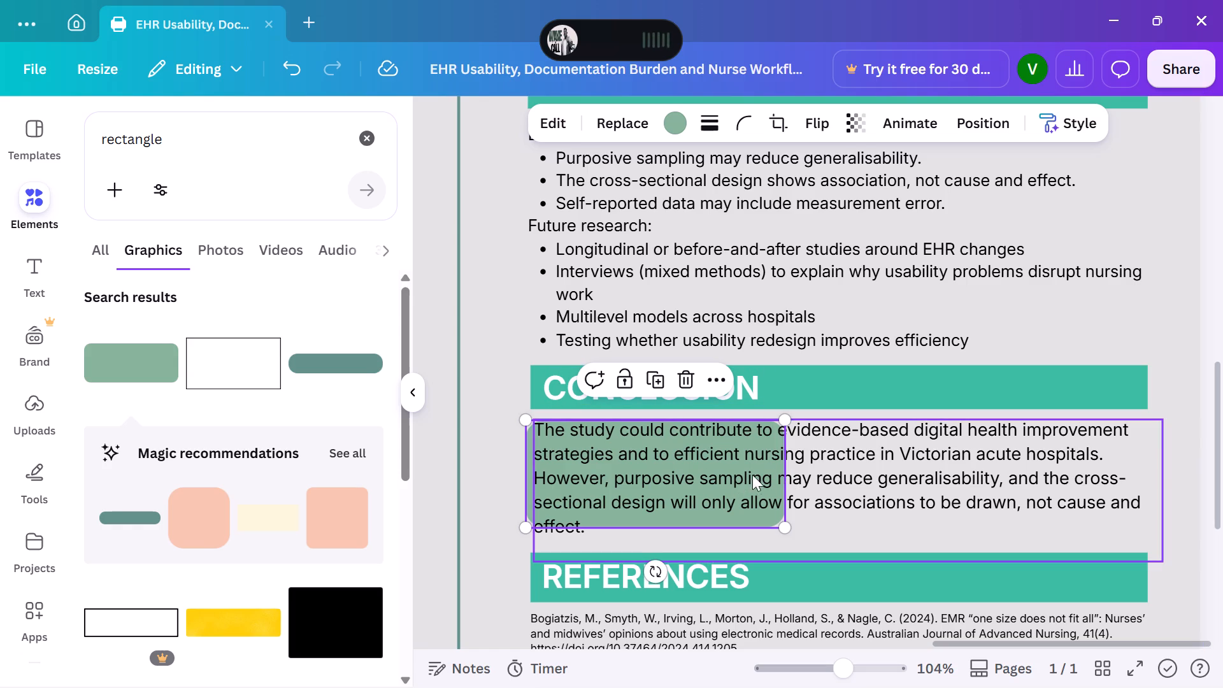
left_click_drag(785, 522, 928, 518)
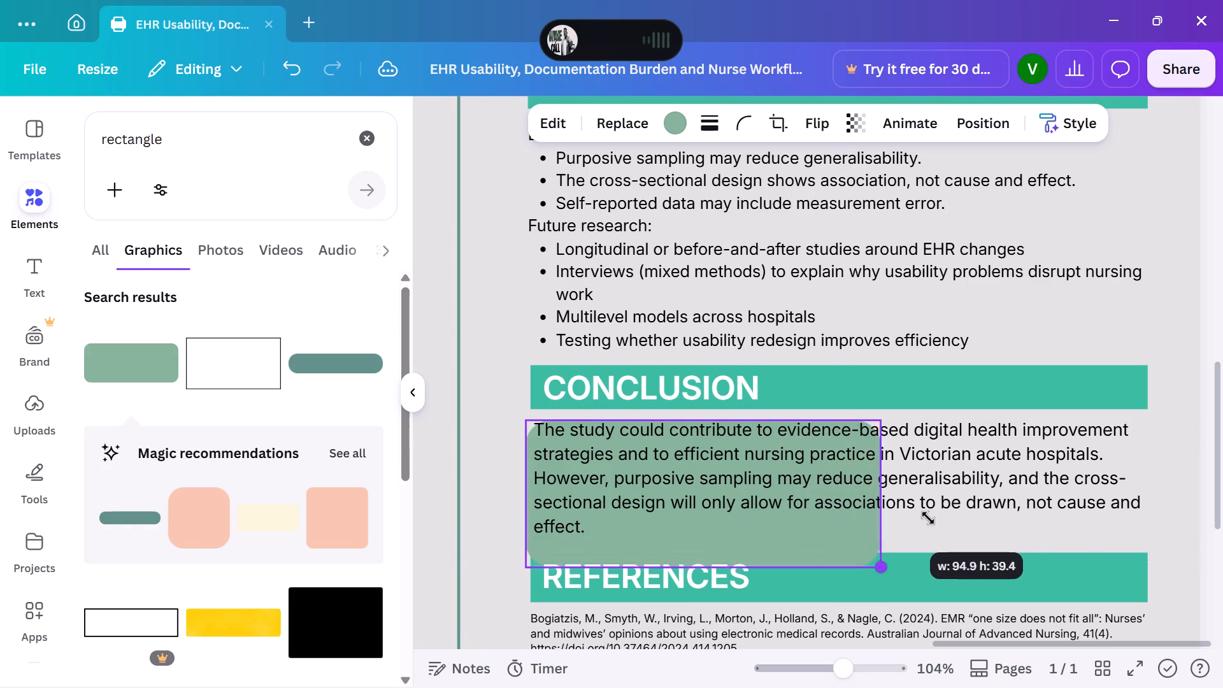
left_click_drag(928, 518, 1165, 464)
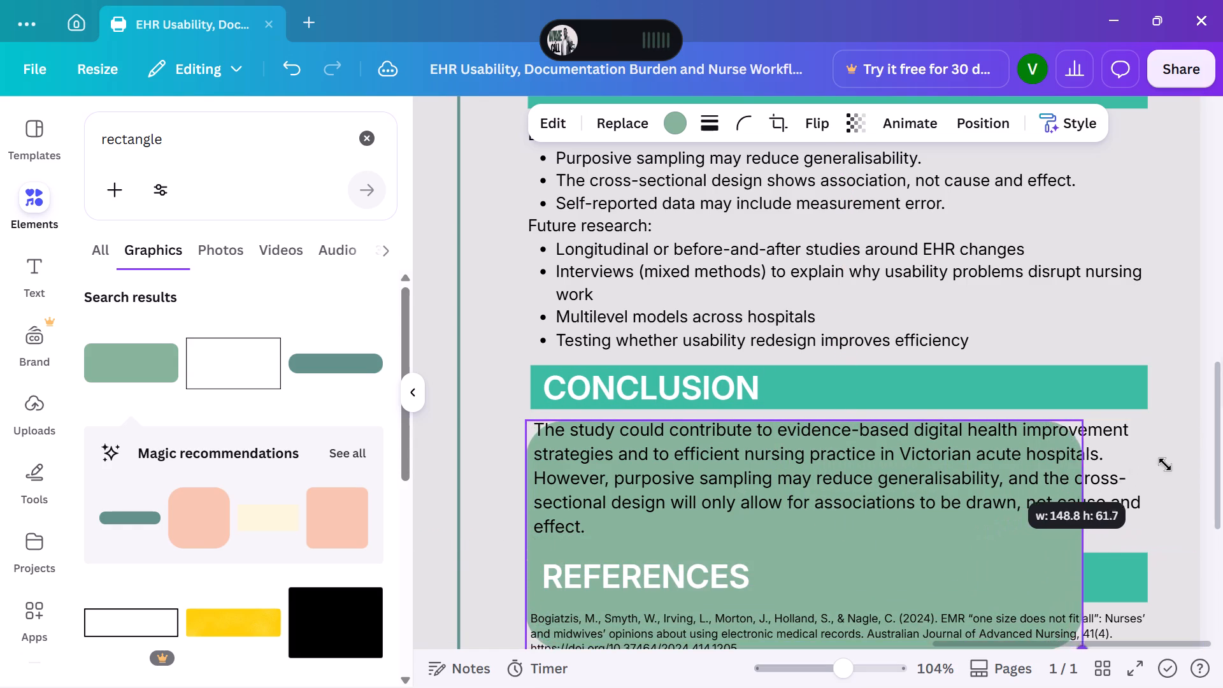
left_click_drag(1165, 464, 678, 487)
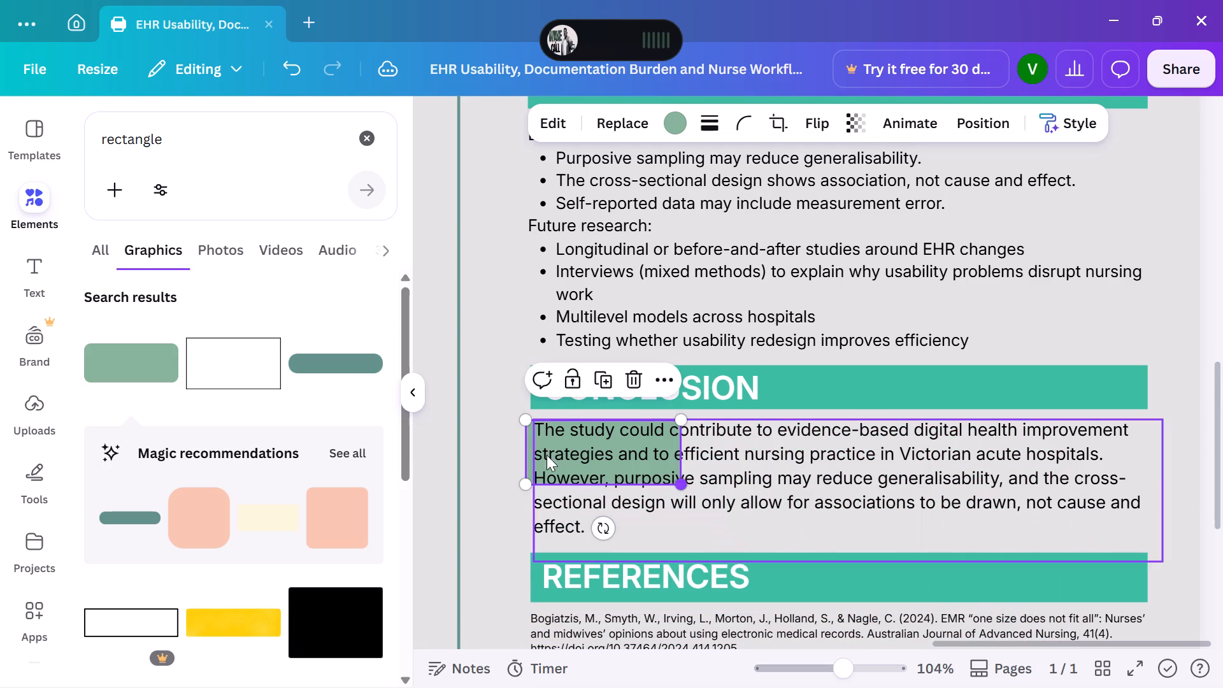
Delete the sage-green rounded rectangle from the Conclusion section.
left_click(636, 373)
Add the dark teal rounded bar from the rectangle graphics and move it from the Methodology column onto the Conclusion paragraph.
left_click(362, 361)
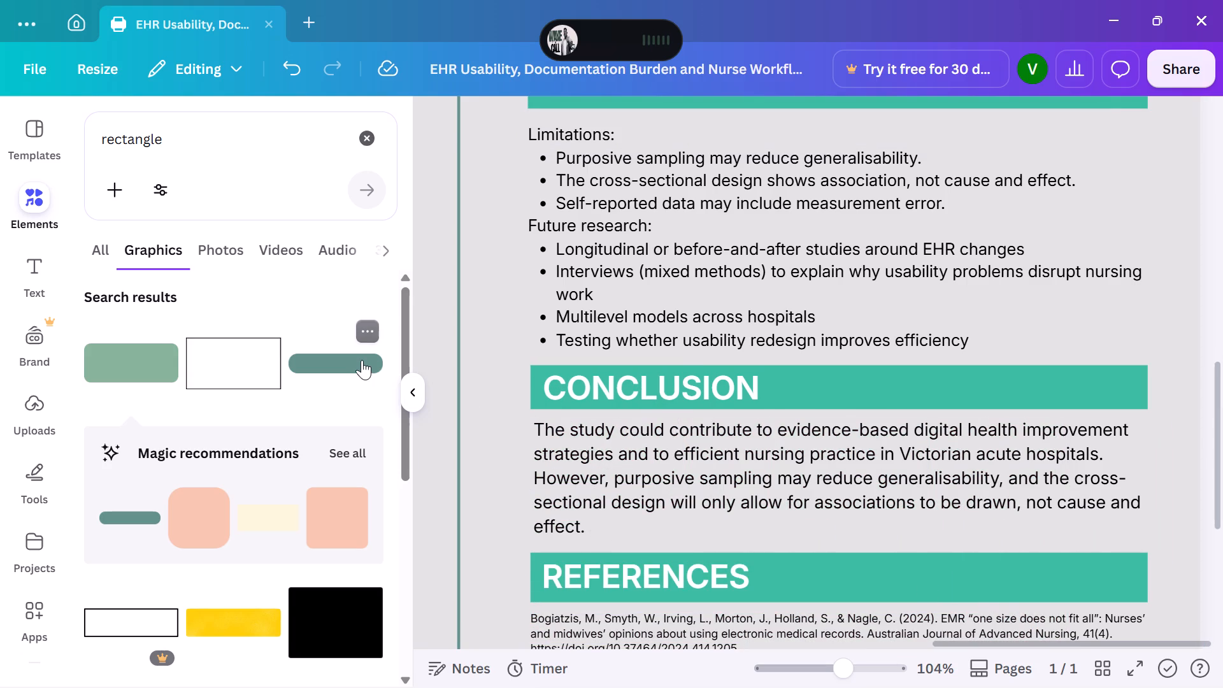
scroll(668, 312, "up", 3)
scroll(668, 312, "down", 1)
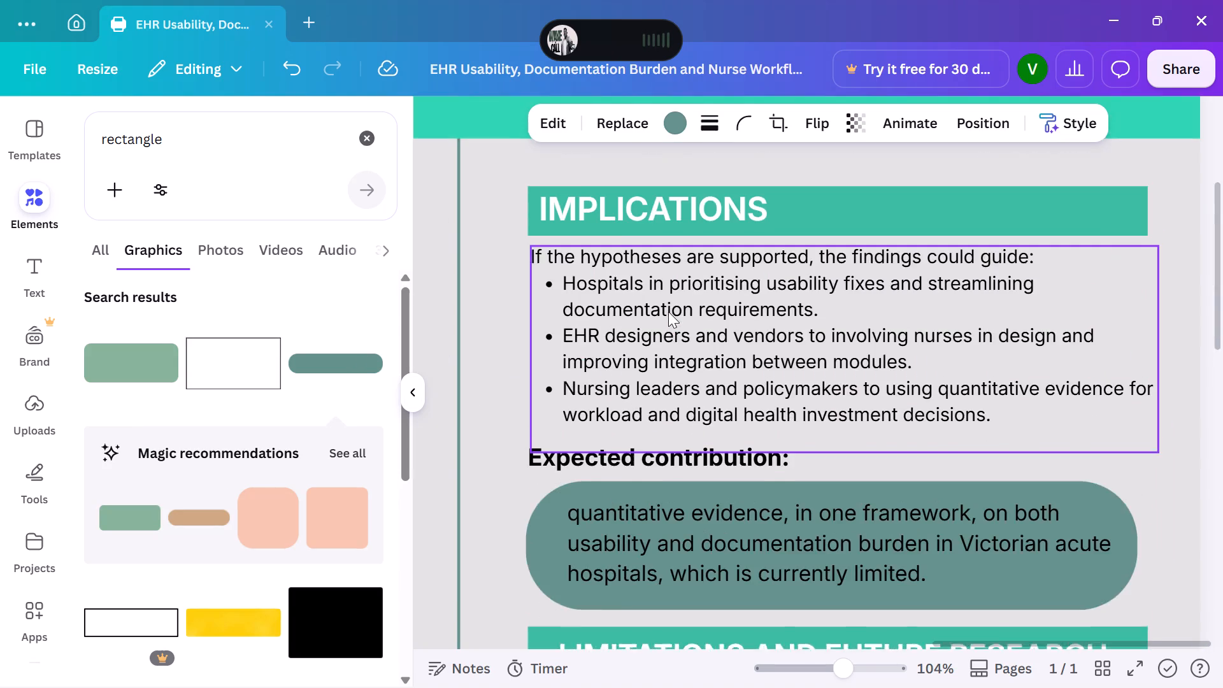
scroll(668, 312, "down", 1)
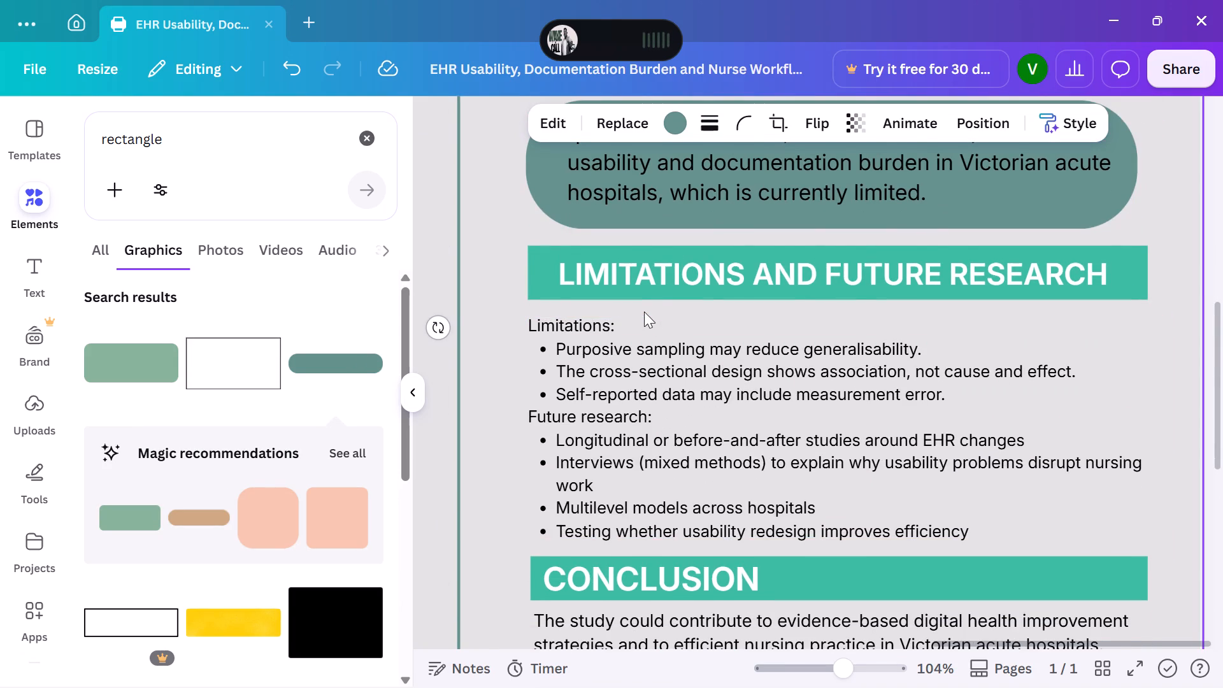
left_click_drag(644, 313, 669, 330)
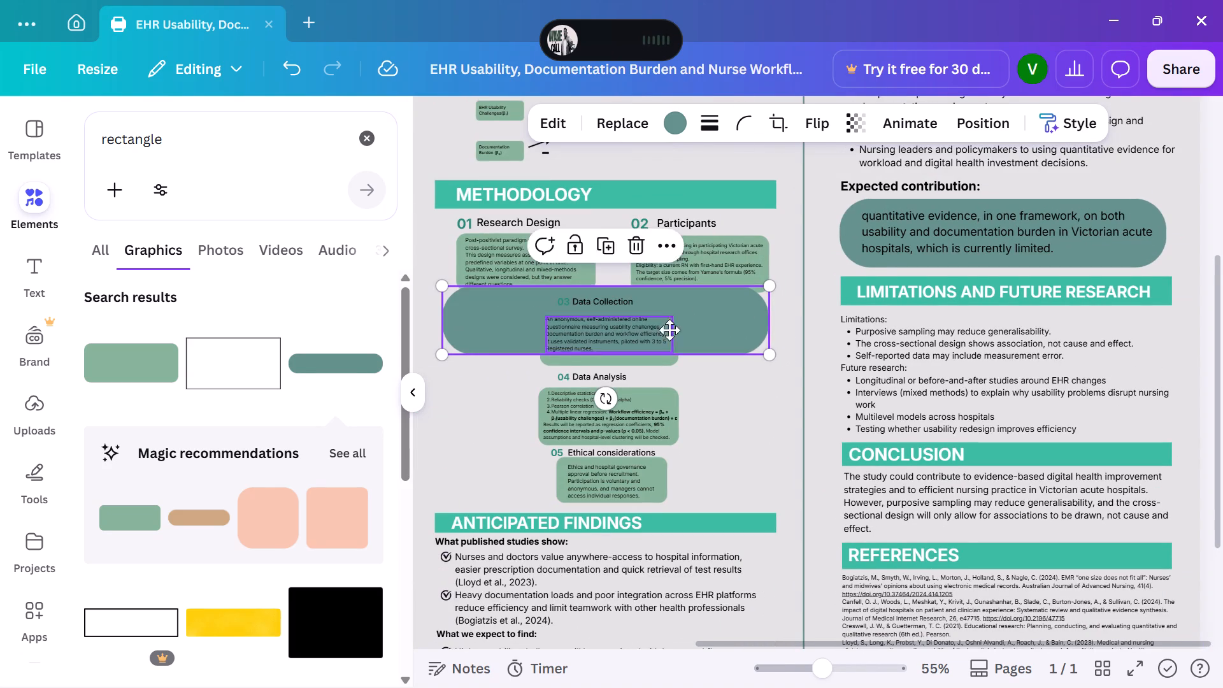
left_click_drag(669, 330, 991, 498)
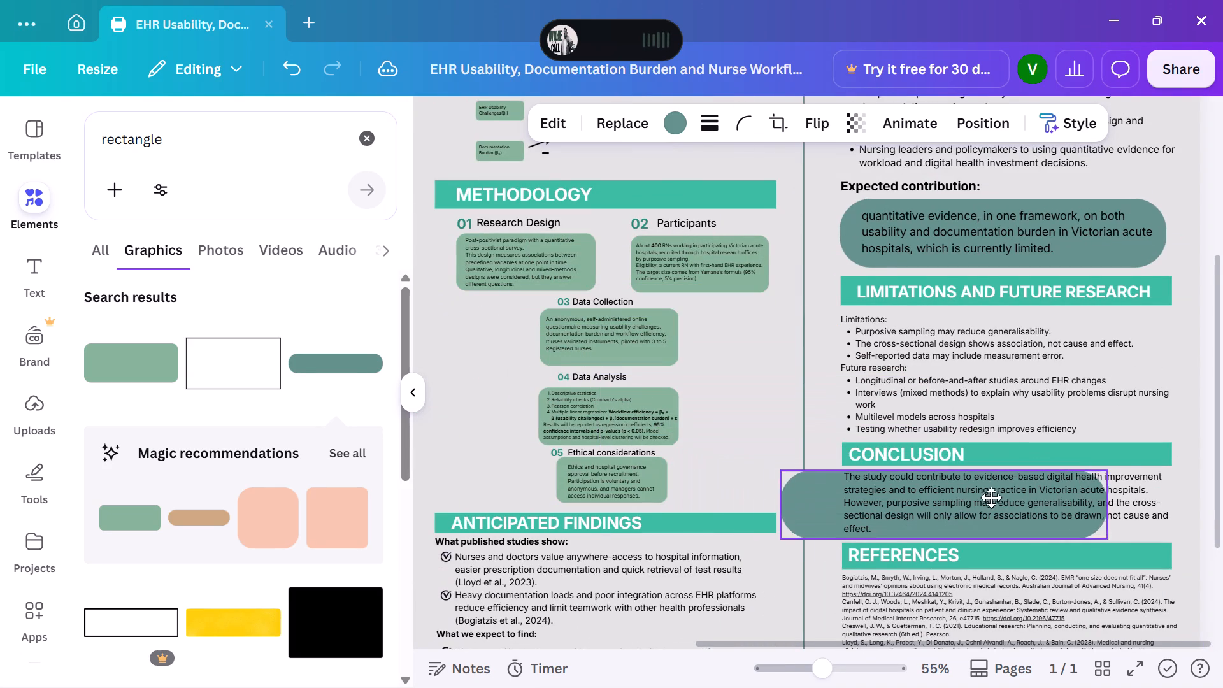
left_click_drag(991, 498, 1048, 494)
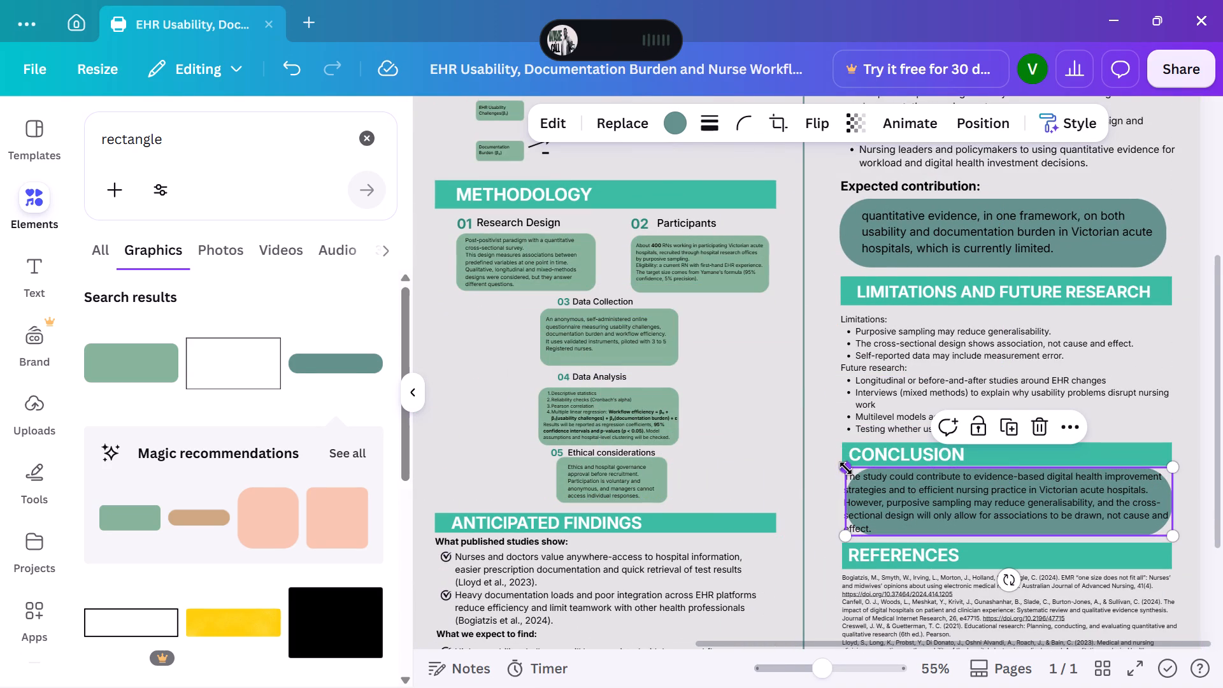
Enlarge the teal rounded shape to about 174 × 37 and centre it vertically between the Conclusion and References headings.
left_click_drag(848, 471, 829, 474)
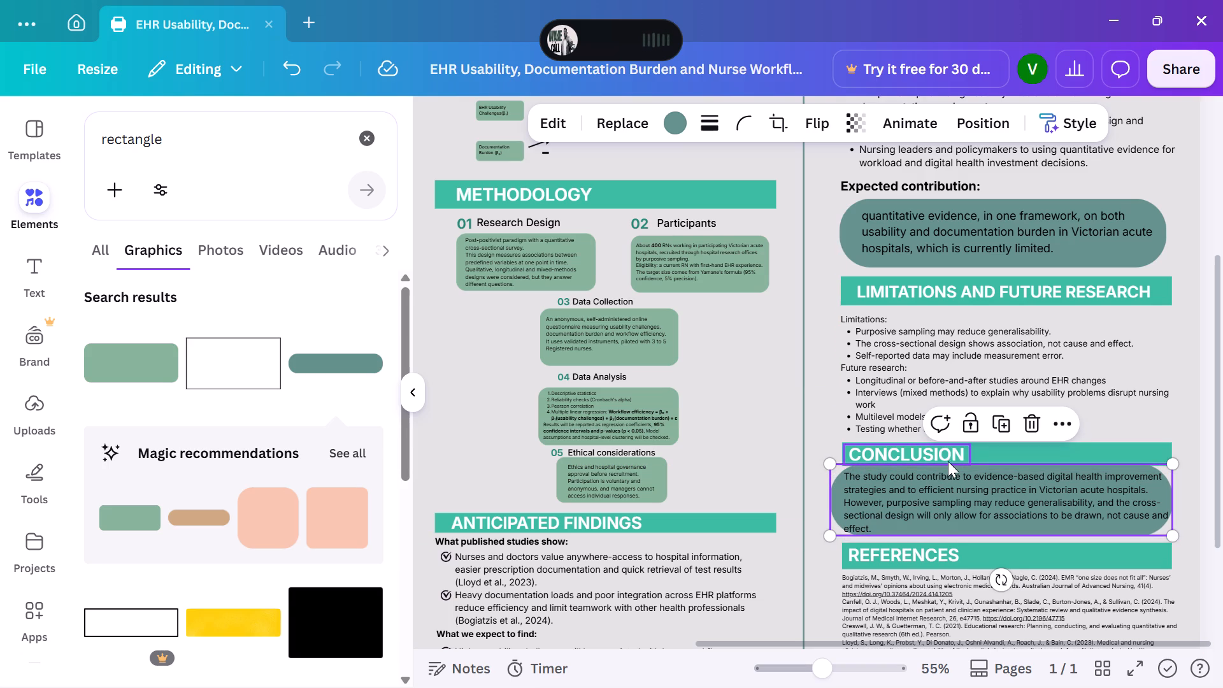
scroll(959, 484, "left", 1)
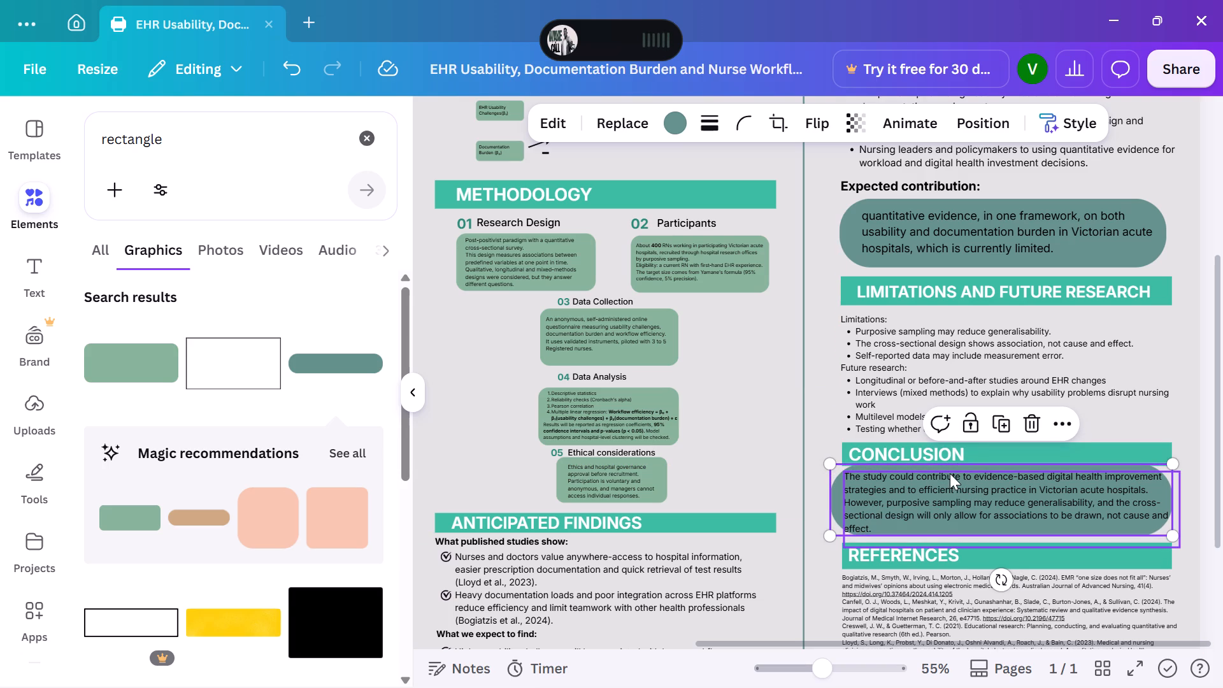
left_click(1171, 534)
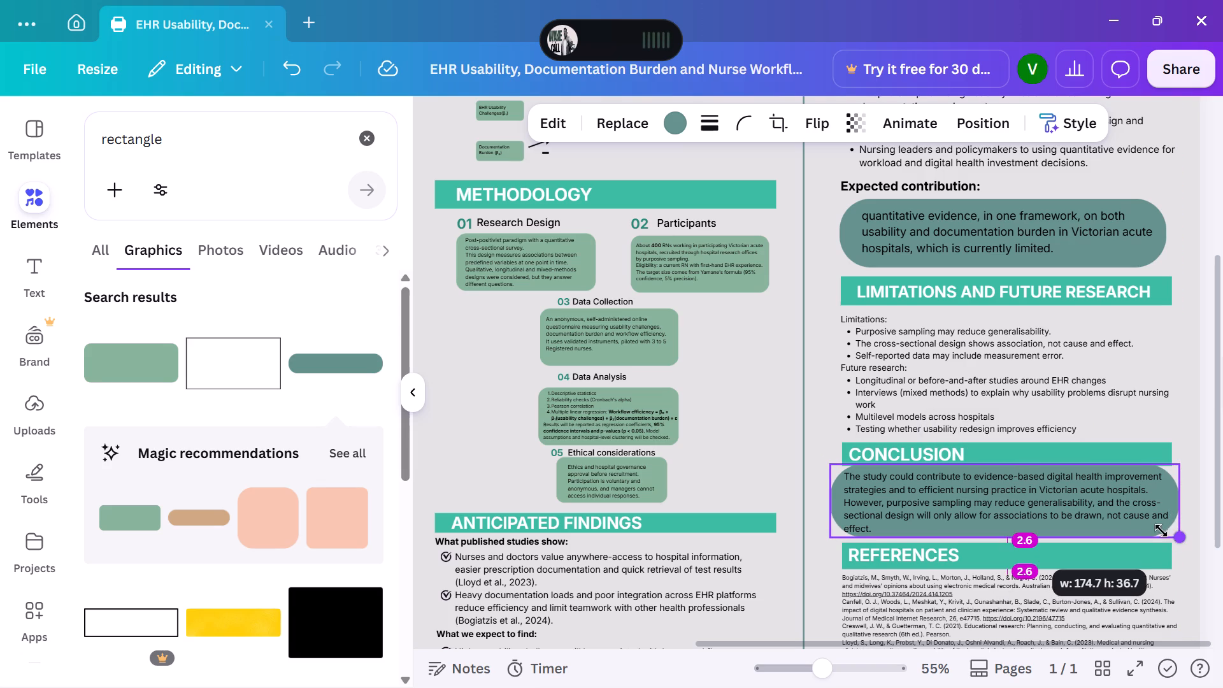
left_click(1020, 477)
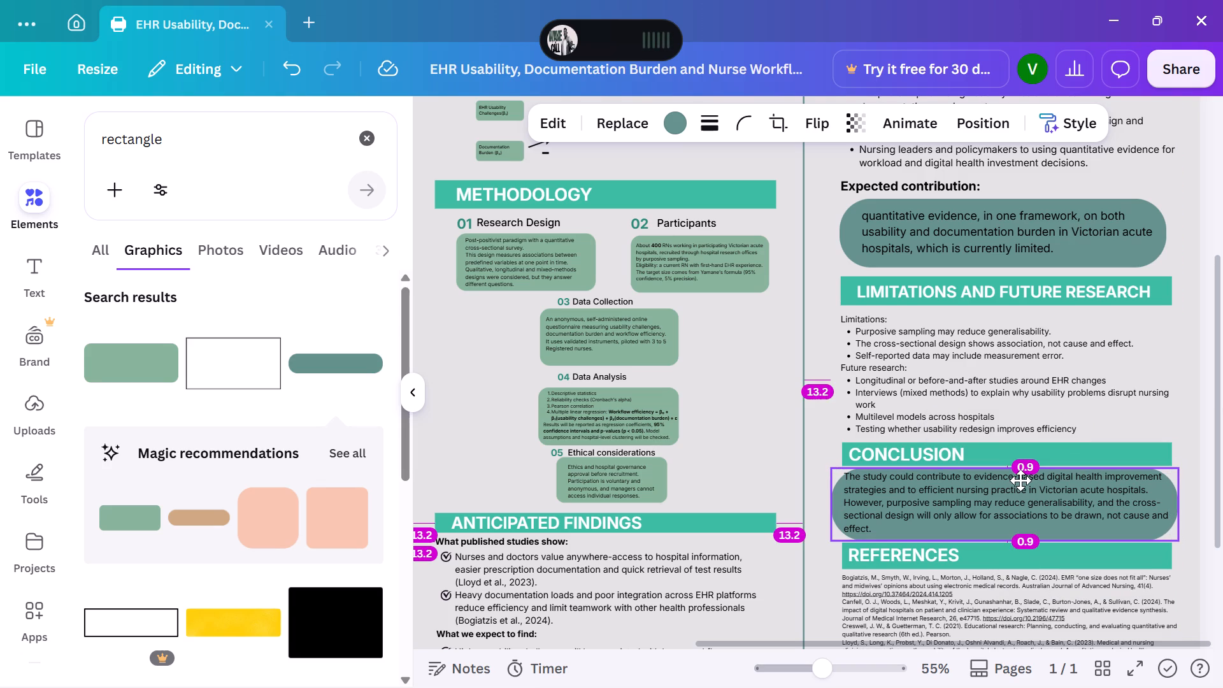
left_click(1196, 415)
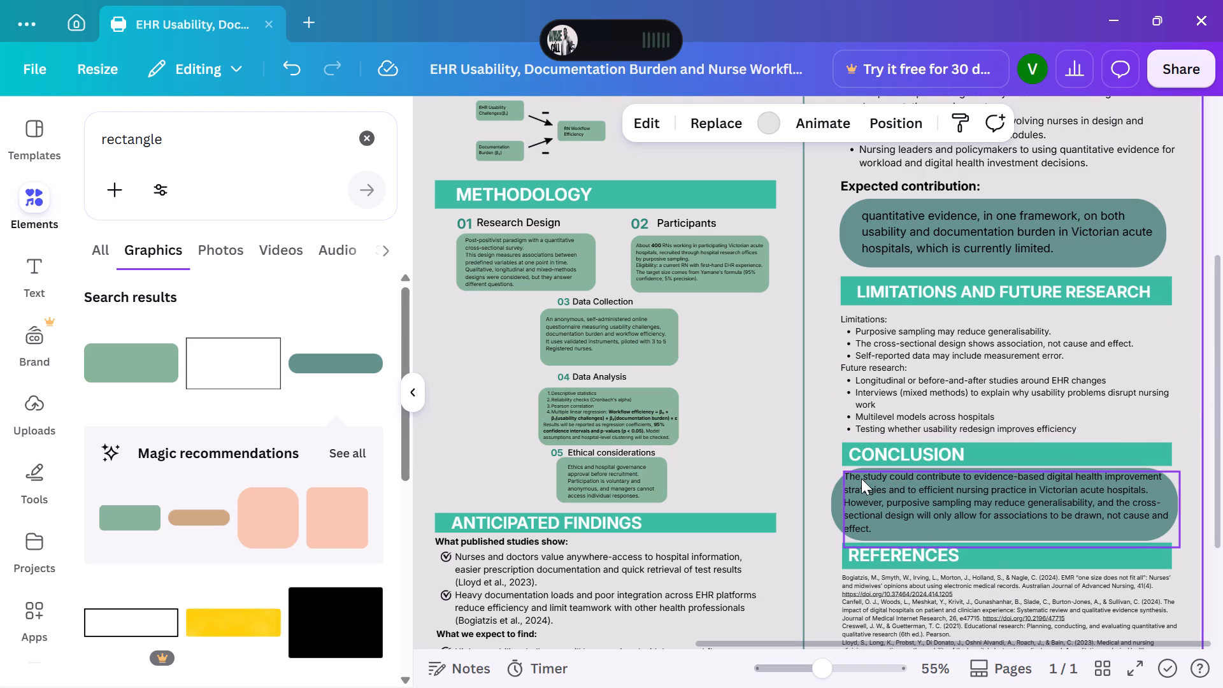
left_click(833, 494)
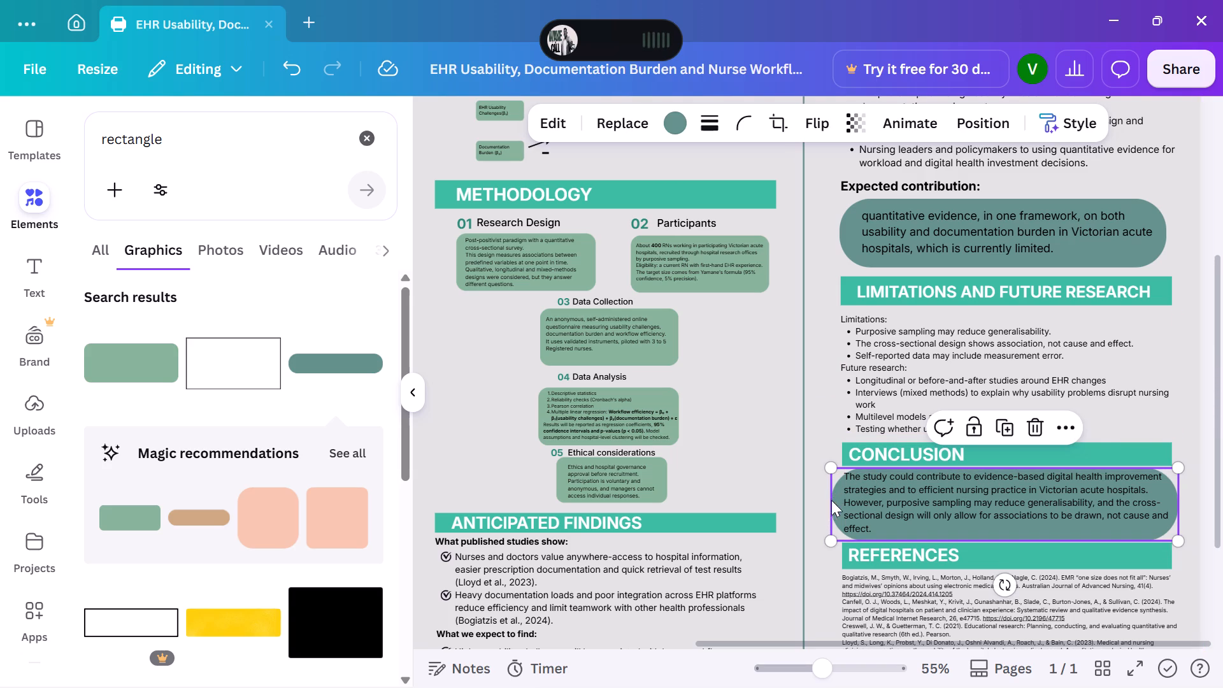
left_click(827, 468)
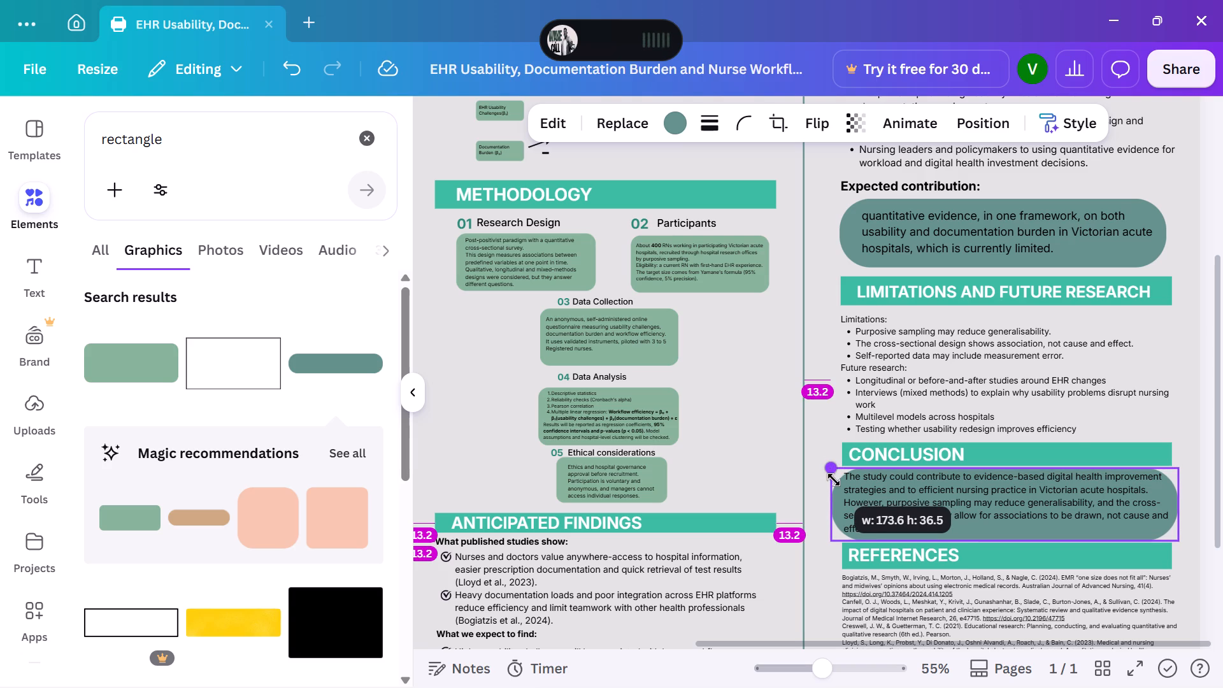
left_click(1194, 452)
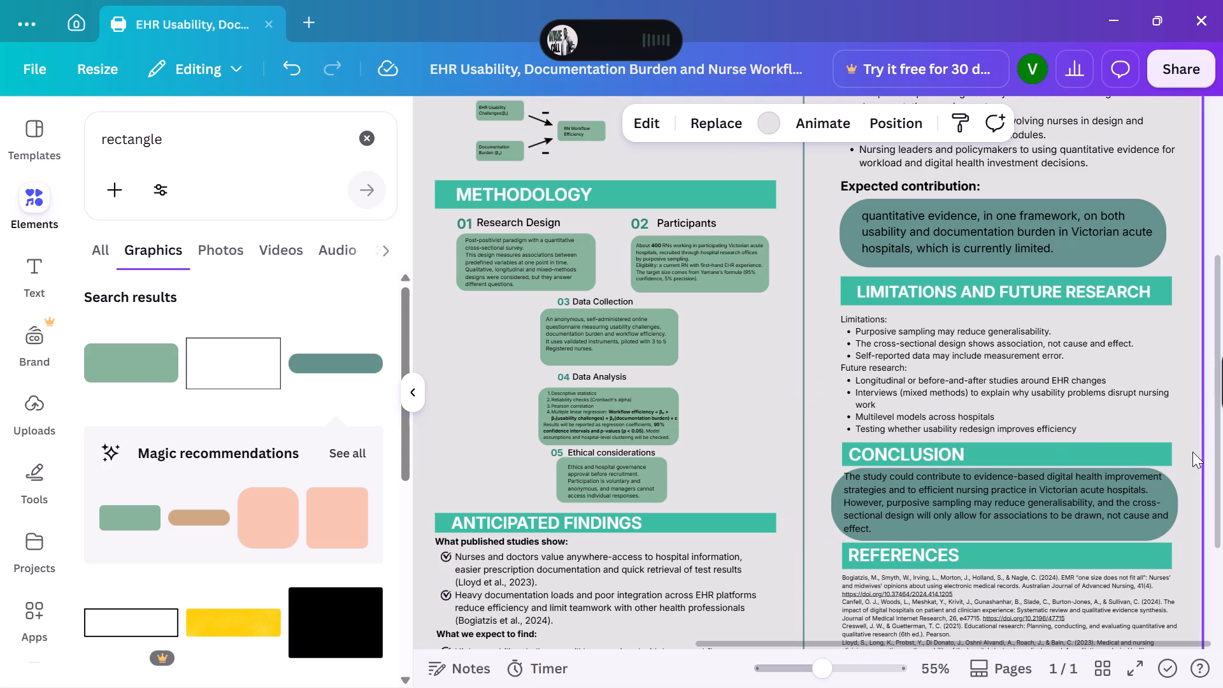
Shrink the Conclusion text box slightly from its upper-left corner so the paragraph sits inside the teal shape.
left_click(1056, 489)
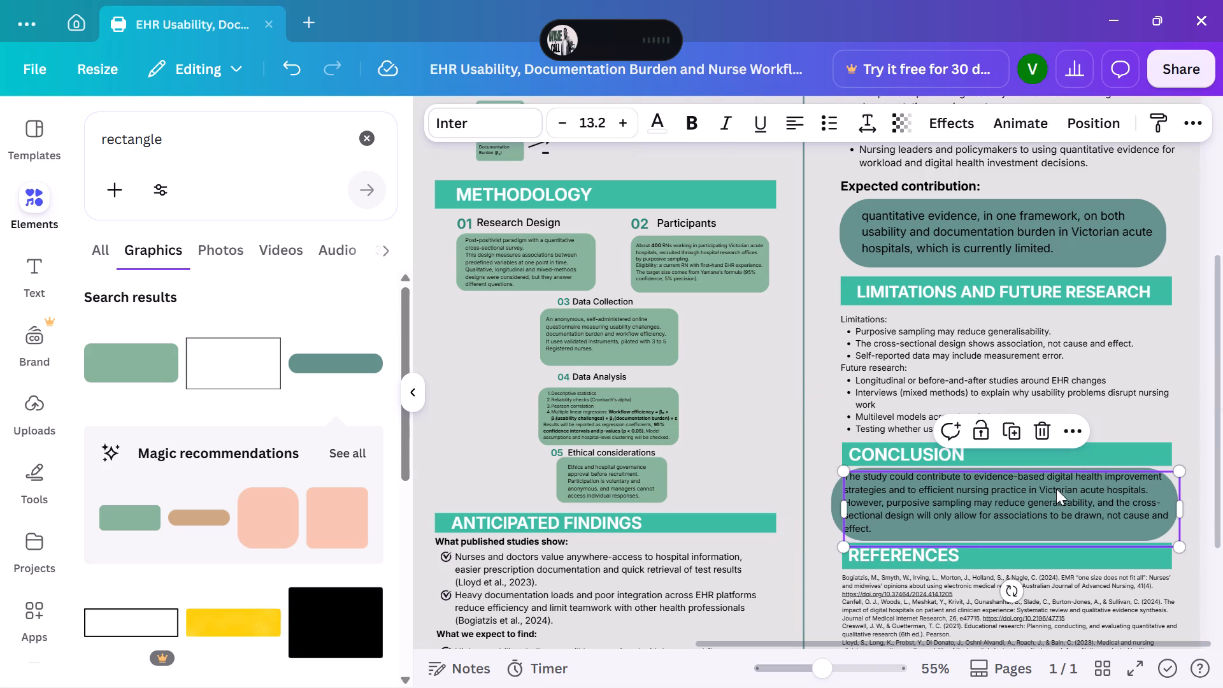
left_click(1003, 496)
left_click_drag(842, 477, 845, 478)
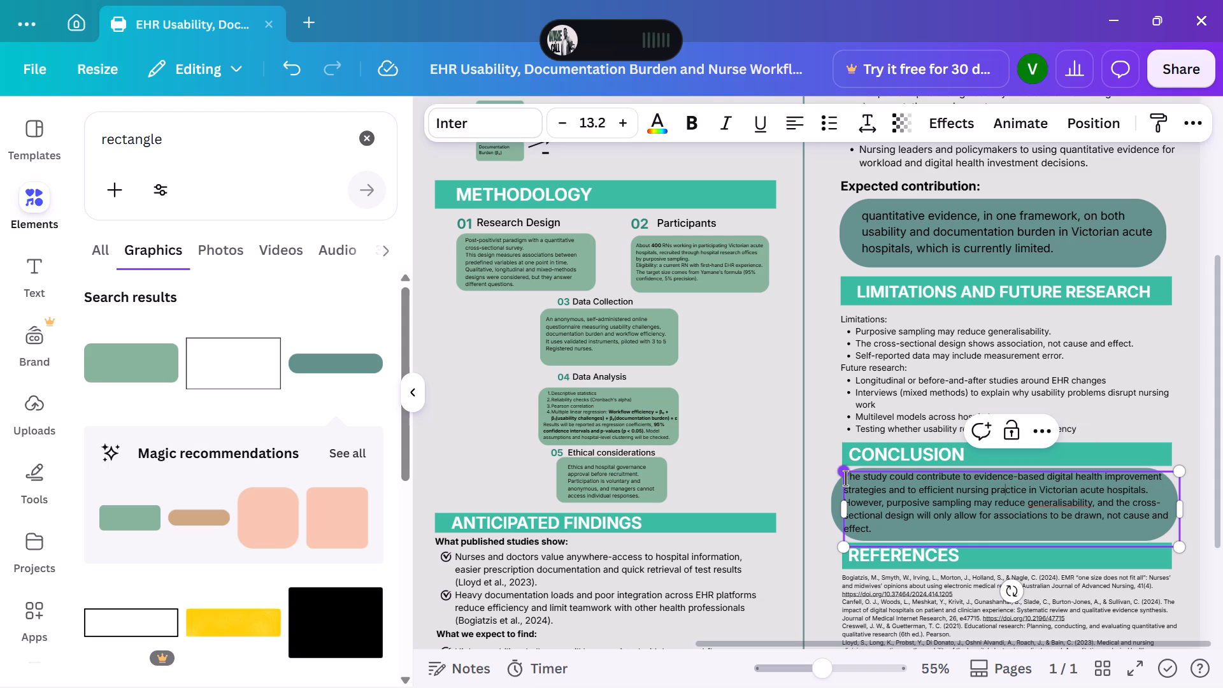
left_click_drag(845, 478, 848, 480)
left_click(812, 436)
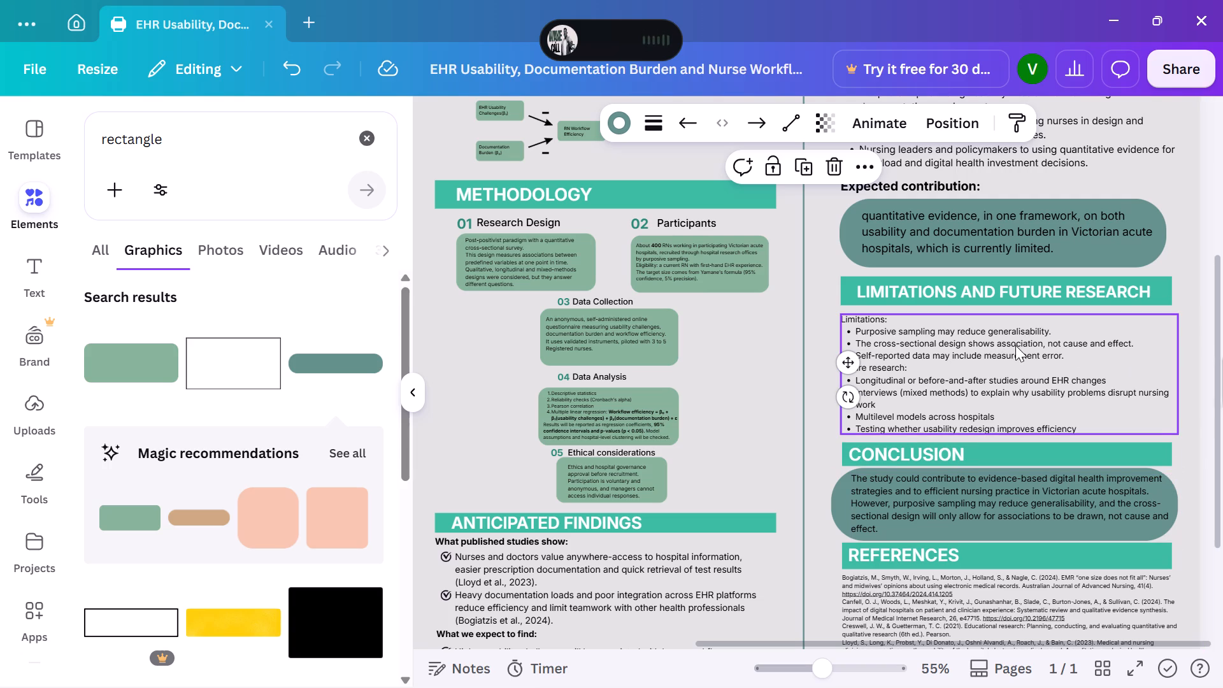
Select the DOI link of the first entry in the References text and look through the options available for it.
scroll(1012, 343, "down", 2)
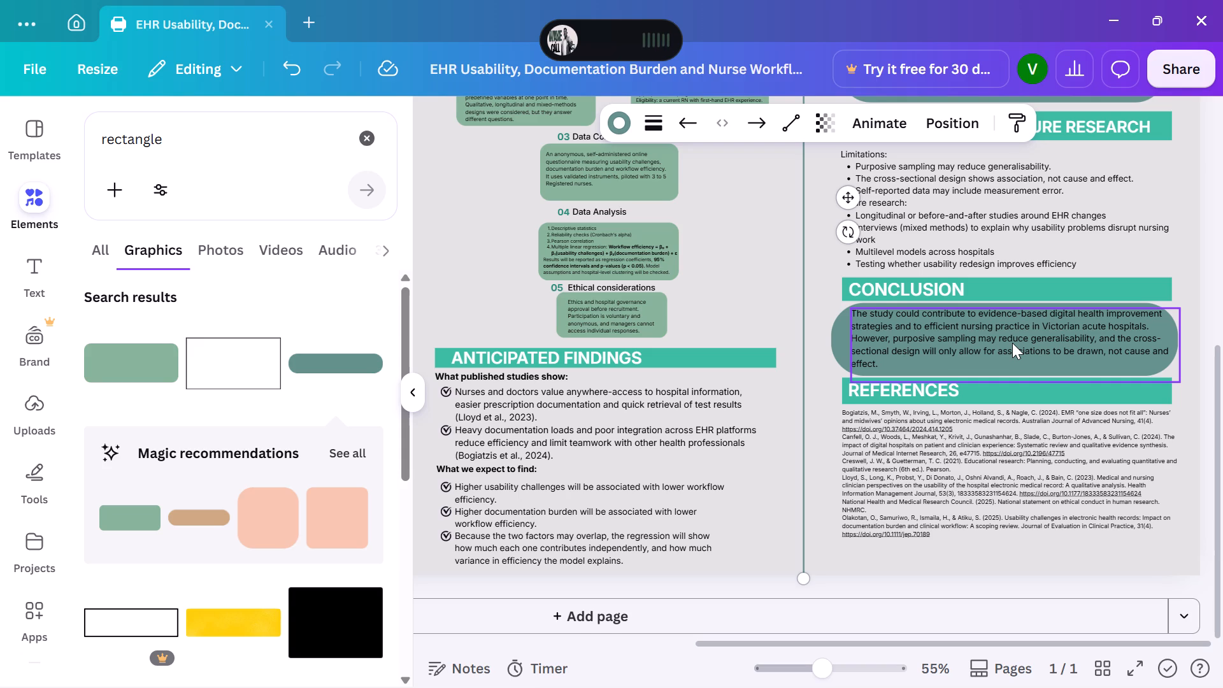
left_click(912, 534)
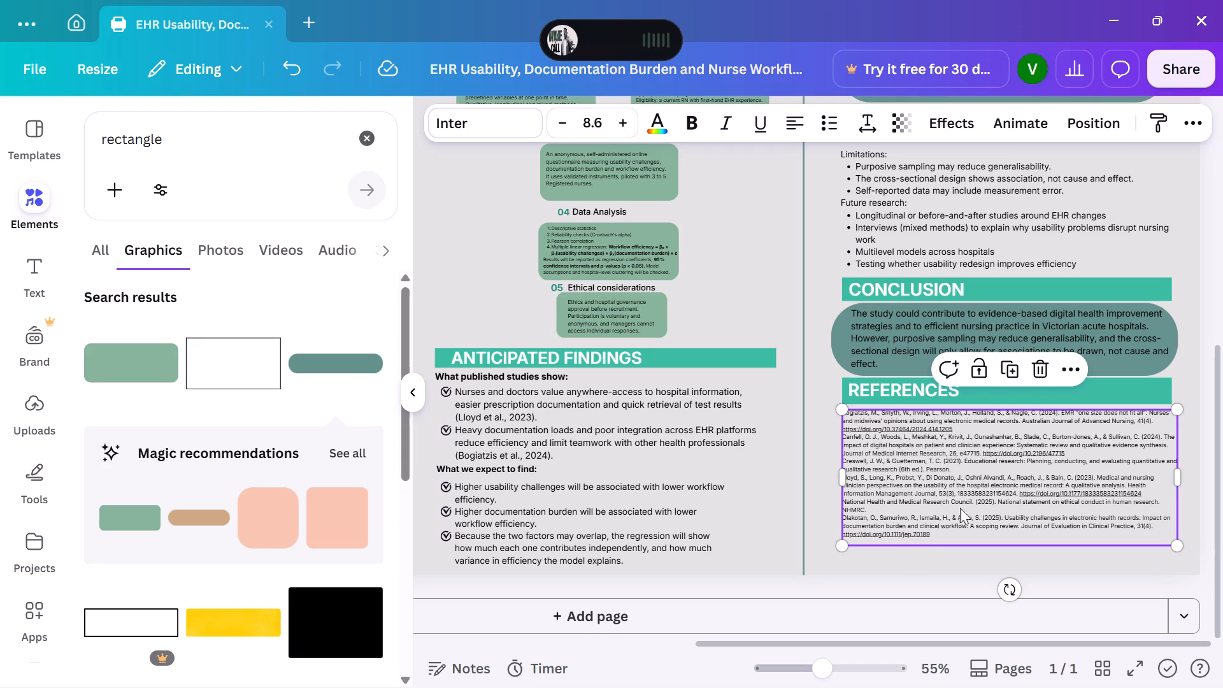
left_click(894, 534)
left_click(861, 672)
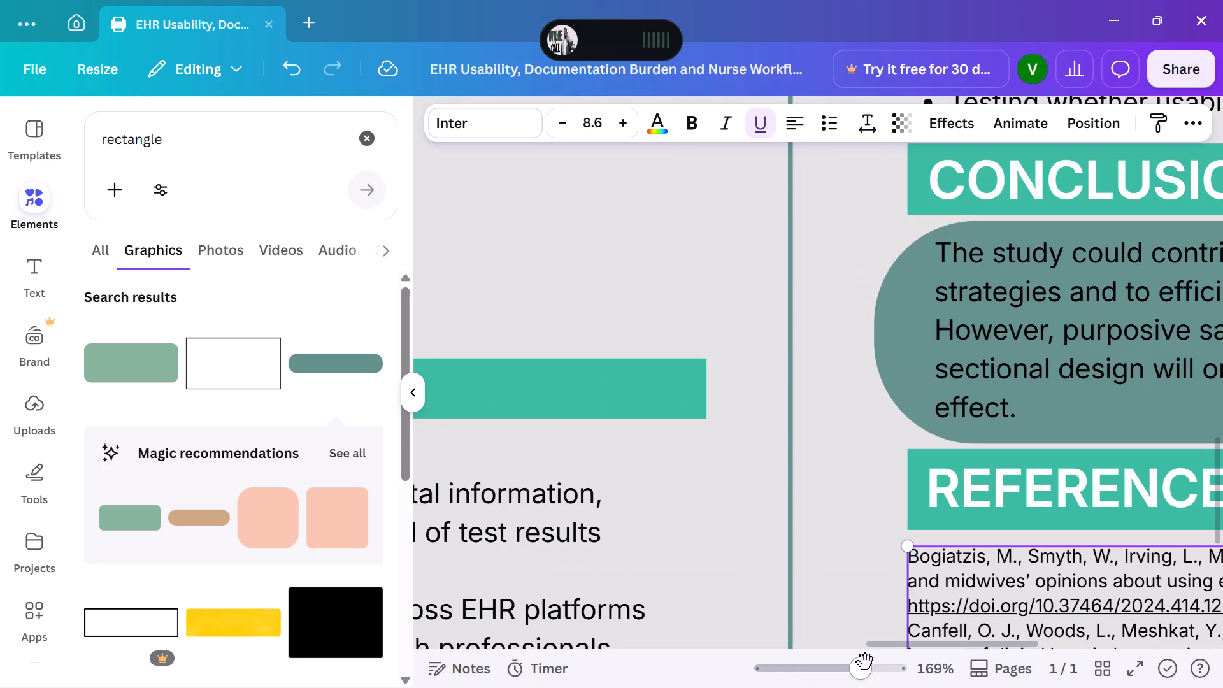
scroll(1034, 427, "down", 2)
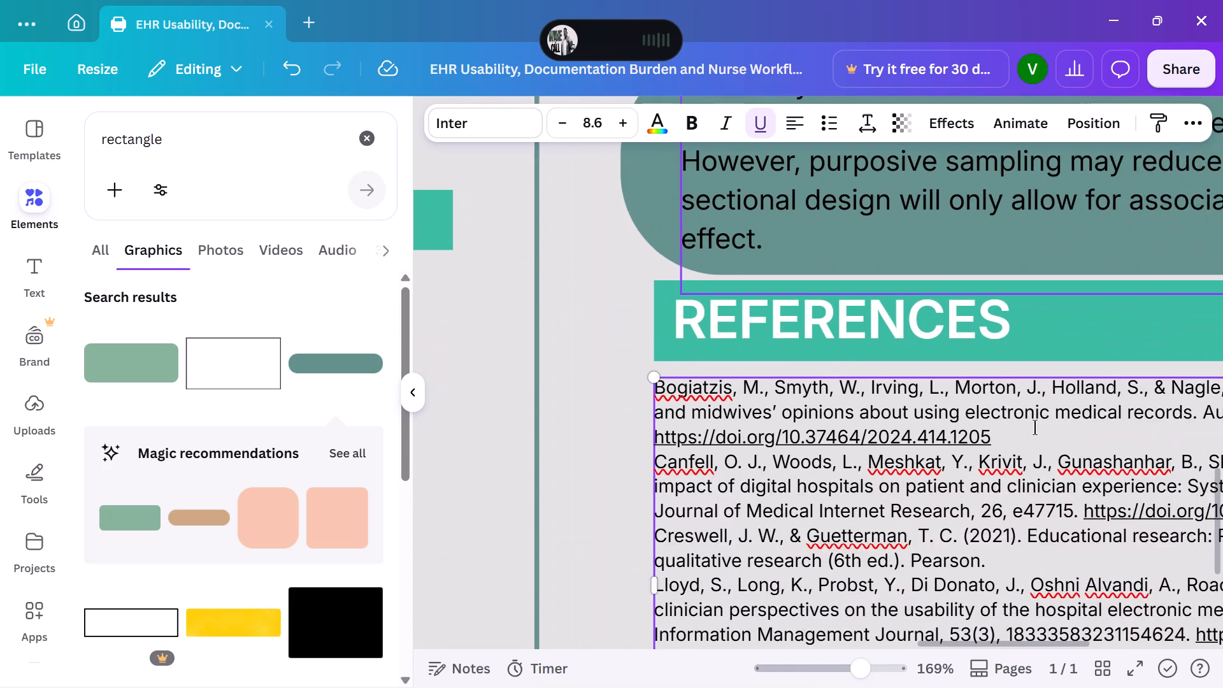
scroll(1034, 427, "down", 2)
triple_click(874, 345)
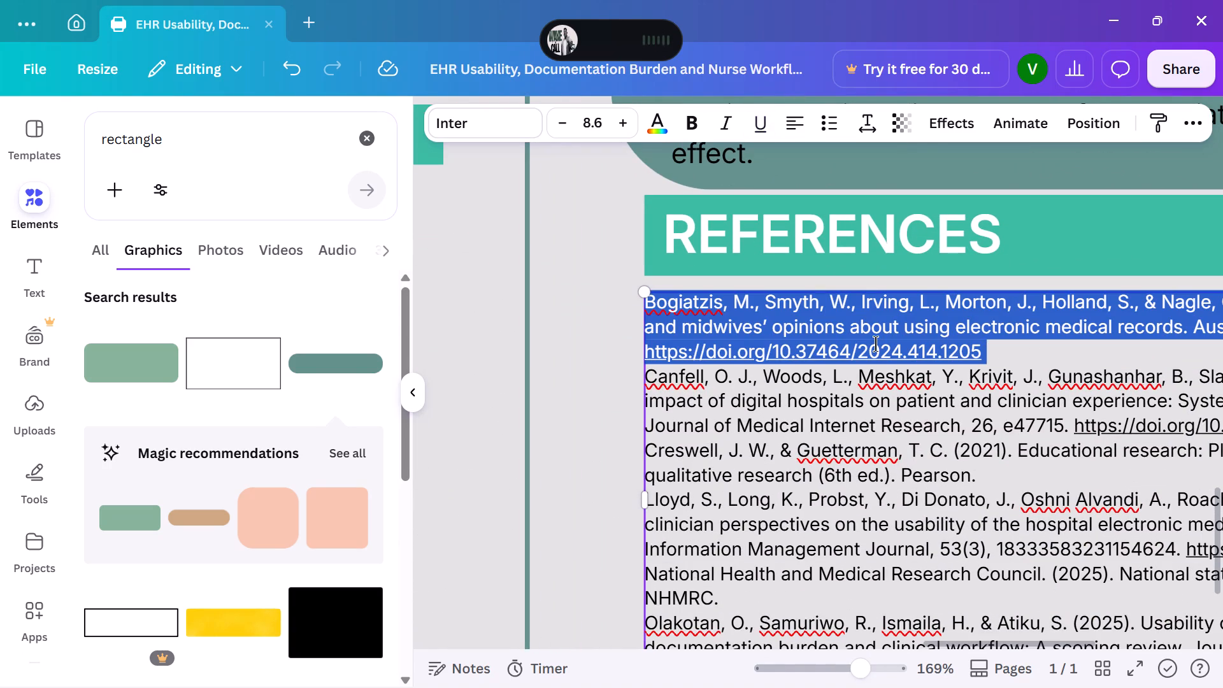
left_click(875, 343)
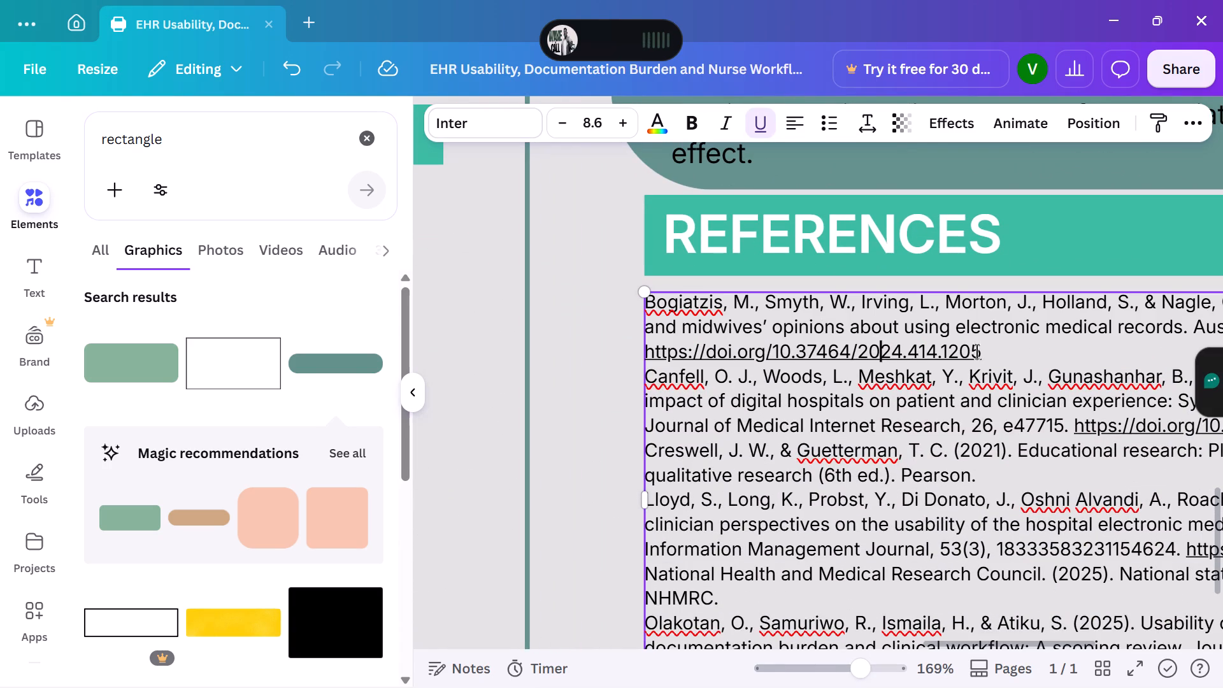
left_click_drag(982, 346, 631, 356)
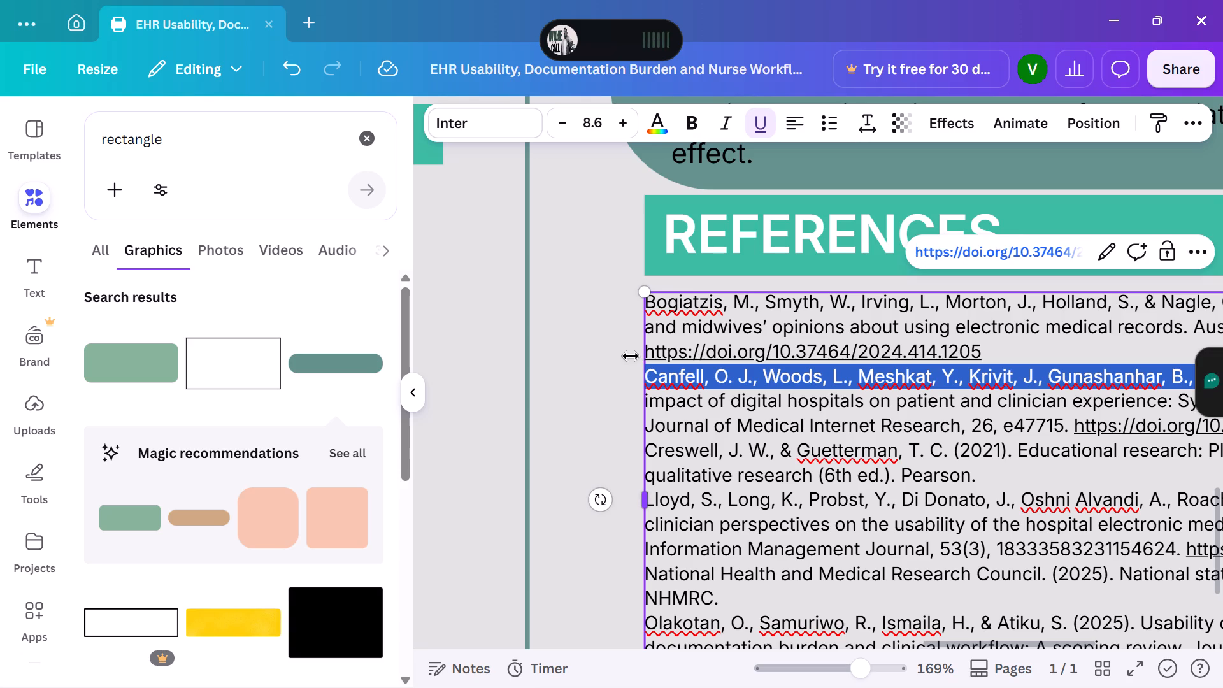
left_click_drag(631, 356, 641, 350)
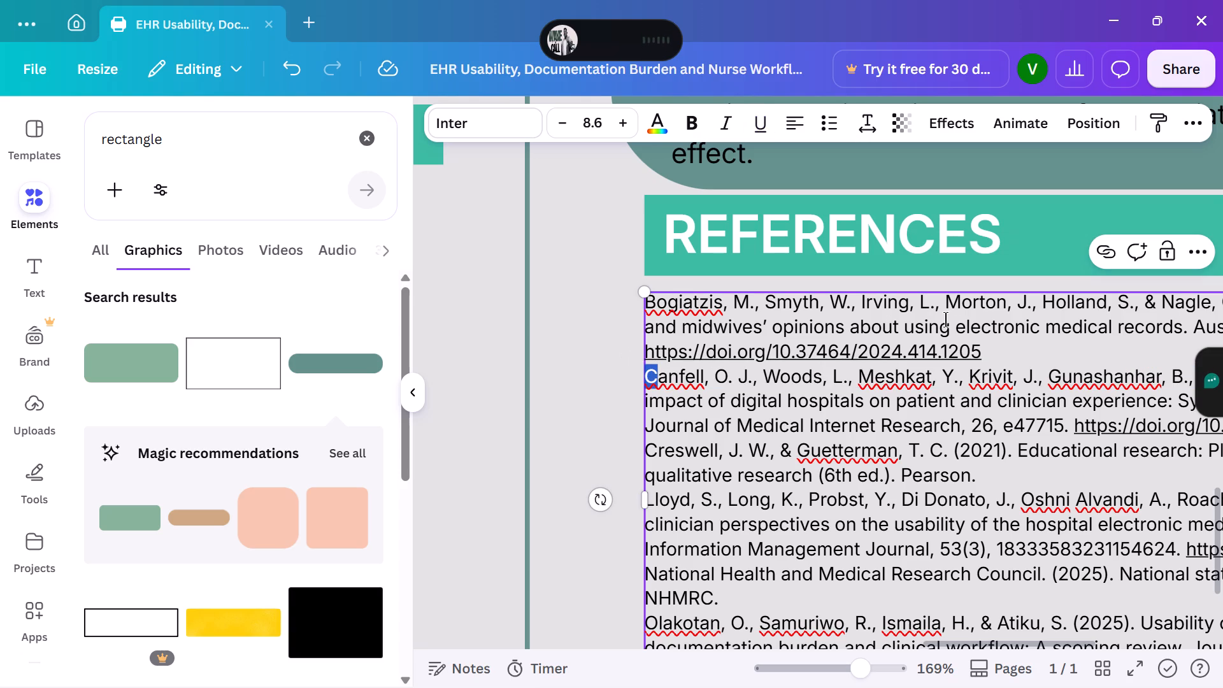
left_click(982, 348)
left_click_drag(982, 348, 792, 352)
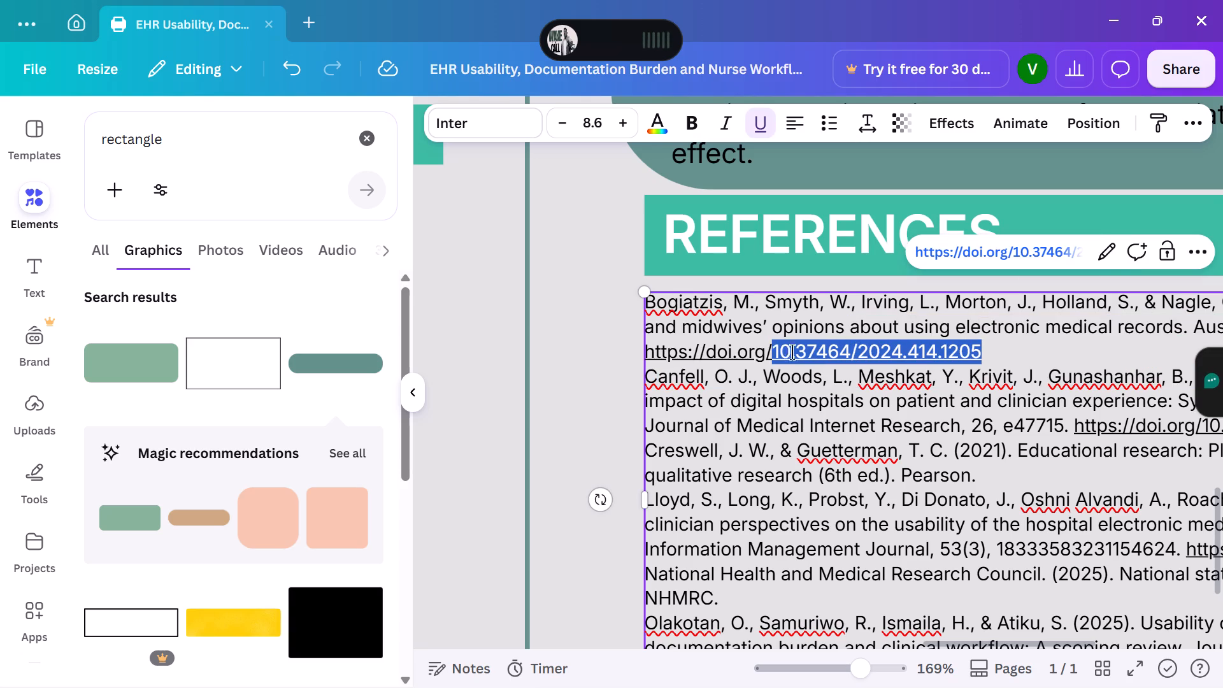
left_click_drag(792, 352, 654, 355)
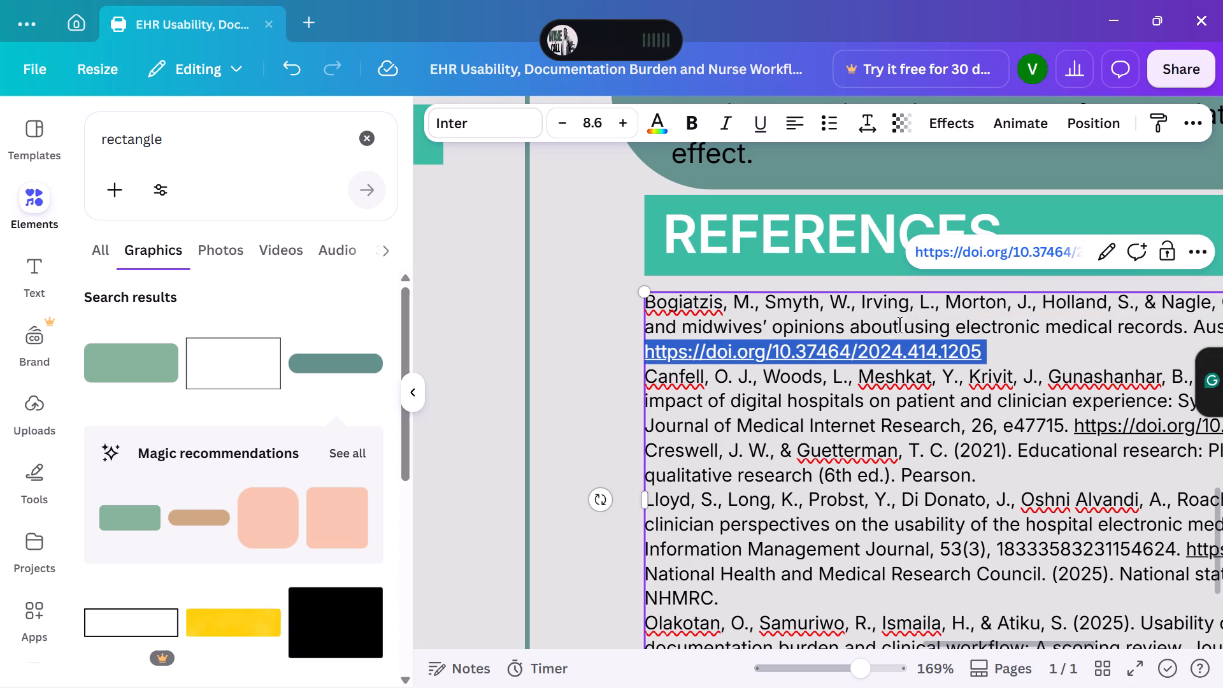
left_click(1187, 250)
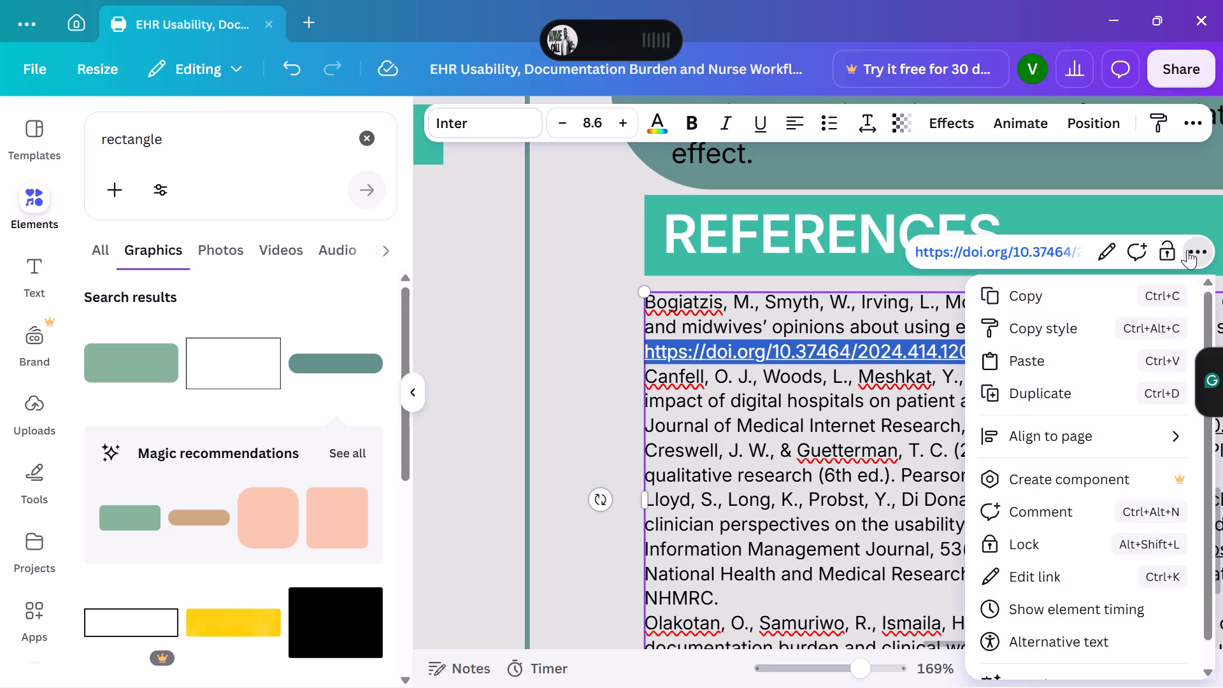
scroll(1024, 383, "down", 3)
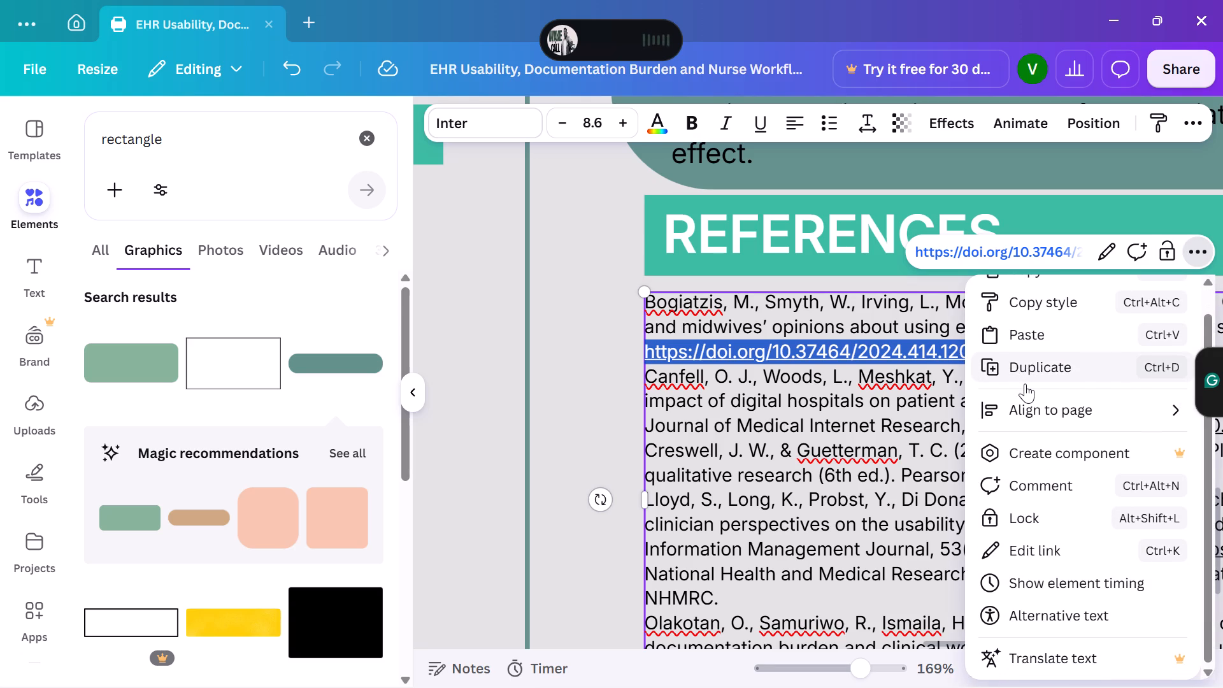
scroll(1025, 383, "down", 1)
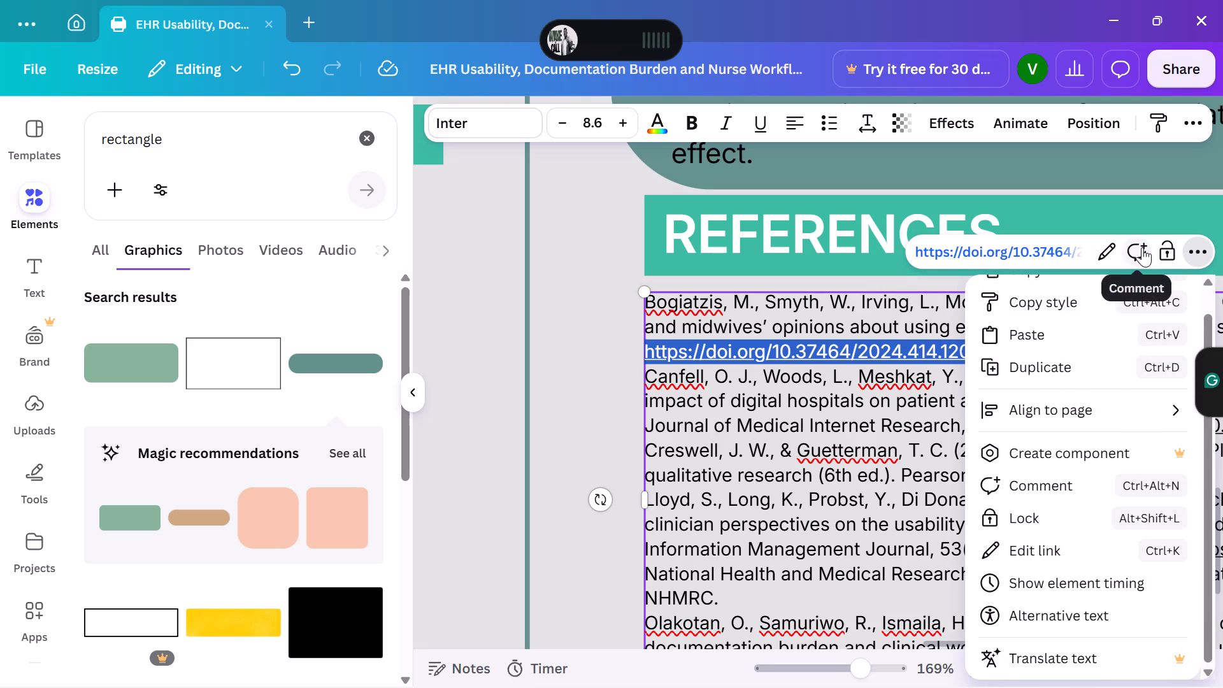
left_click(787, 360)
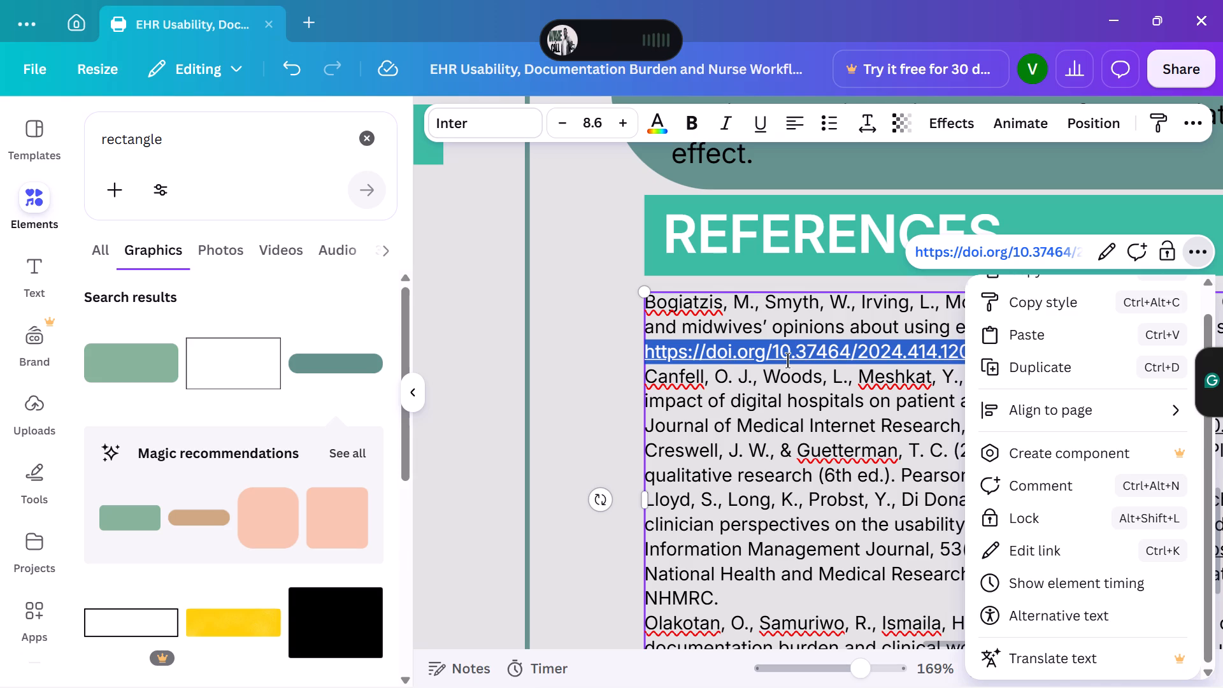
triple_click(792, 346)
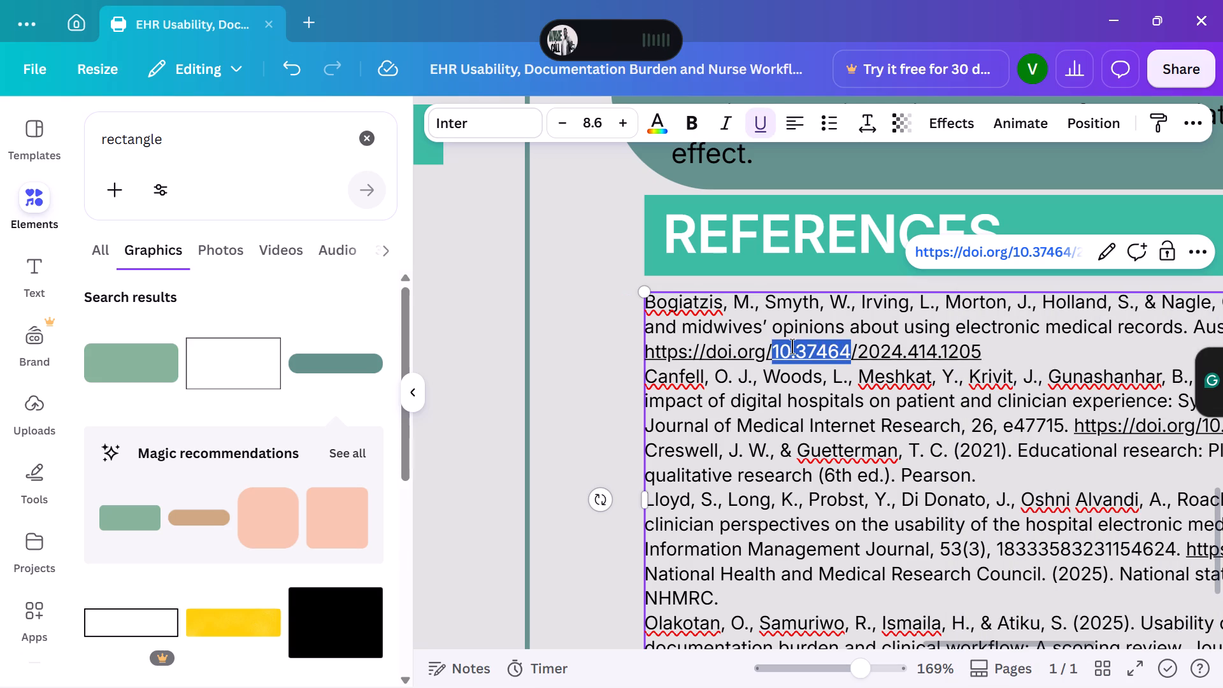
triple_click(792, 346)
left_click(792, 346)
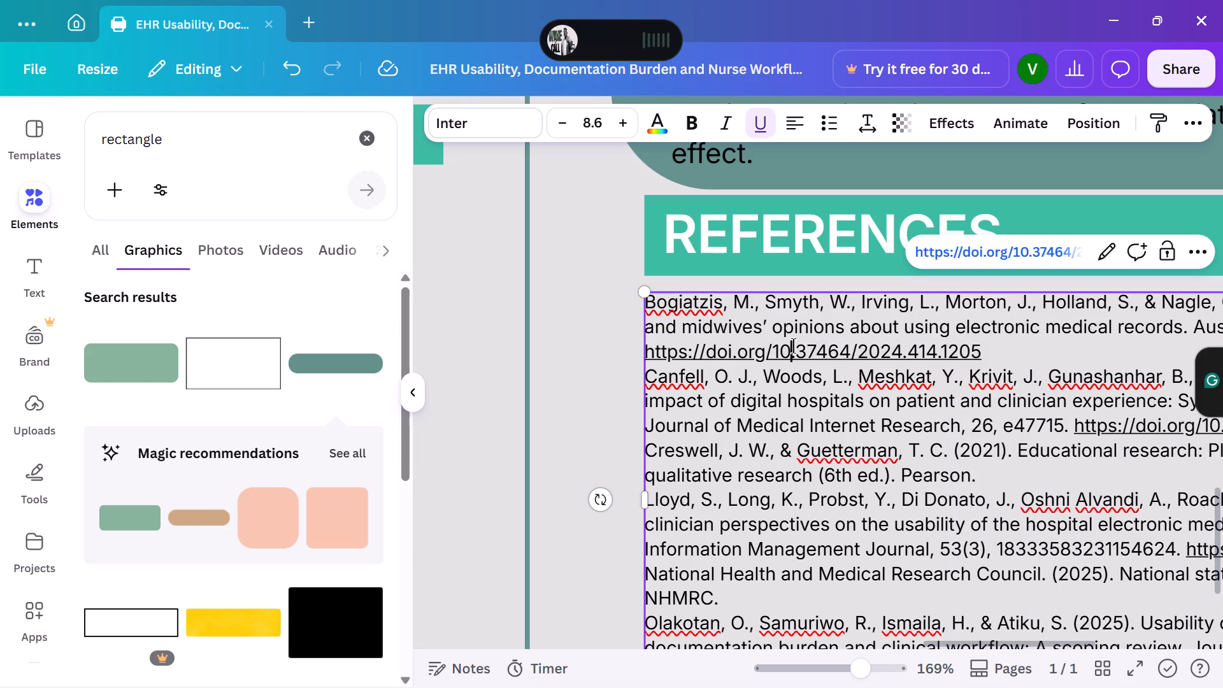
Select the DOI link of the last reference entry to inspect it, then deselect the text.
scroll(803, 350, "down", 5)
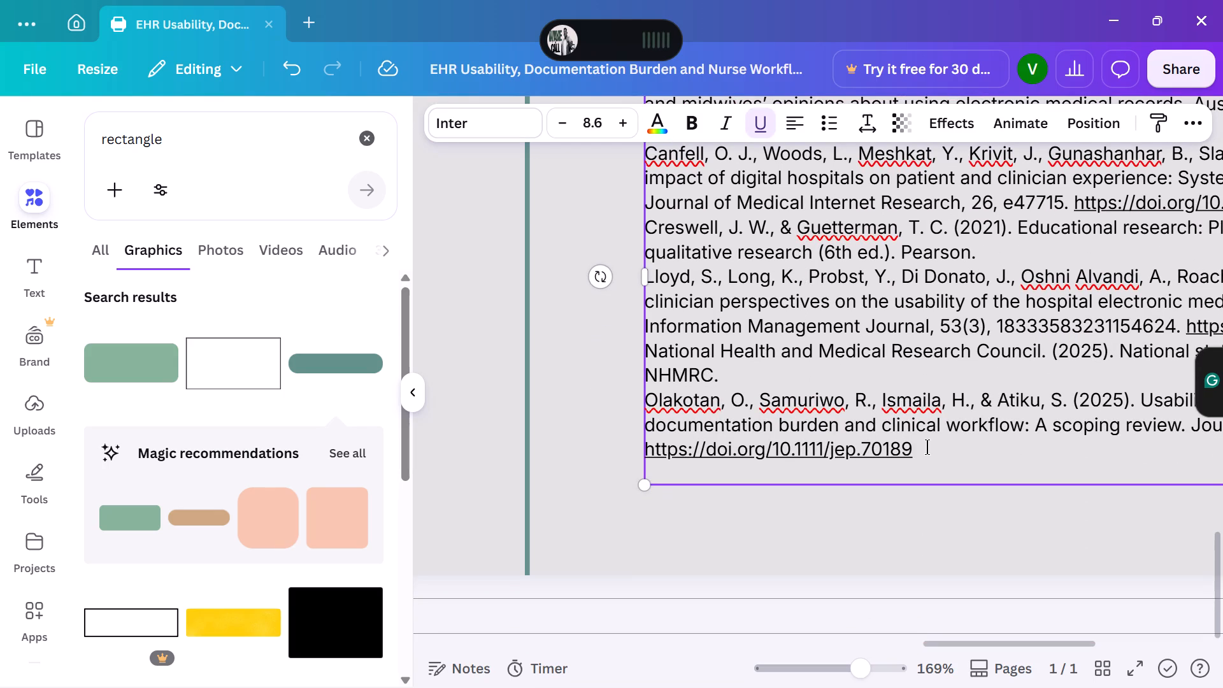
left_click_drag(926, 448, 646, 463)
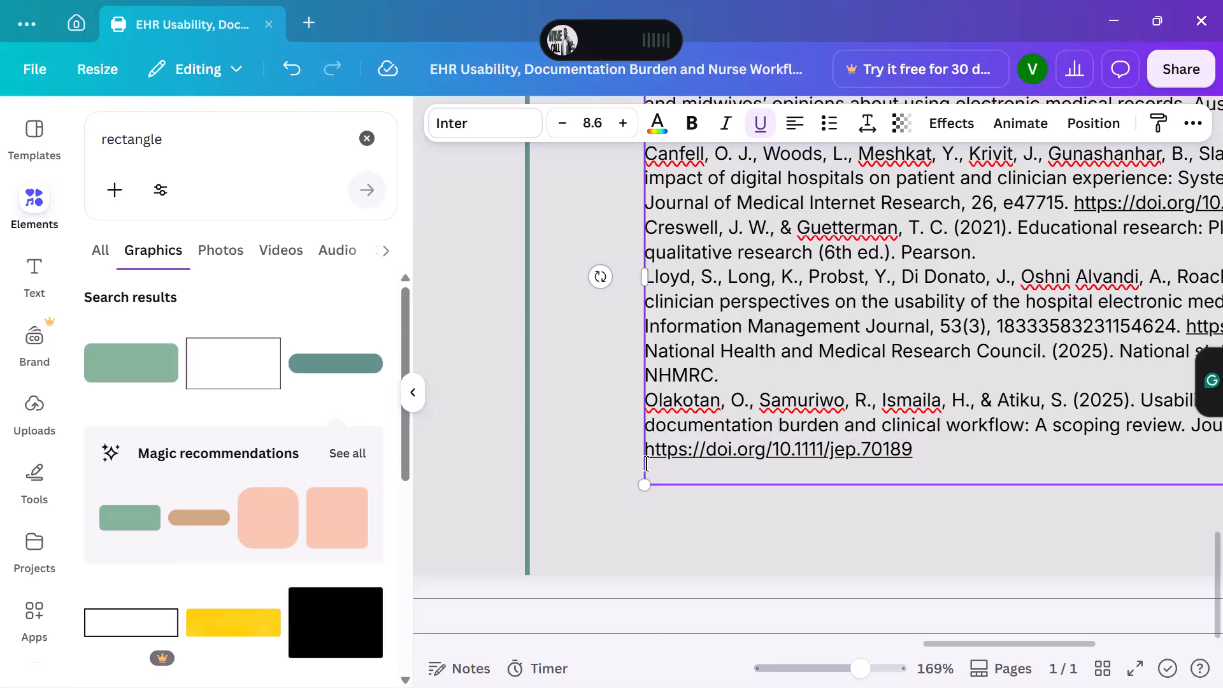
left_click_drag(646, 463, 644, 457)
left_click(644, 456)
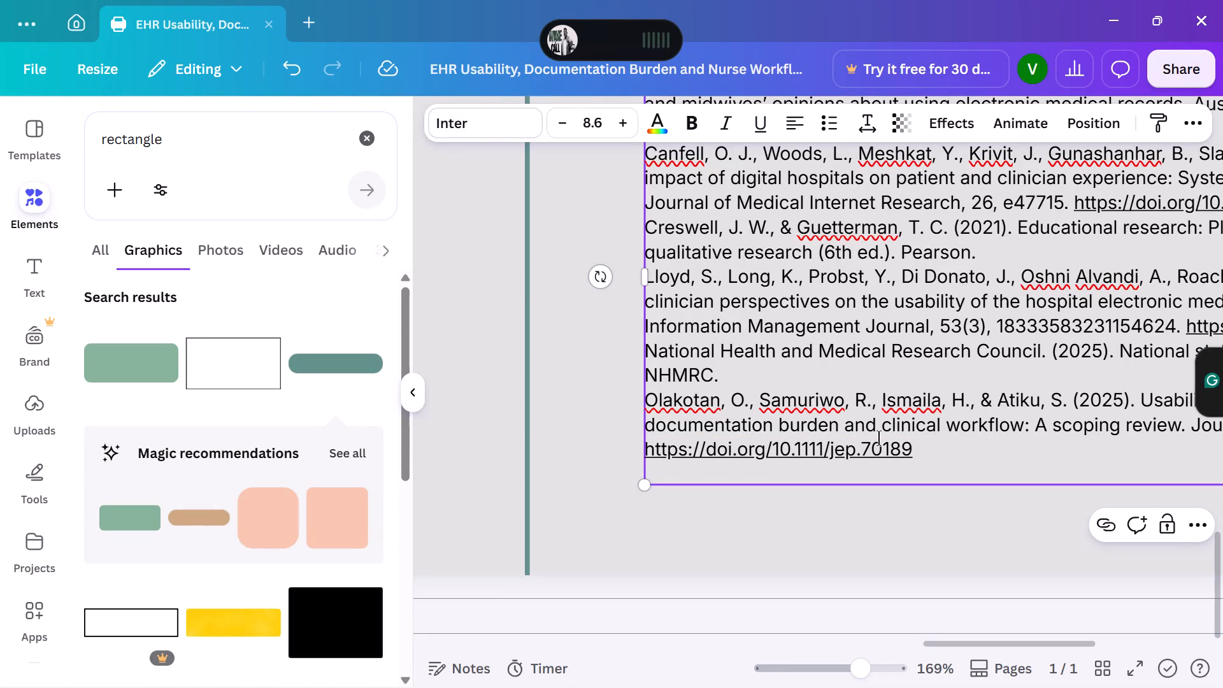
left_click_drag(920, 448, 708, 446)
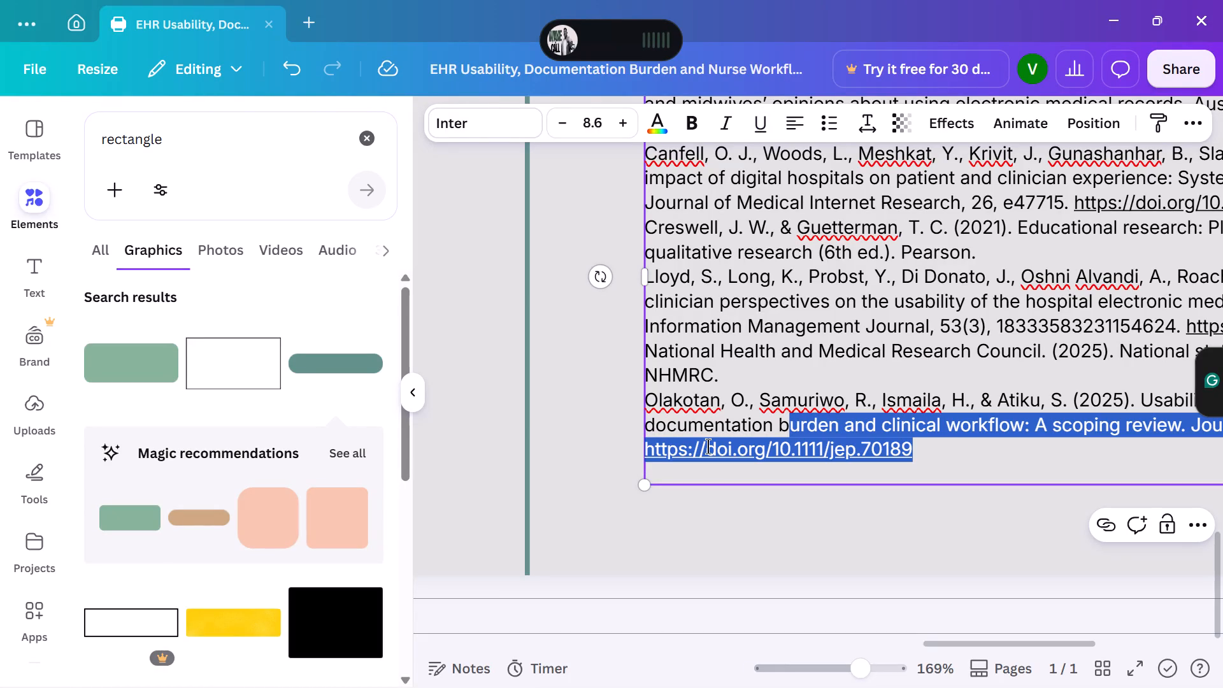
left_click_drag(708, 446, 649, 454)
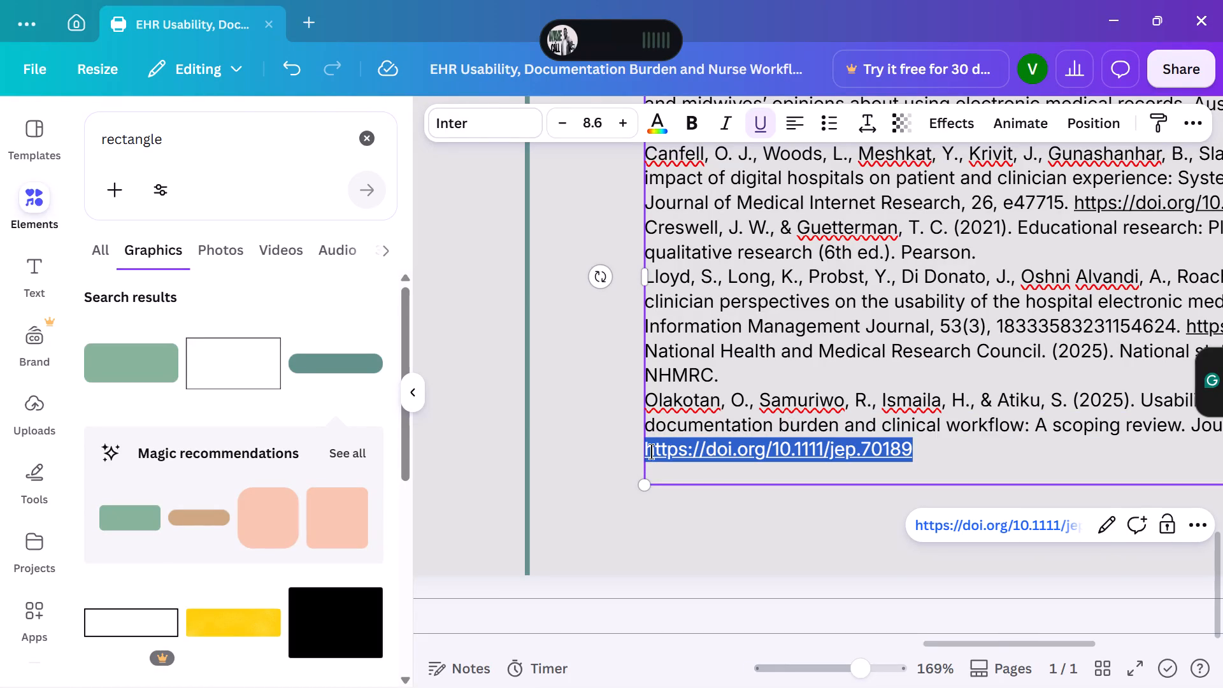
left_click(627, 438)
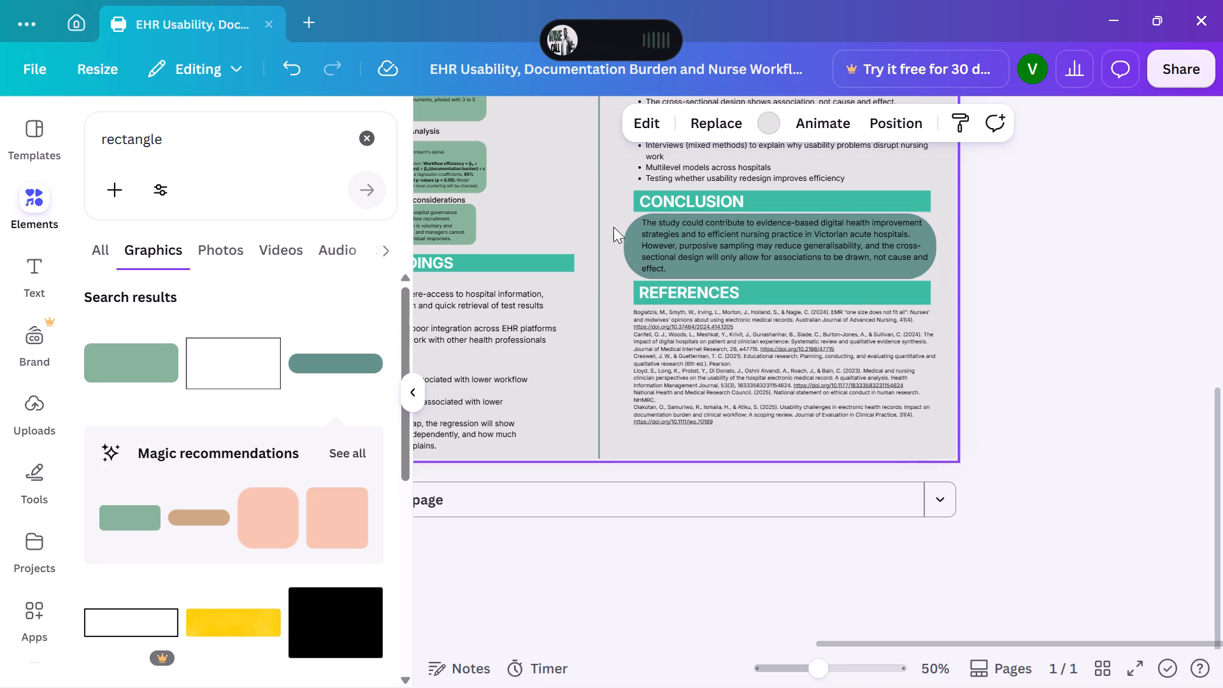
Reduce the REFERENCES heading to font size 23.5 and trim its teal bar to about 9.8 high.
left_click(659, 290)
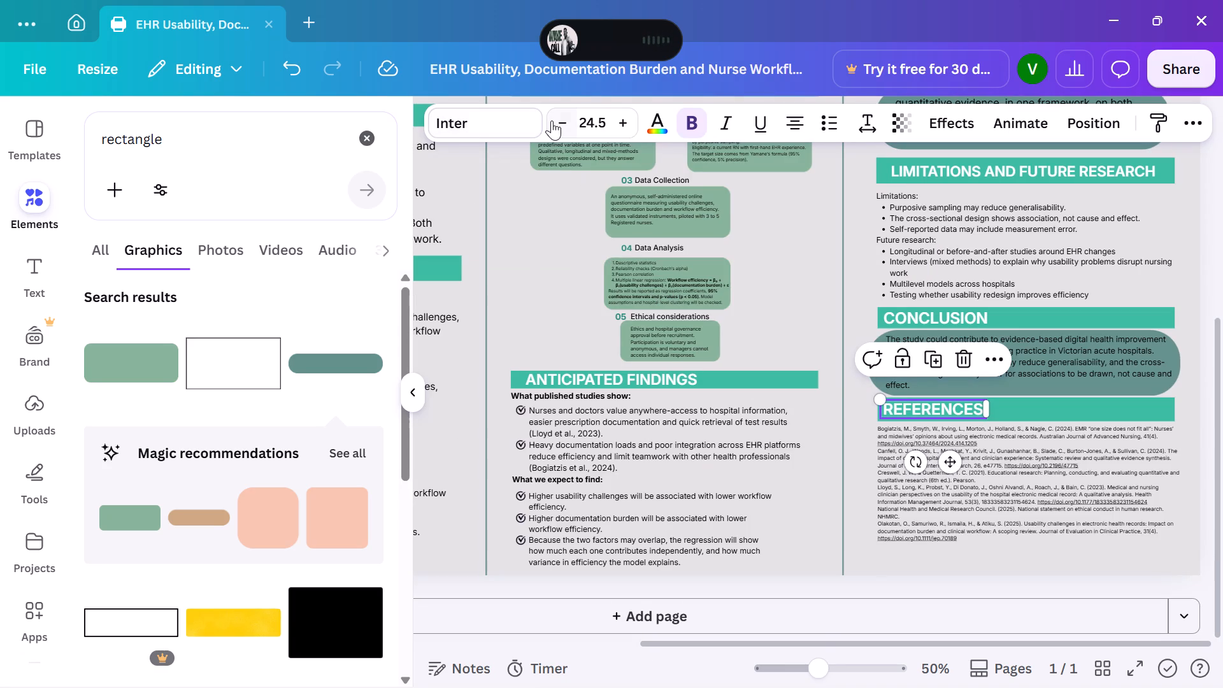
left_click(552, 121)
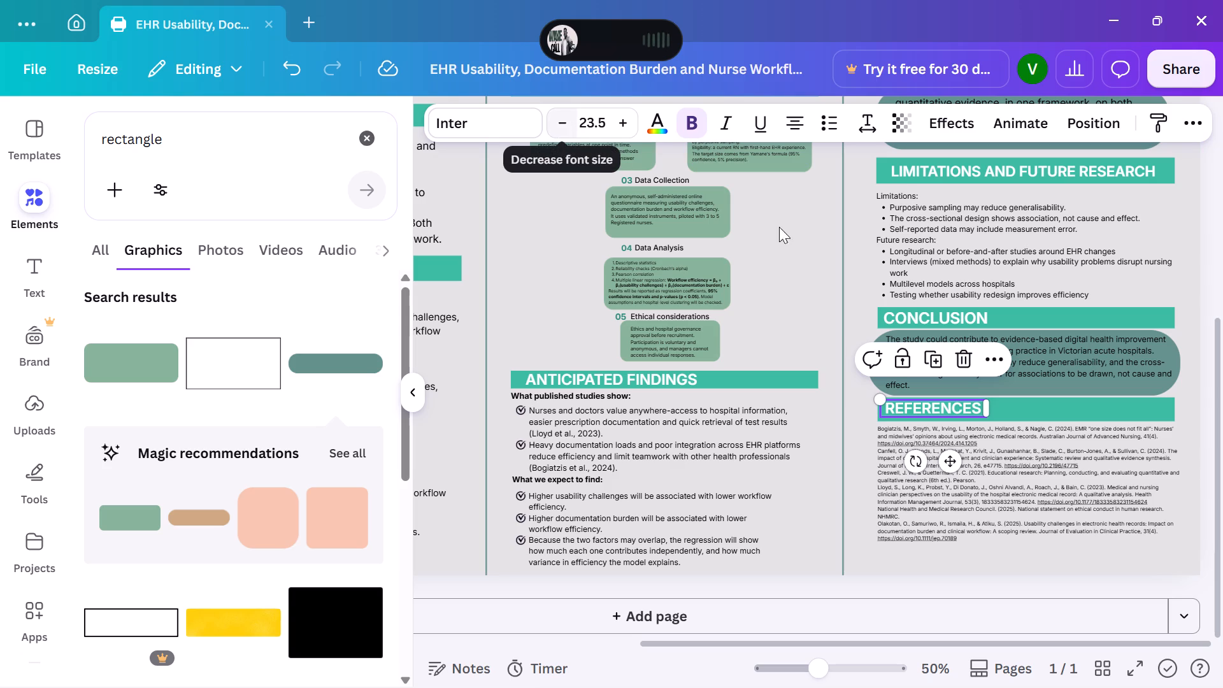
left_click(1042, 406)
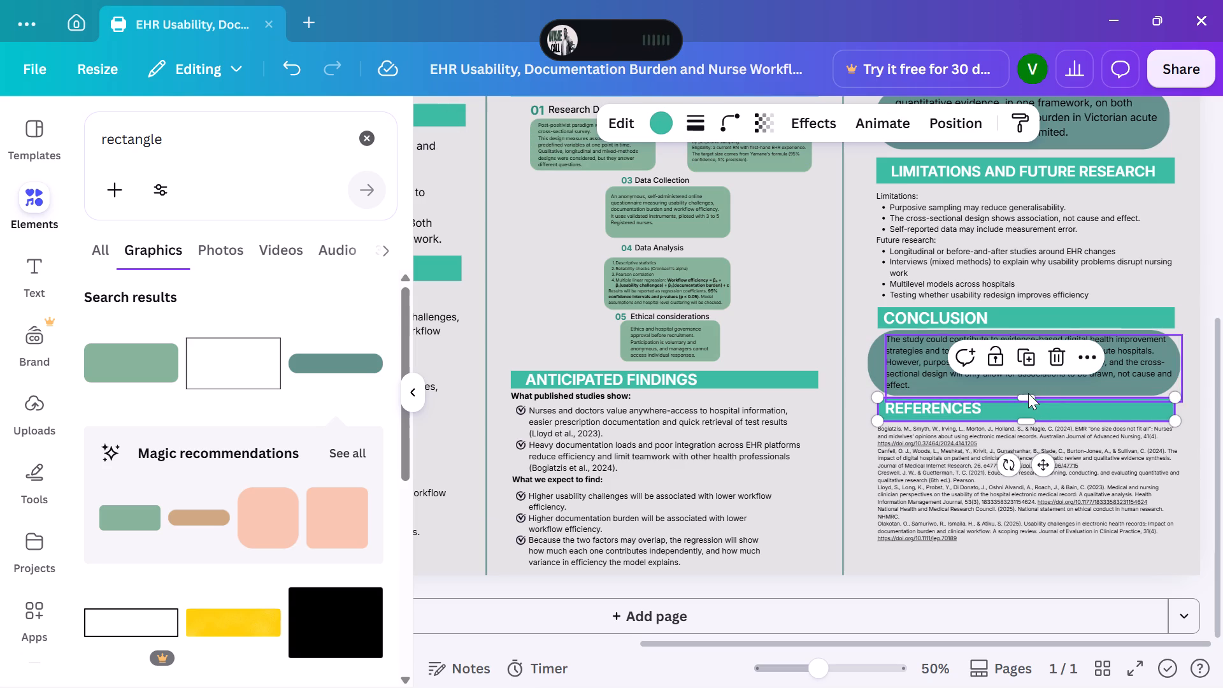
left_click(1026, 398)
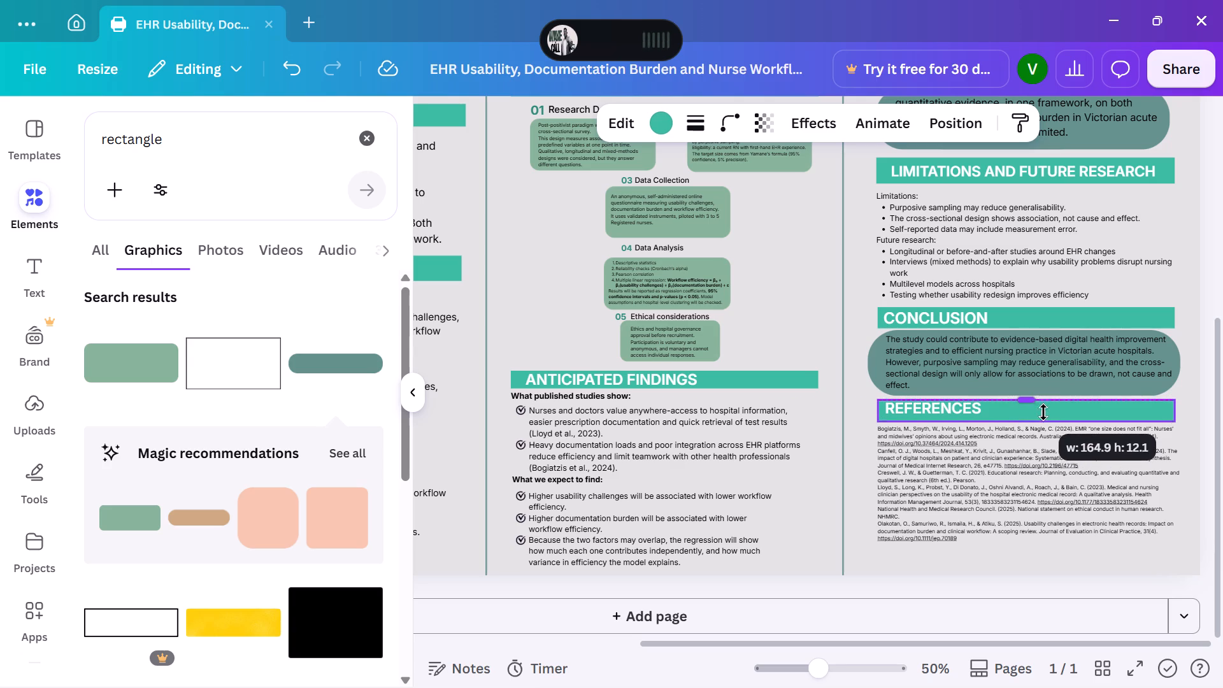
left_click(1031, 418)
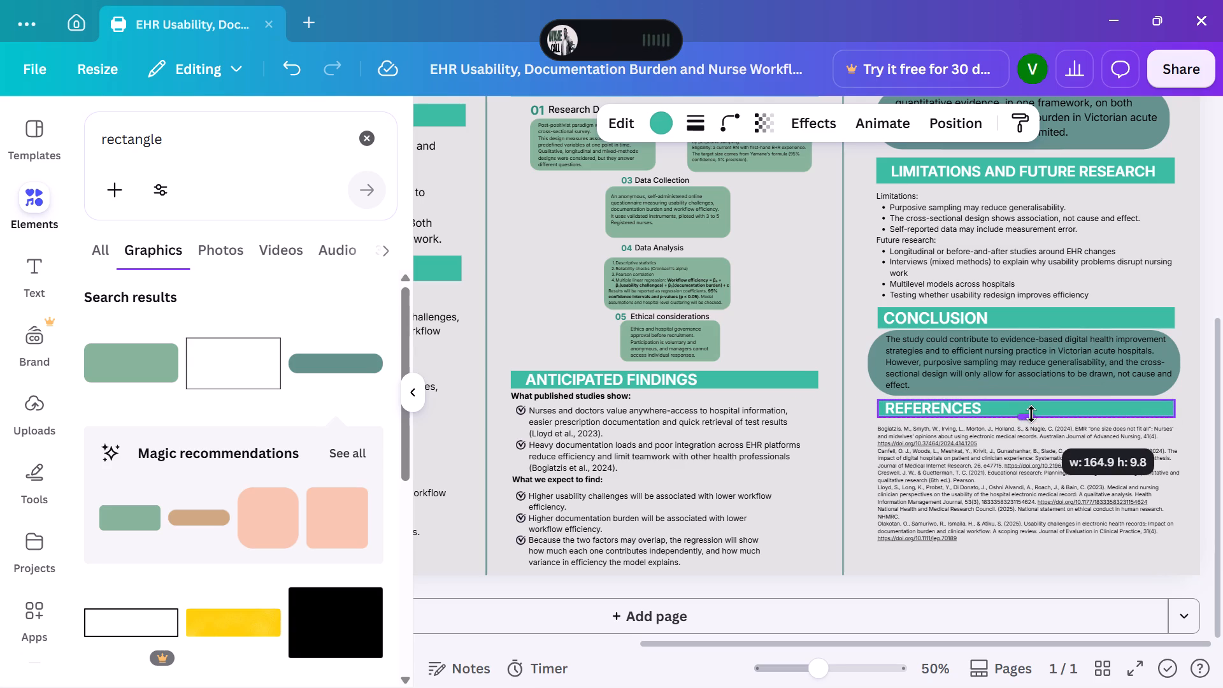
left_click(1189, 379)
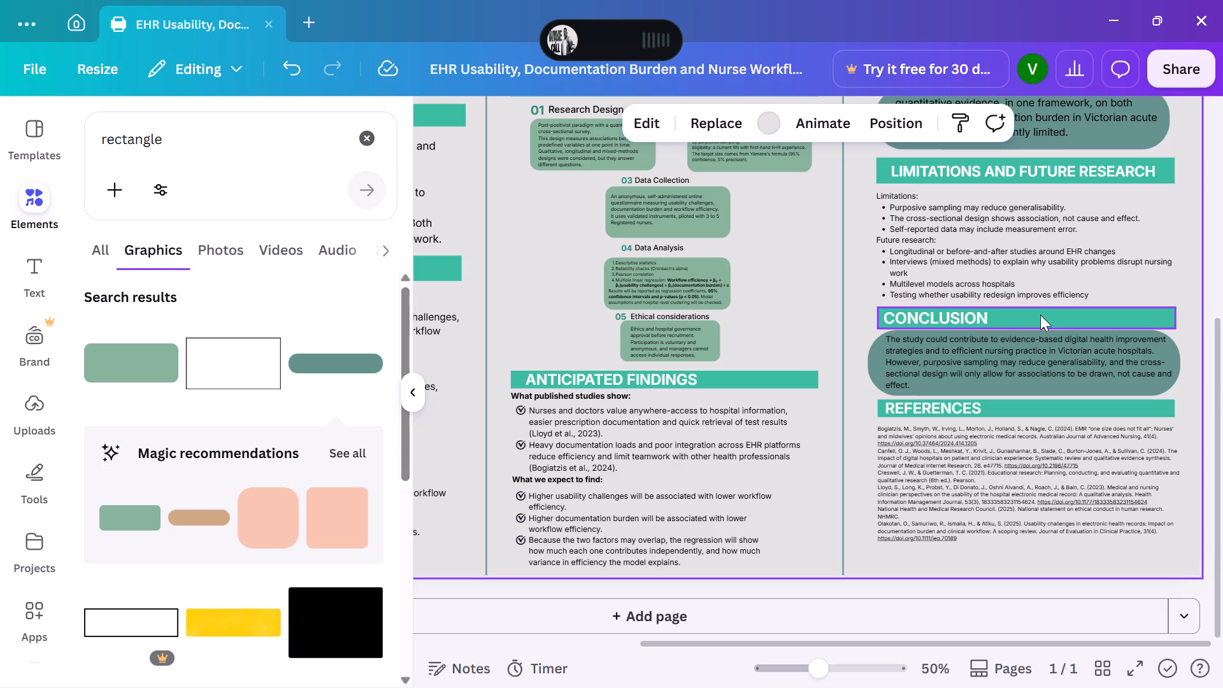
Reduce the CONCLUSION heading to font size 23.5 and trim its teal bar to about 10.2 high.
left_click(978, 313)
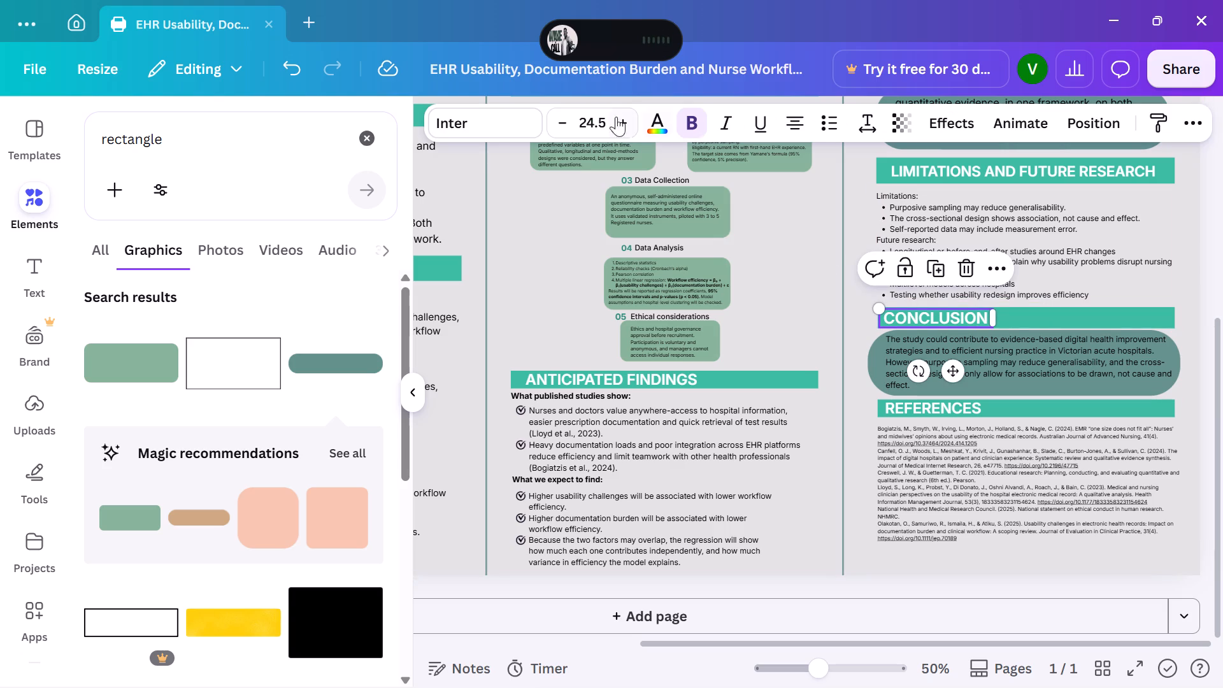
left_click(561, 126)
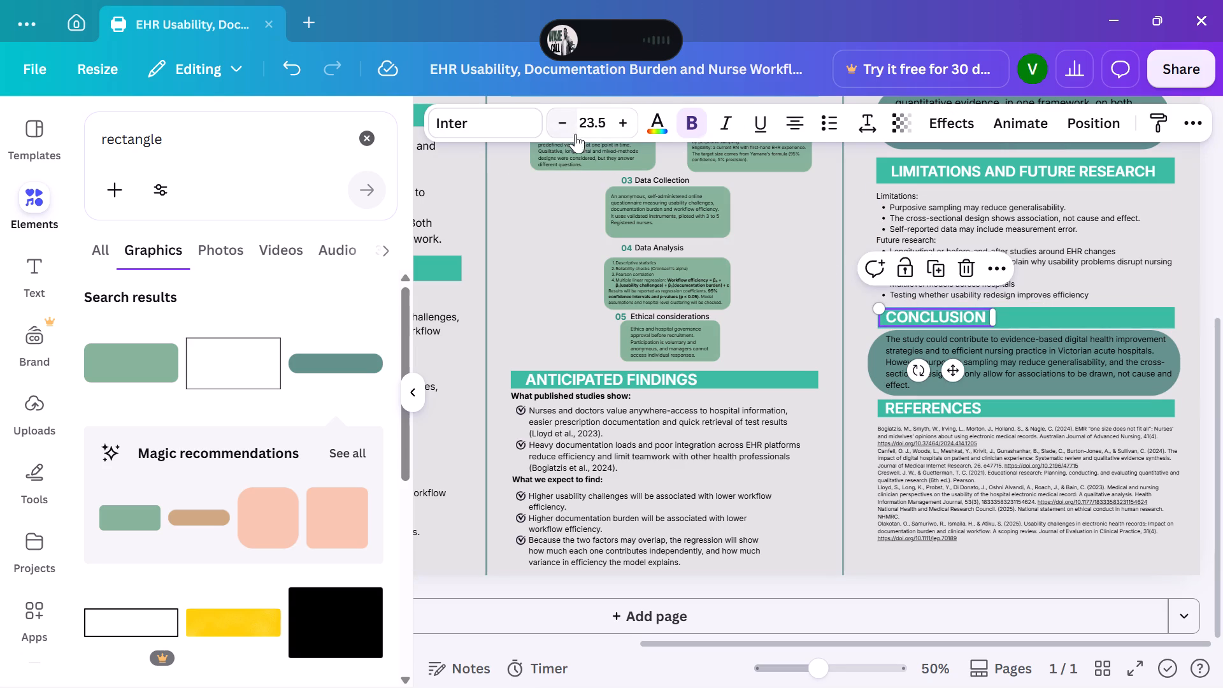
left_click(1026, 313)
left_click(1025, 309)
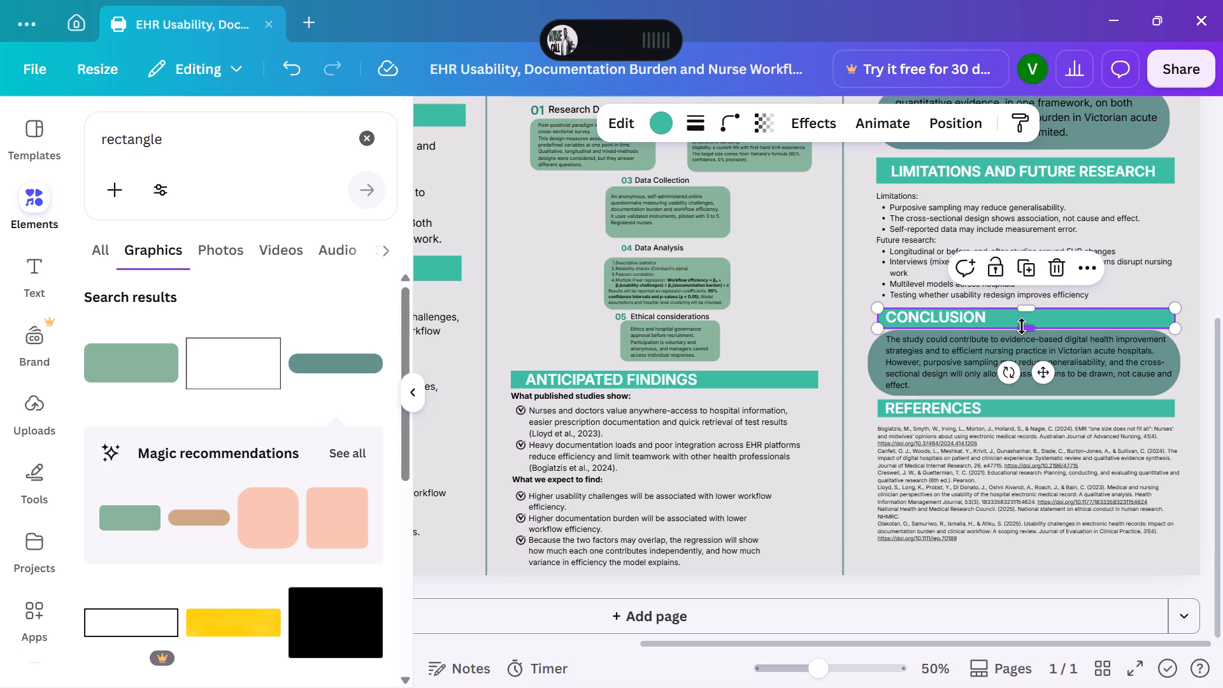
left_click(1022, 326)
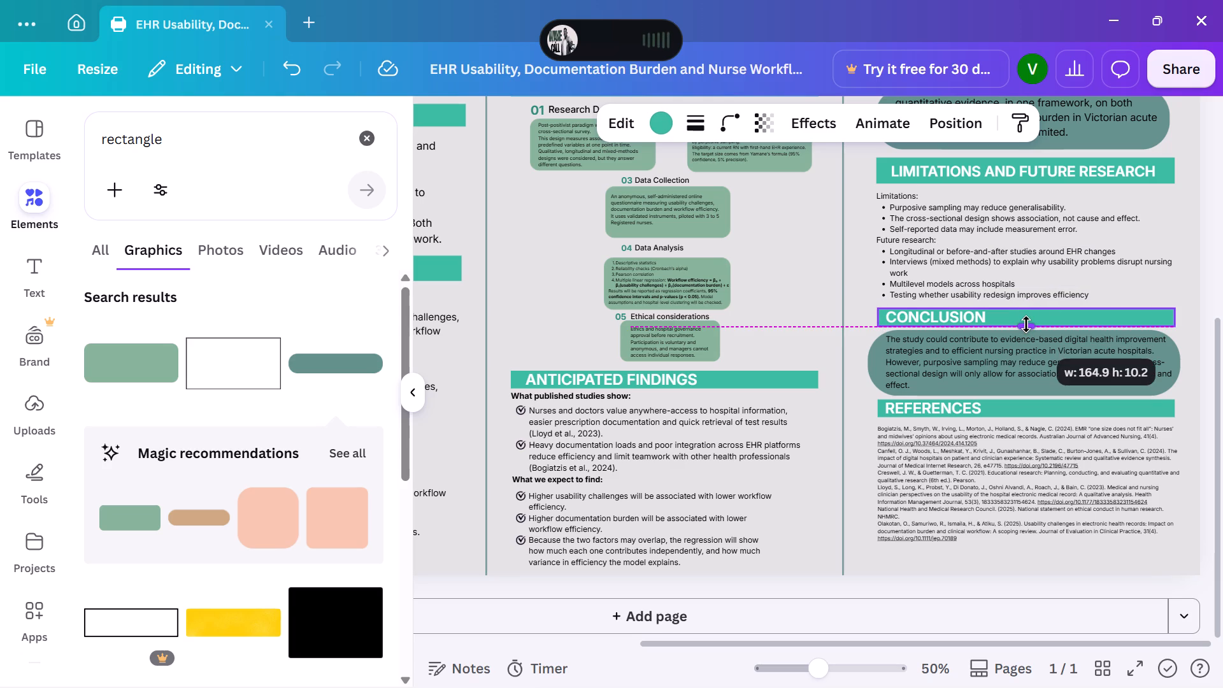
left_click(1209, 242)
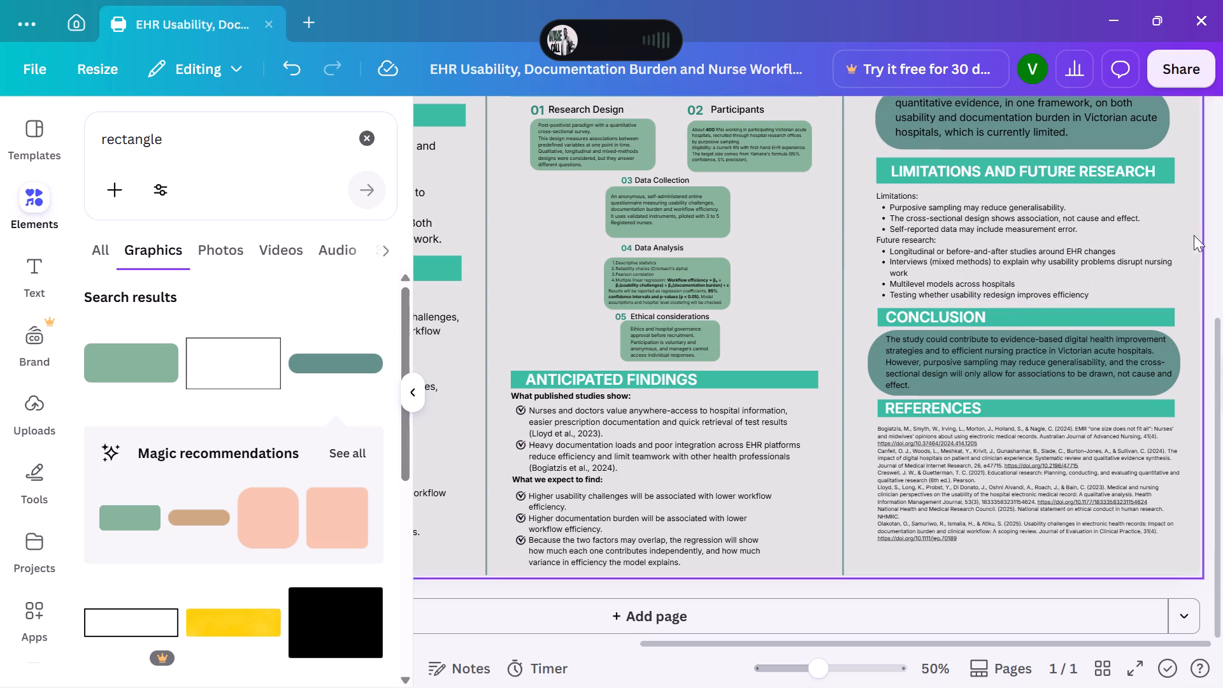
Reduce the LIMITATIONS AND FUTURE RESEARCH heading to font size 21.5 and trim its teal bar to fit closely around the text.
left_click(1003, 174)
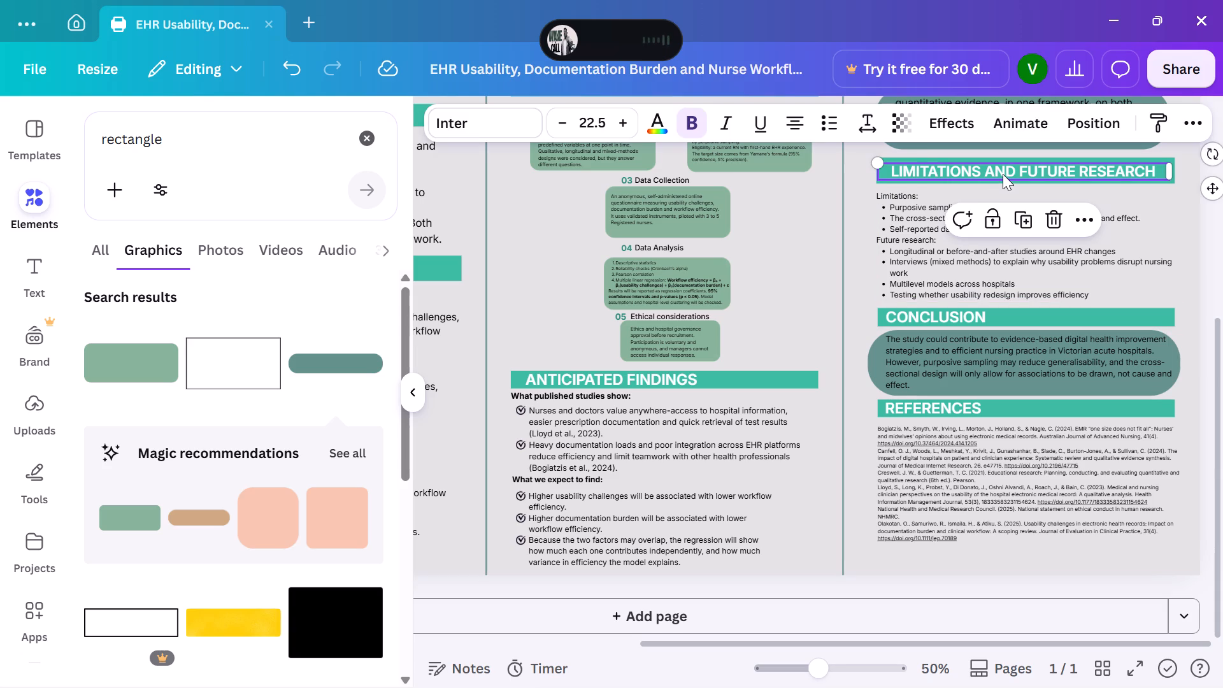
left_click(569, 122)
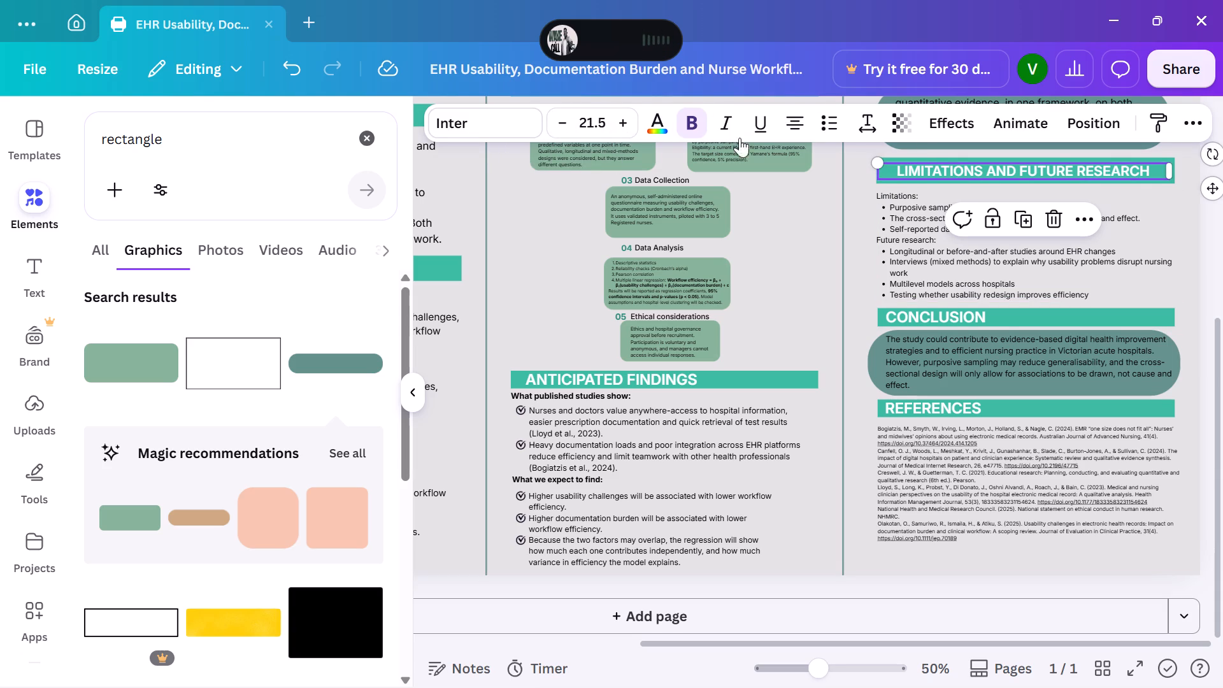
left_click(966, 161)
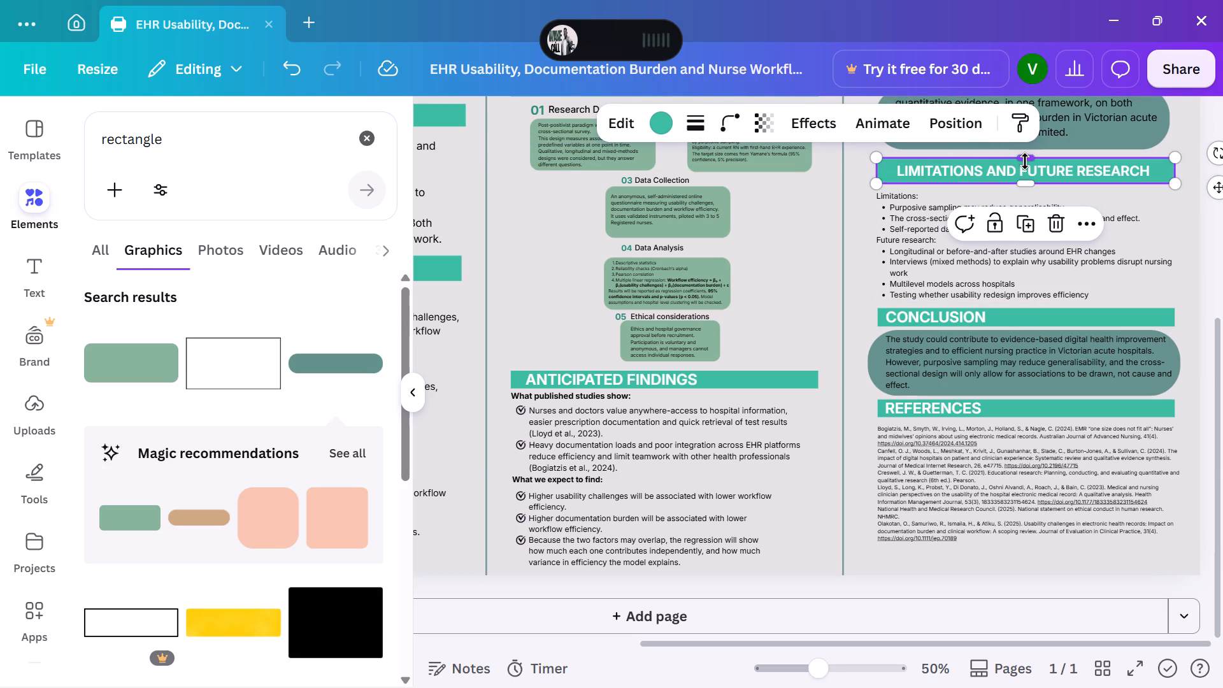
left_click(1026, 161)
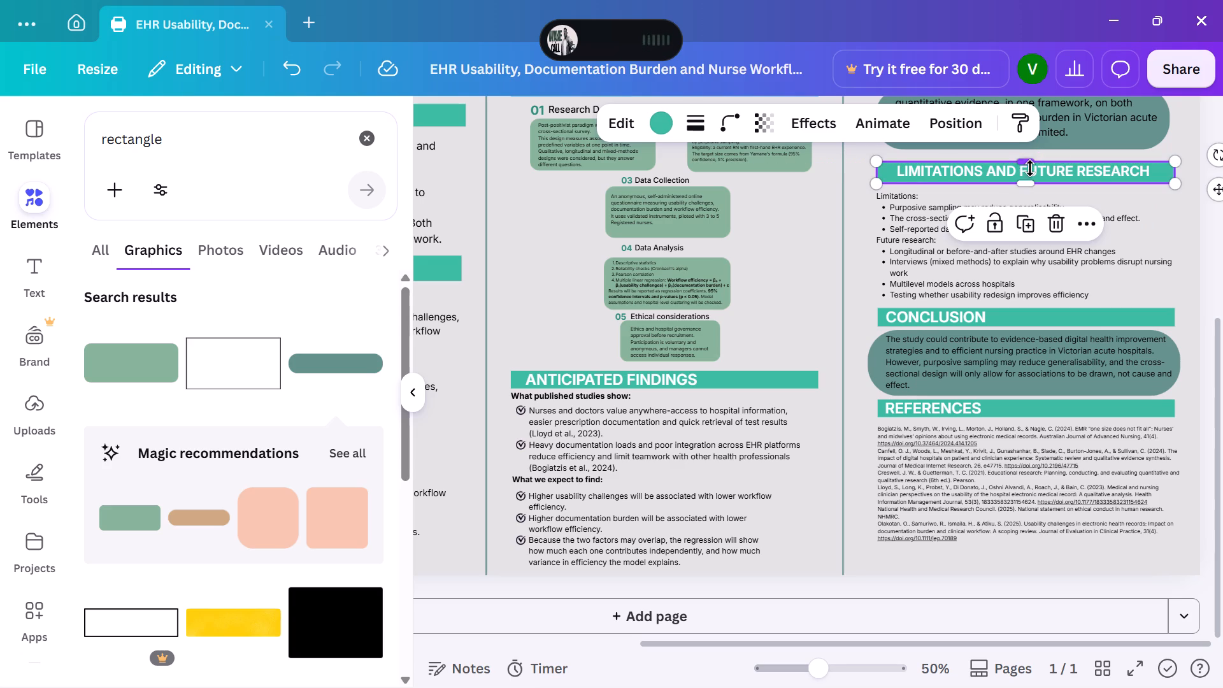
left_click_drag(1023, 185, 1023, 181)
left_click_drag(1023, 181, 1024, 178)
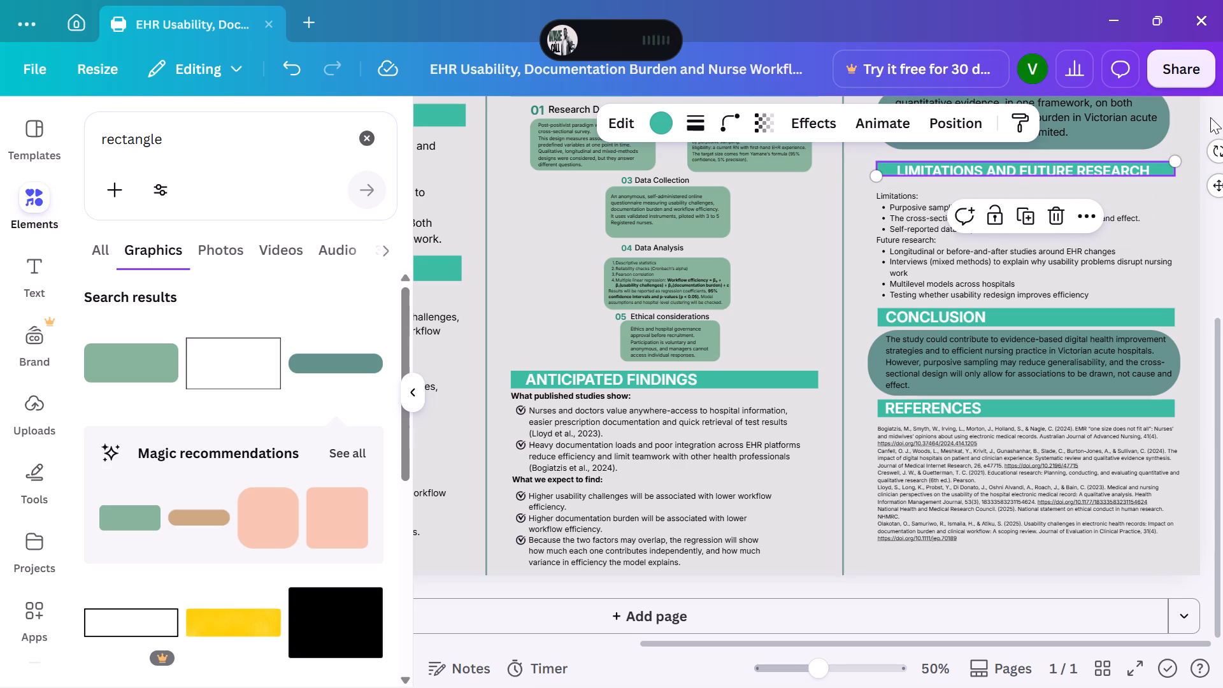
left_click(1210, 117)
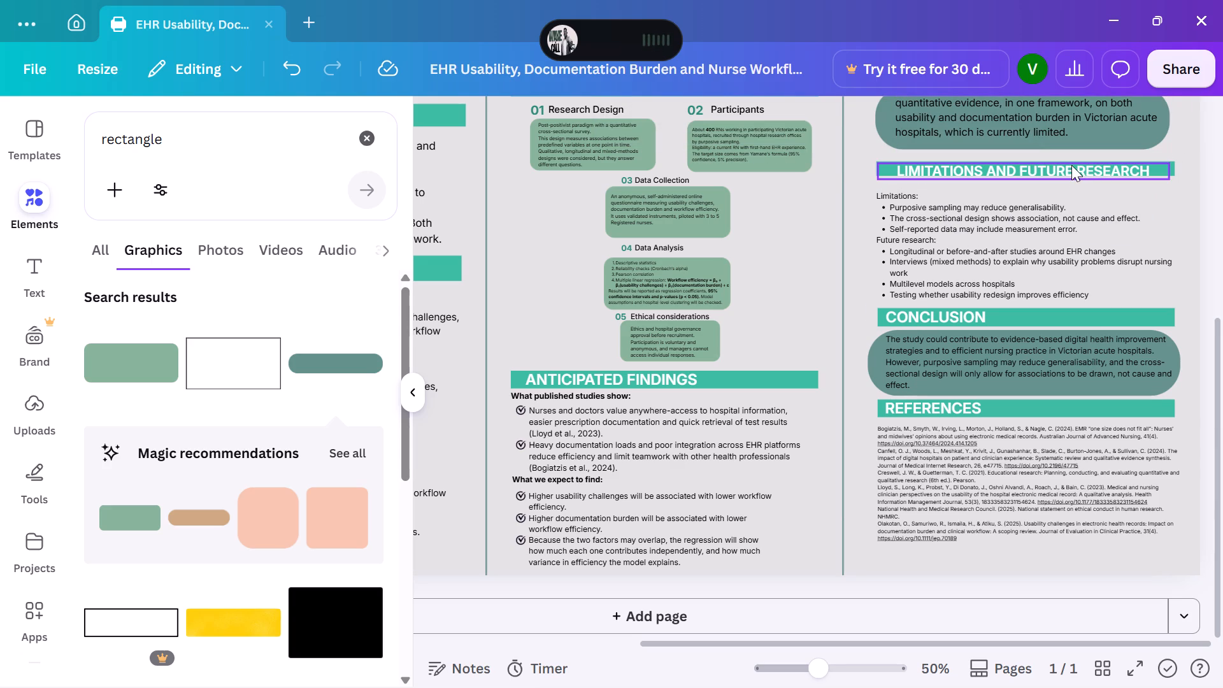
left_click(1087, 162)
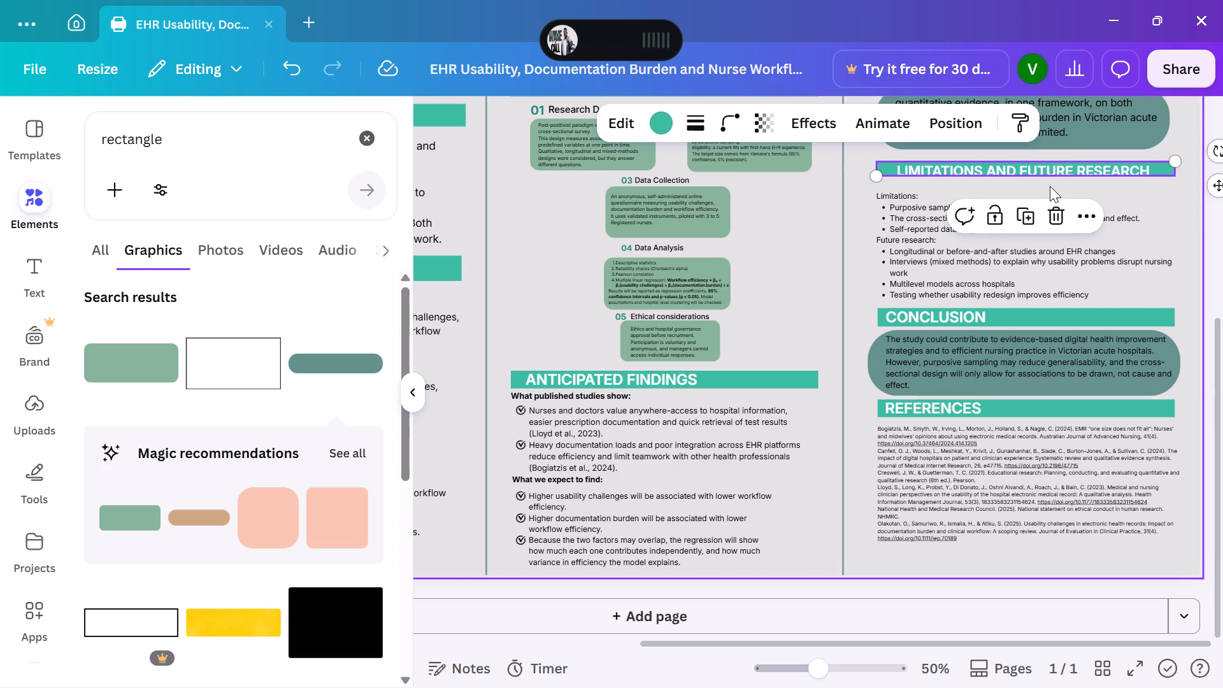
left_click(1043, 173)
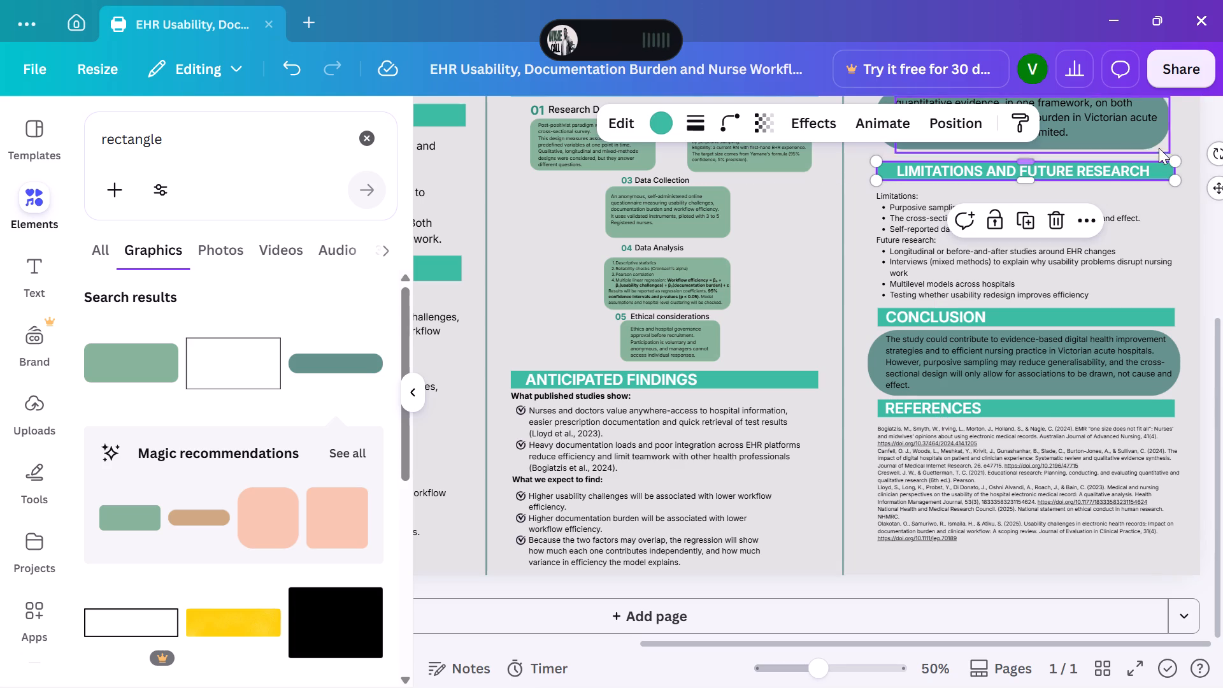
left_click(1196, 131)
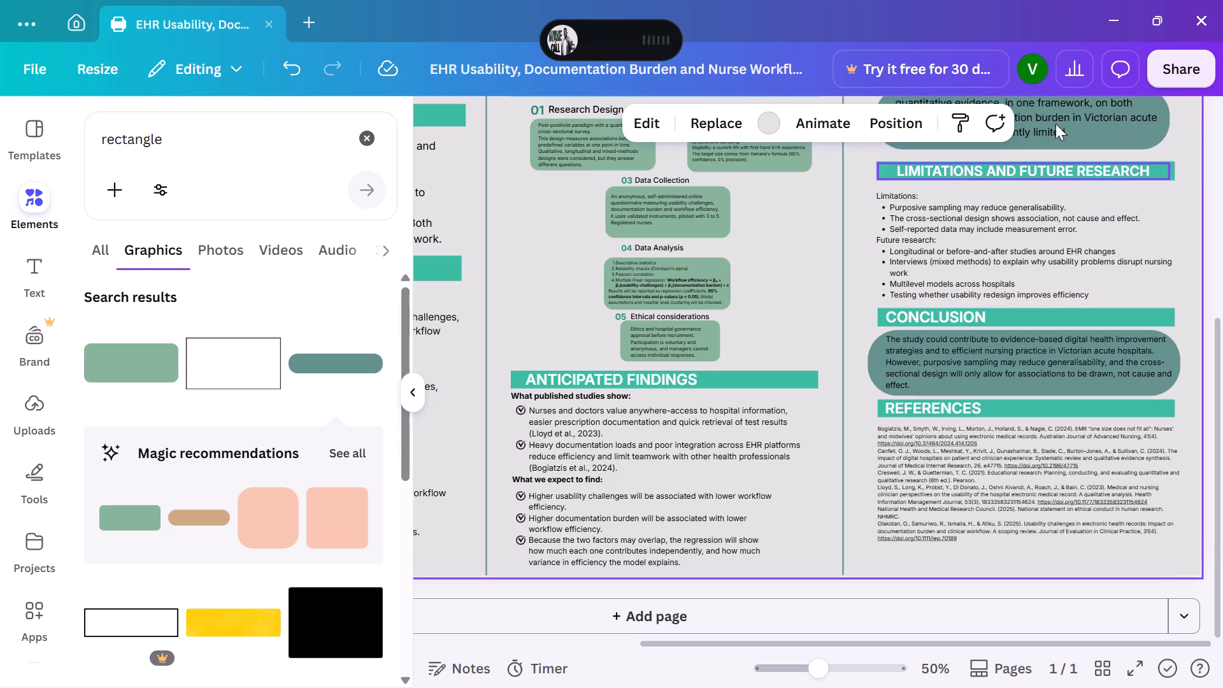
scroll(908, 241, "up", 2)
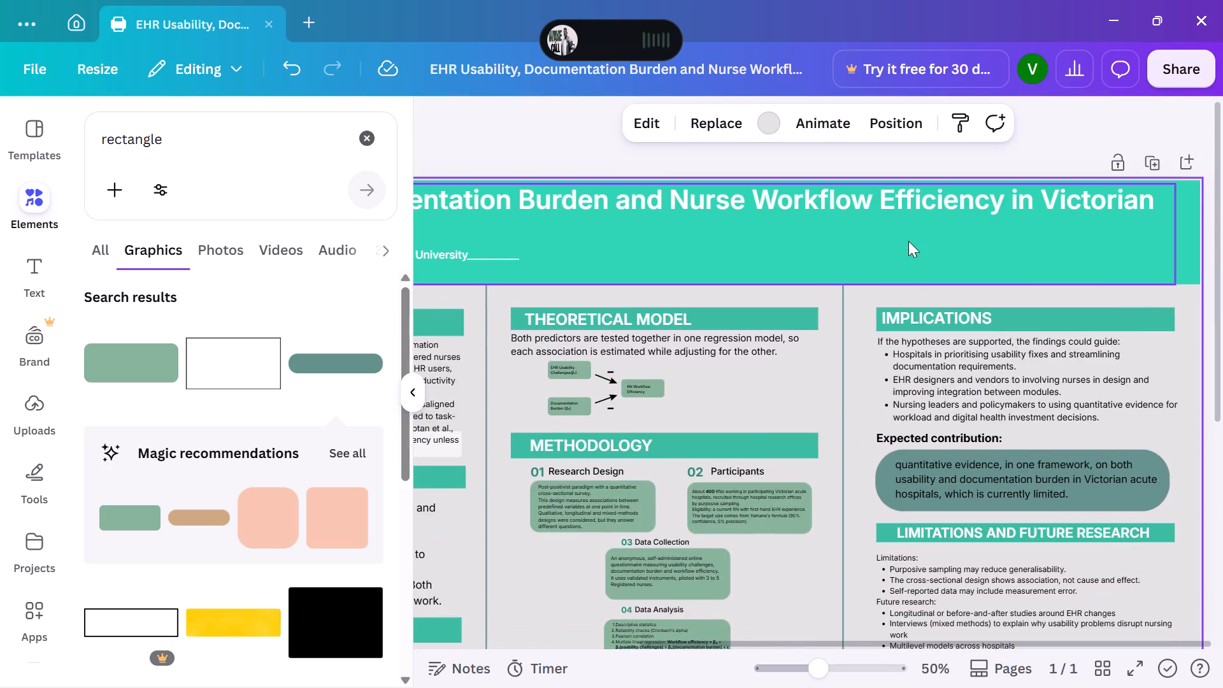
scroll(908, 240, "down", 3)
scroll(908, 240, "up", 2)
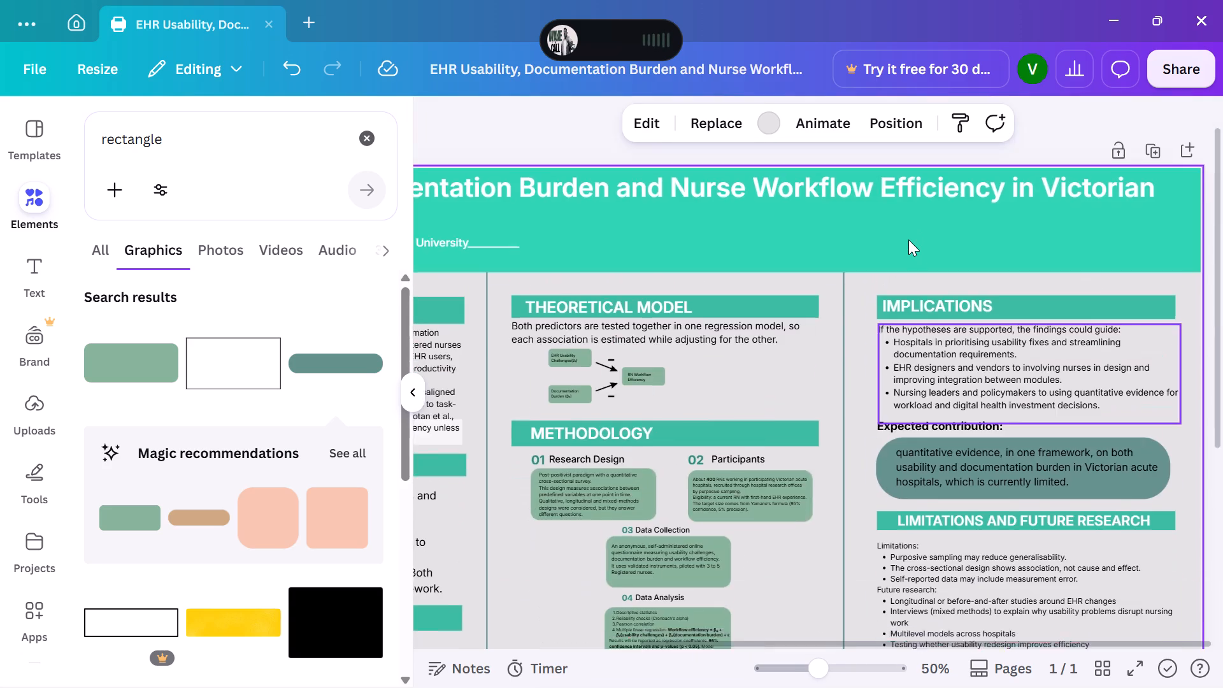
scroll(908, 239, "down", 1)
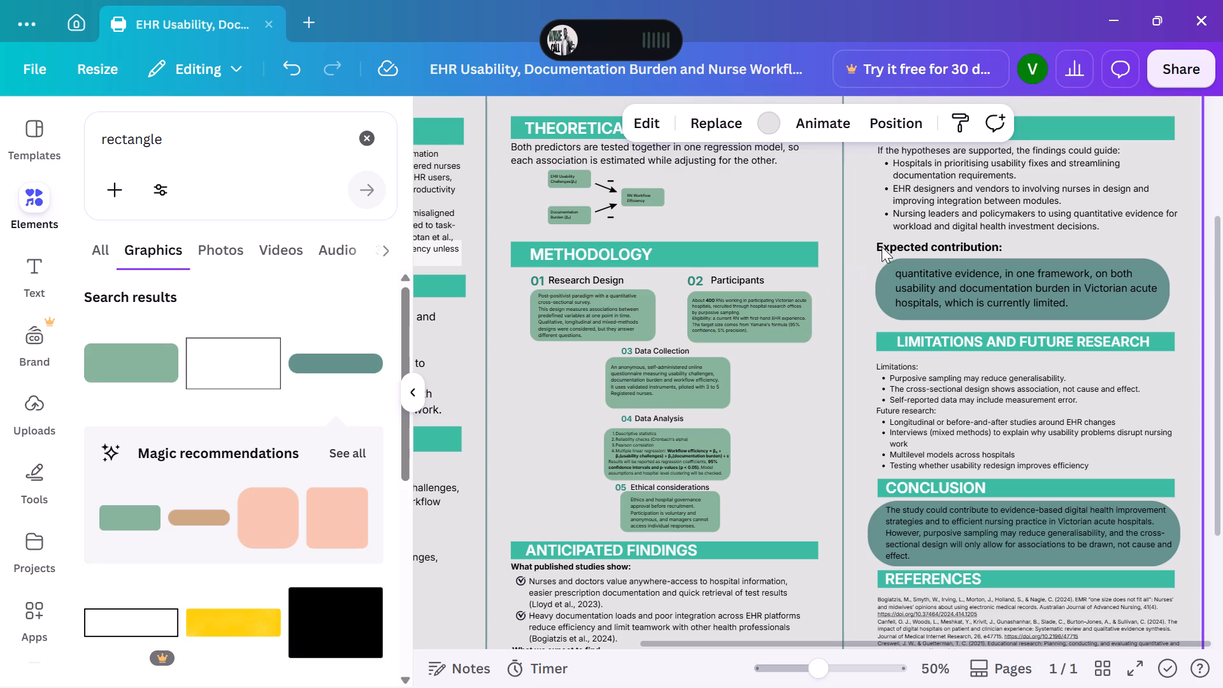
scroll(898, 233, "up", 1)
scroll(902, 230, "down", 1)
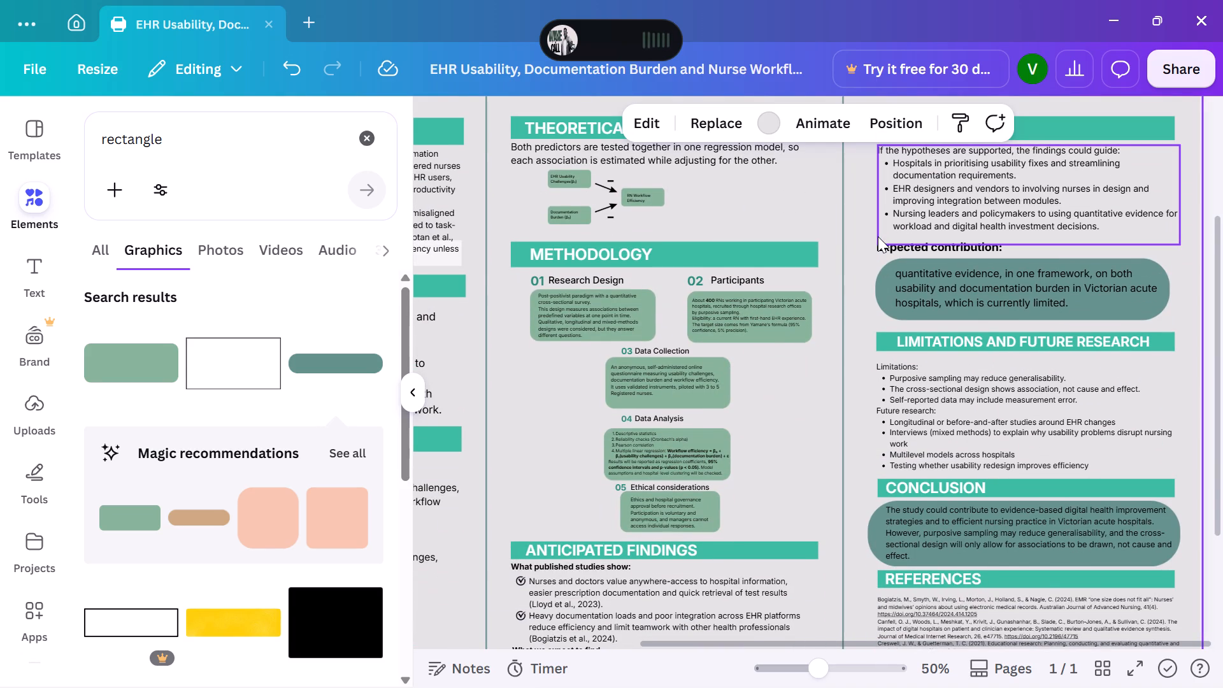
Copy the introductory sentence "If the hypotheses are supported, the findings could guide:" from the Implications text and delete it there.
left_click(884, 169)
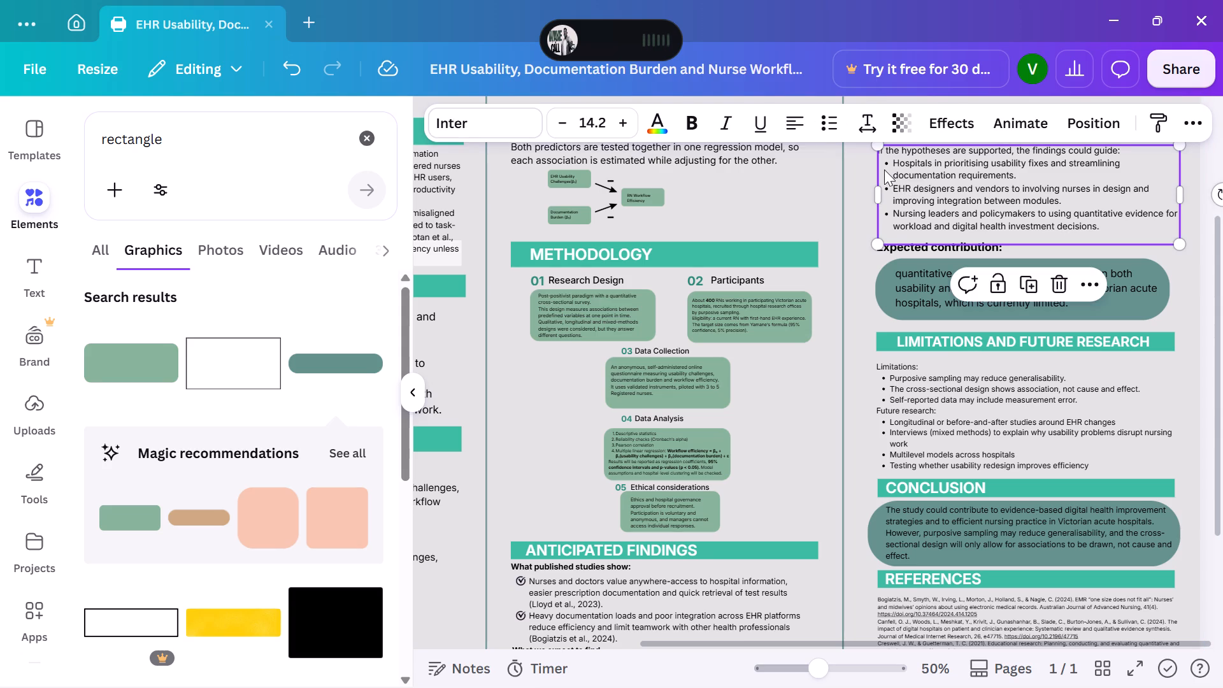
scroll(954, 168, "up", 1)
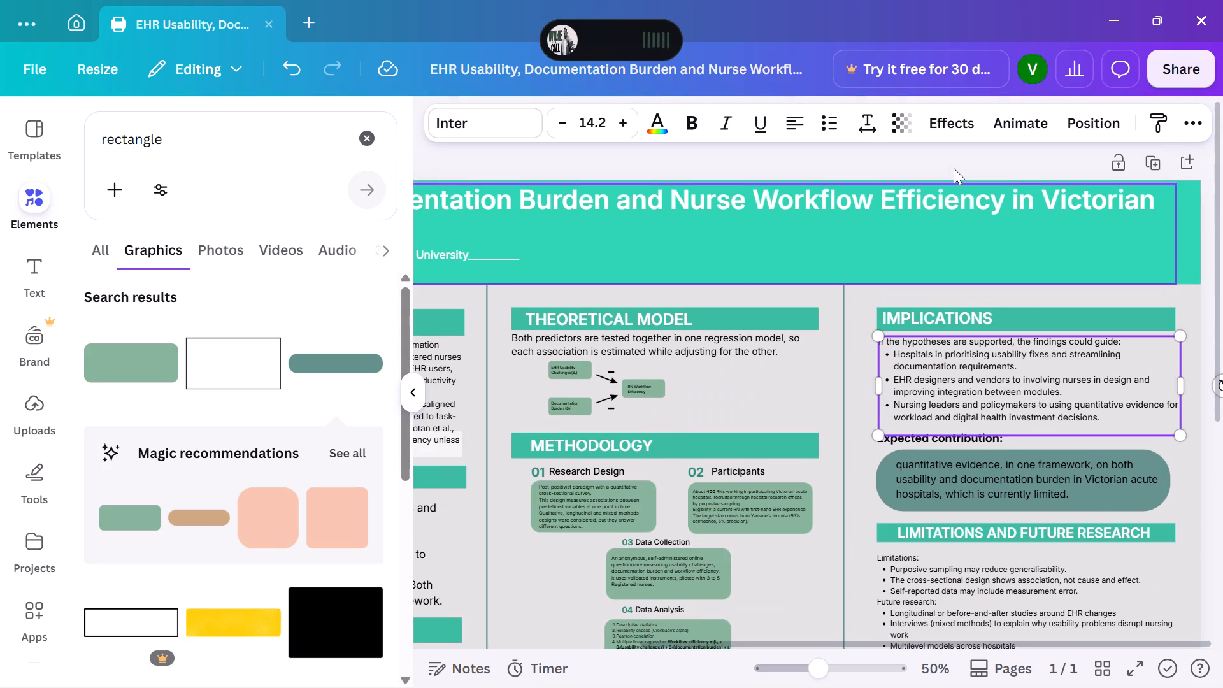
scroll(949, 298, "left", 1)
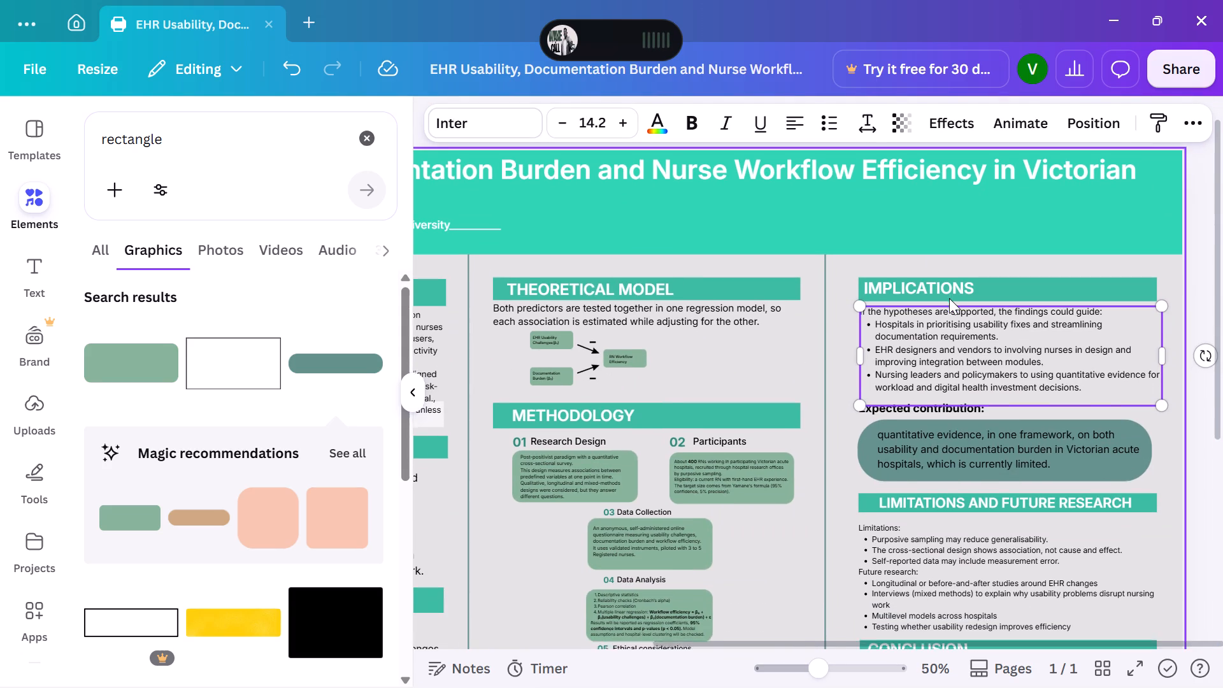
scroll(949, 298, "left", 1)
scroll(949, 298, "down", 1)
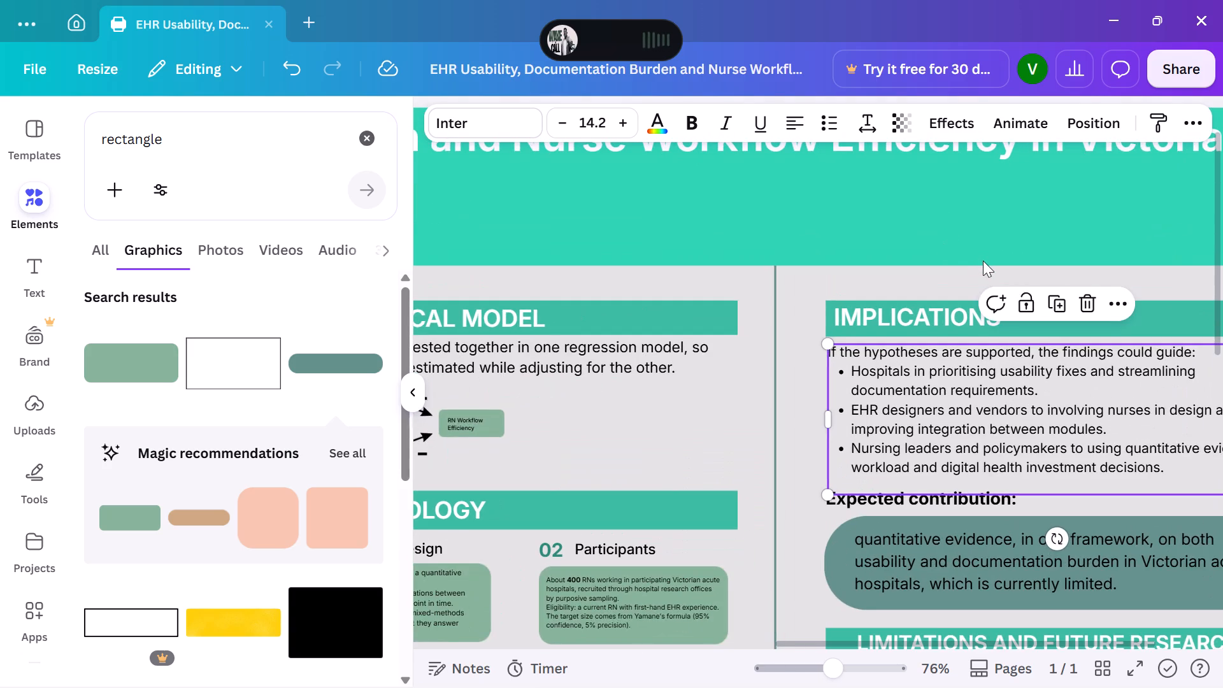
scroll(983, 261, "left", 3)
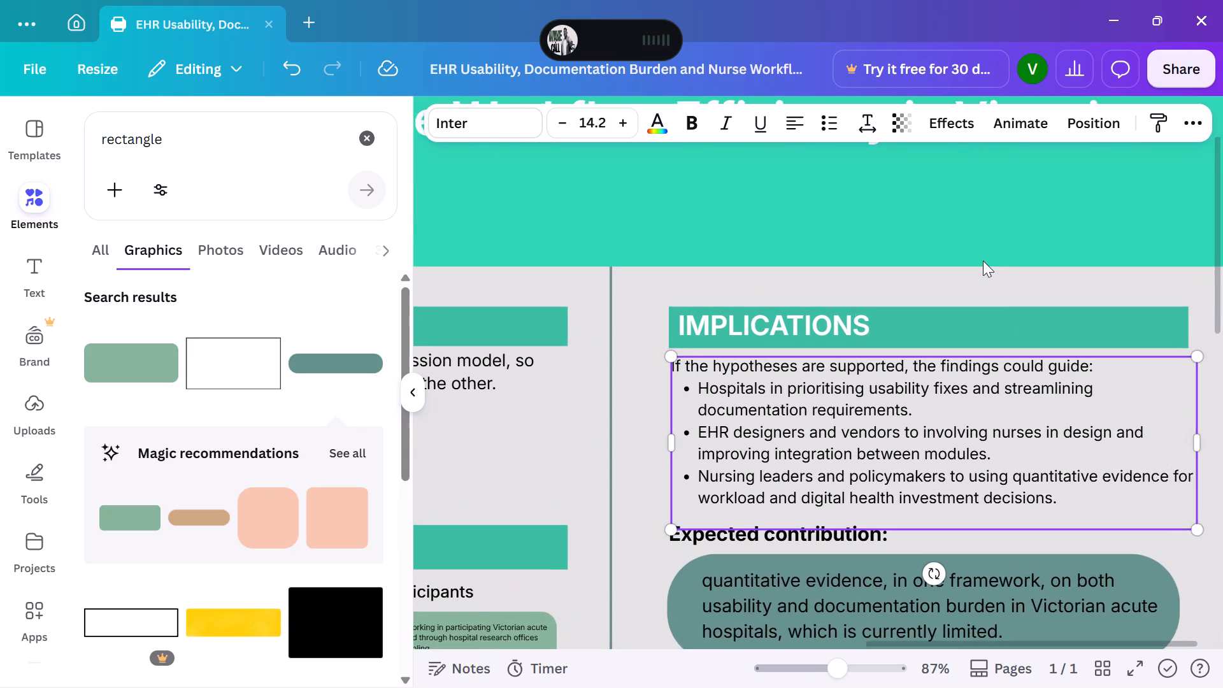
scroll(983, 261, "down", 1)
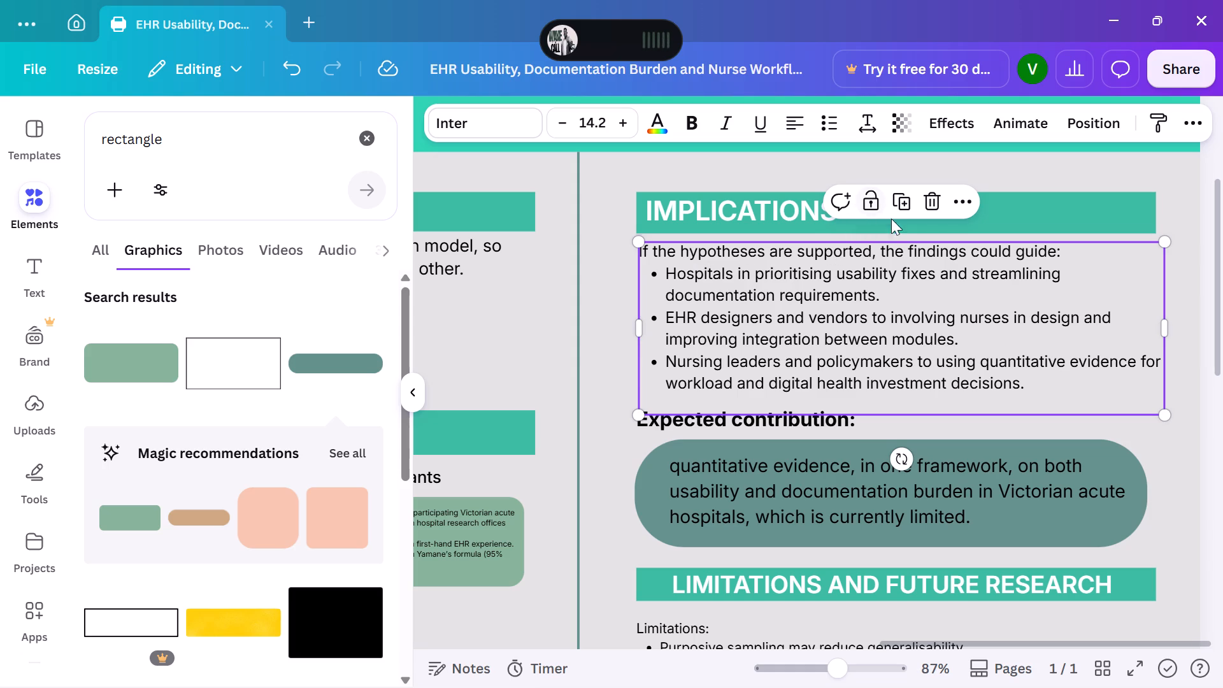
left_click(729, 269)
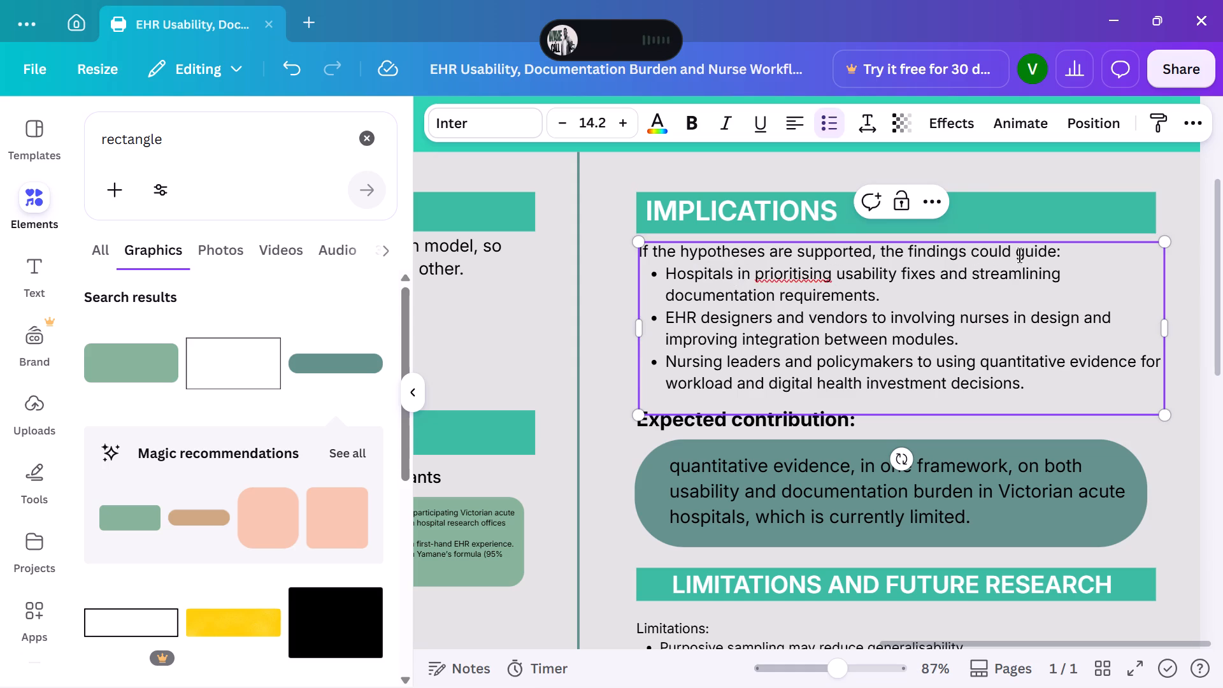
left_click_drag(1062, 253, 679, 255)
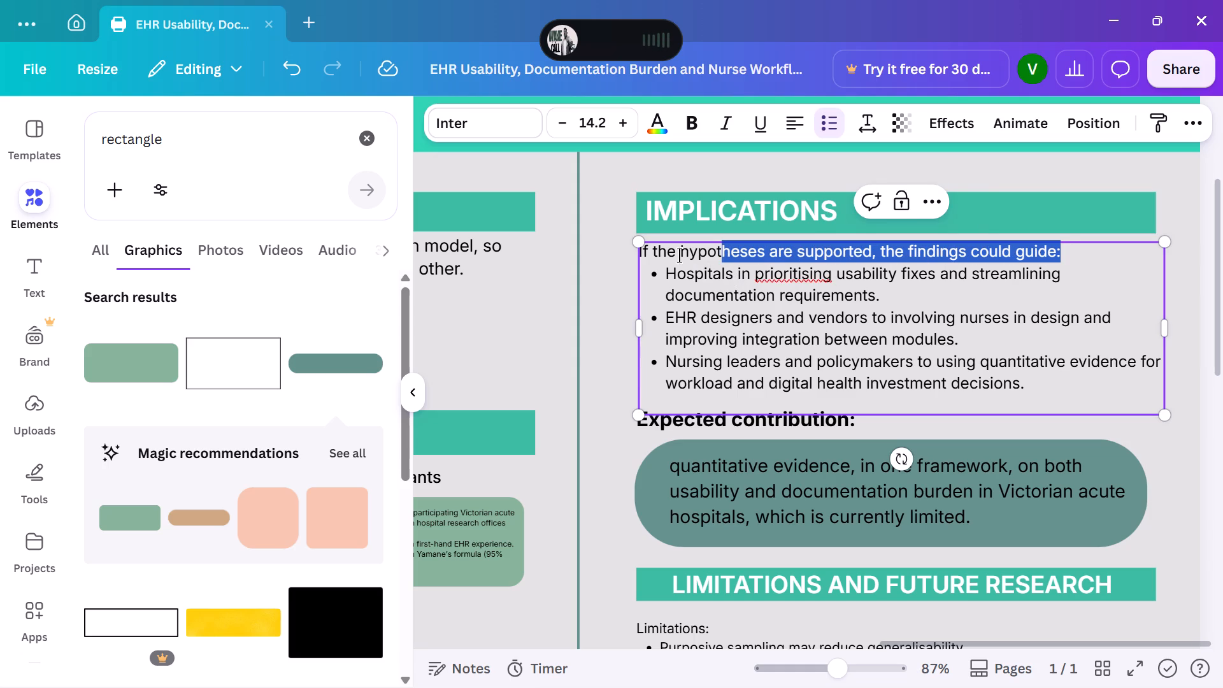
left_click_drag(679, 255, 630, 256)
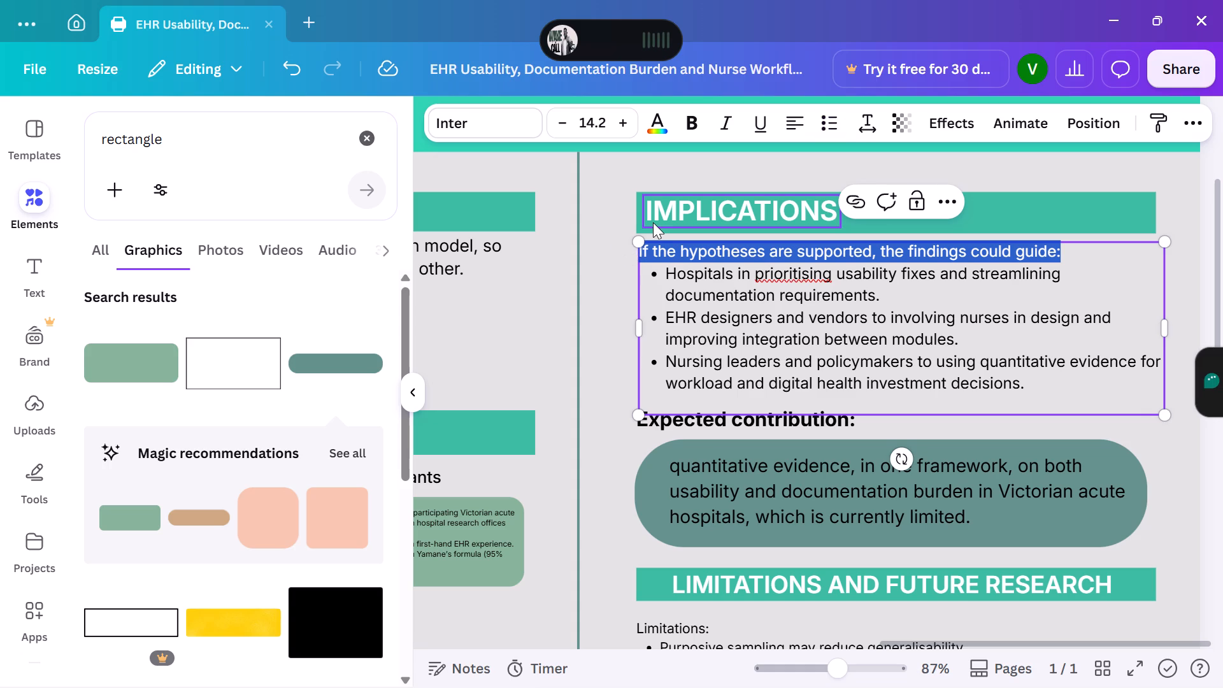
key("ctrl+c")
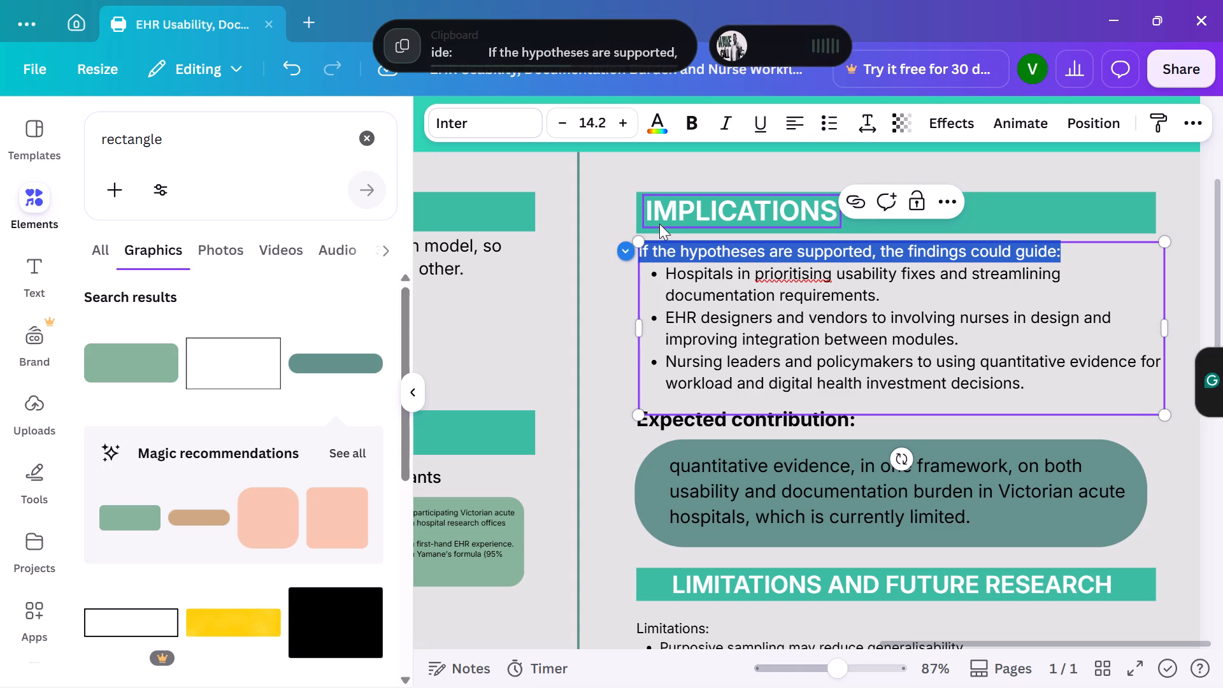
key("BackSpace")
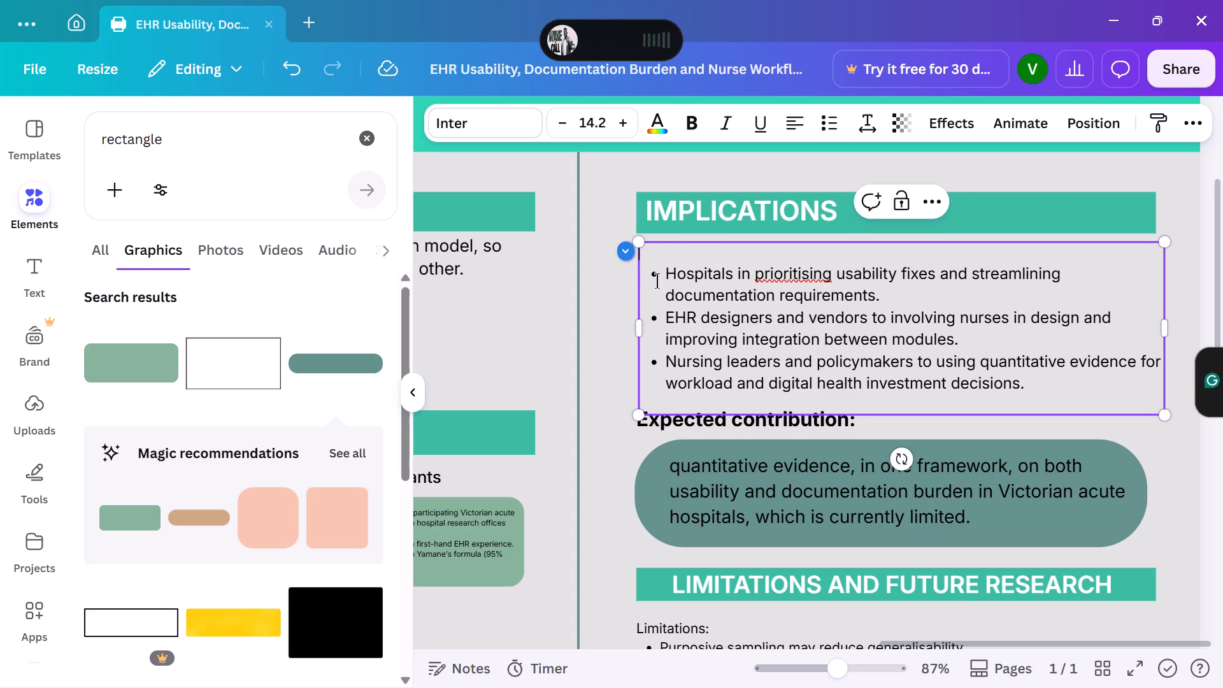
Remove the bullets from the three Implications paragraphs and delete the empty line above them.
left_click(667, 362)
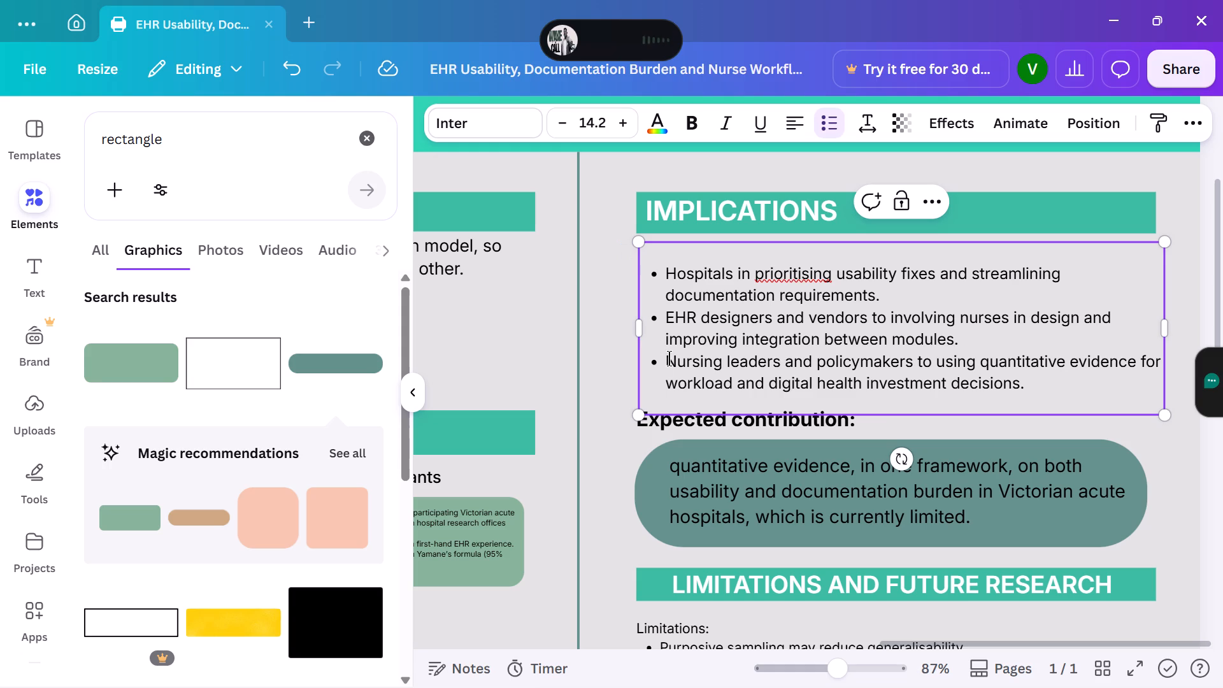
key("BackSpace")
left_click(664, 320)
key("BackSpace")
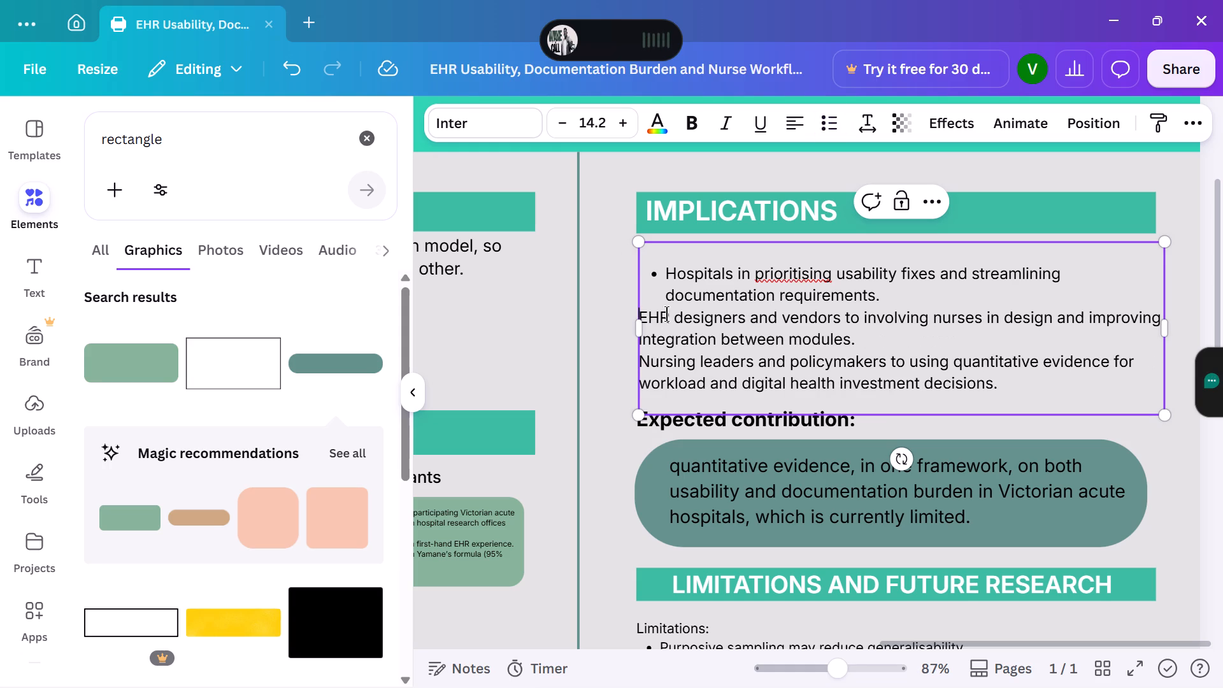
left_click(665, 280)
key("BackSpace")
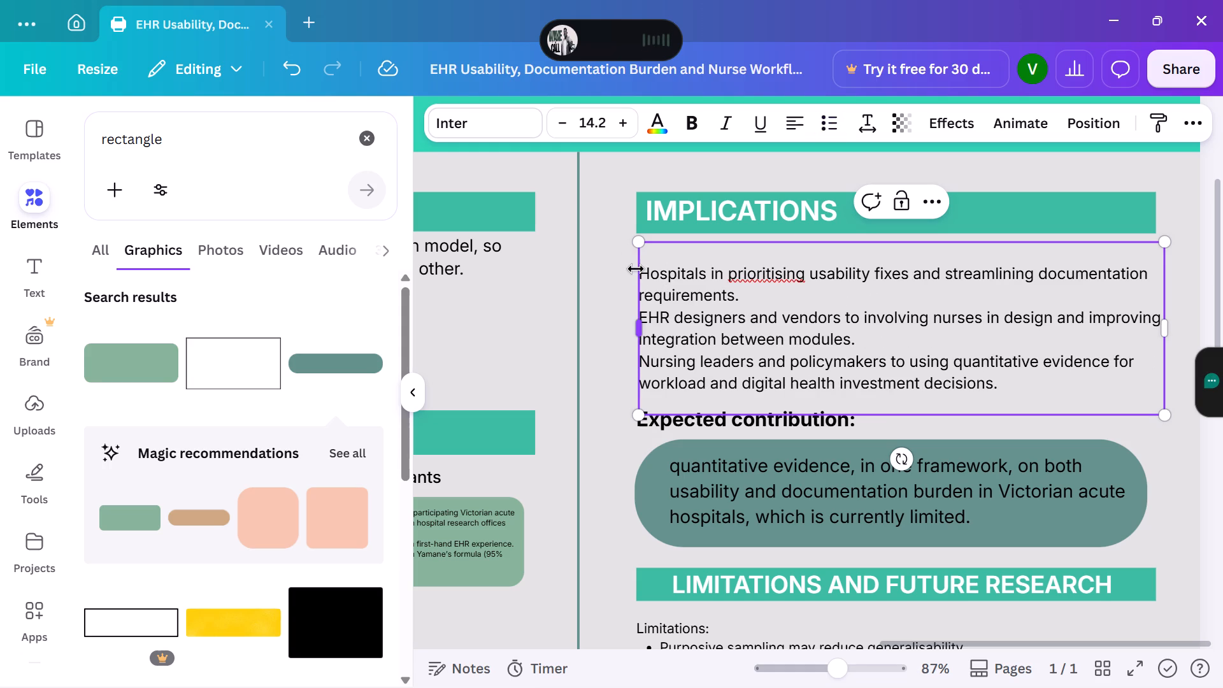
key("BackSpace")
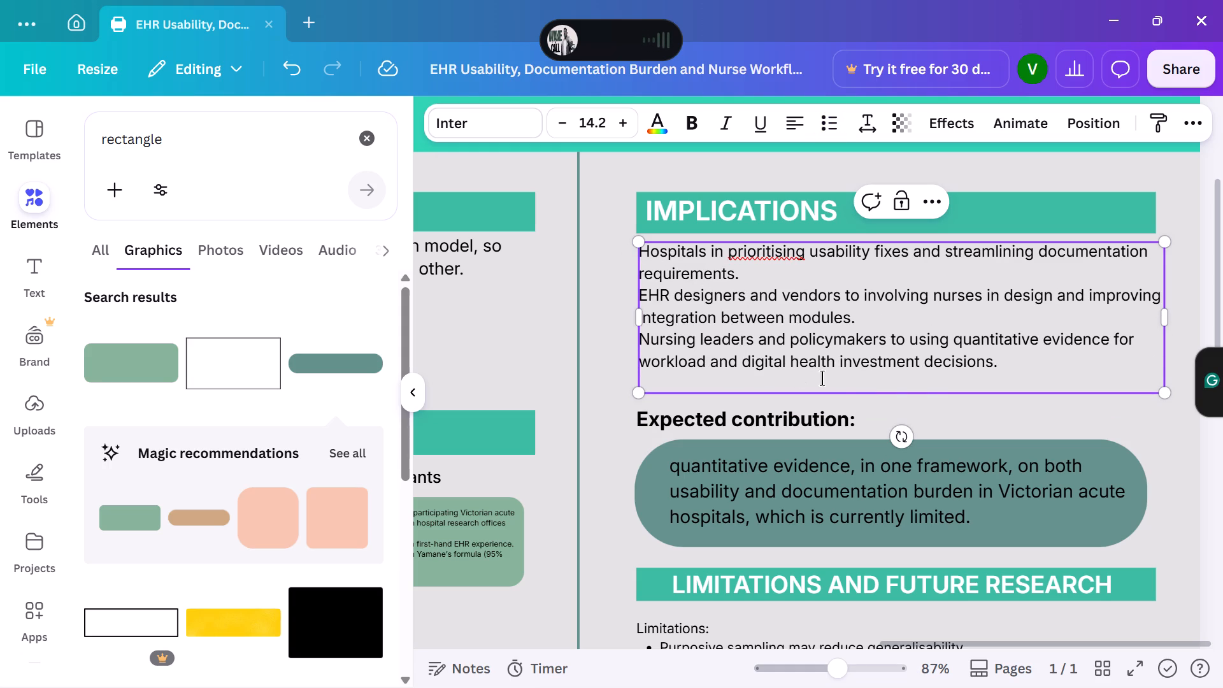
Move the Implications text box down to just above "Expected contribution:" and delete its trailing empty line.
left_click_drag(933, 396, 930, 429)
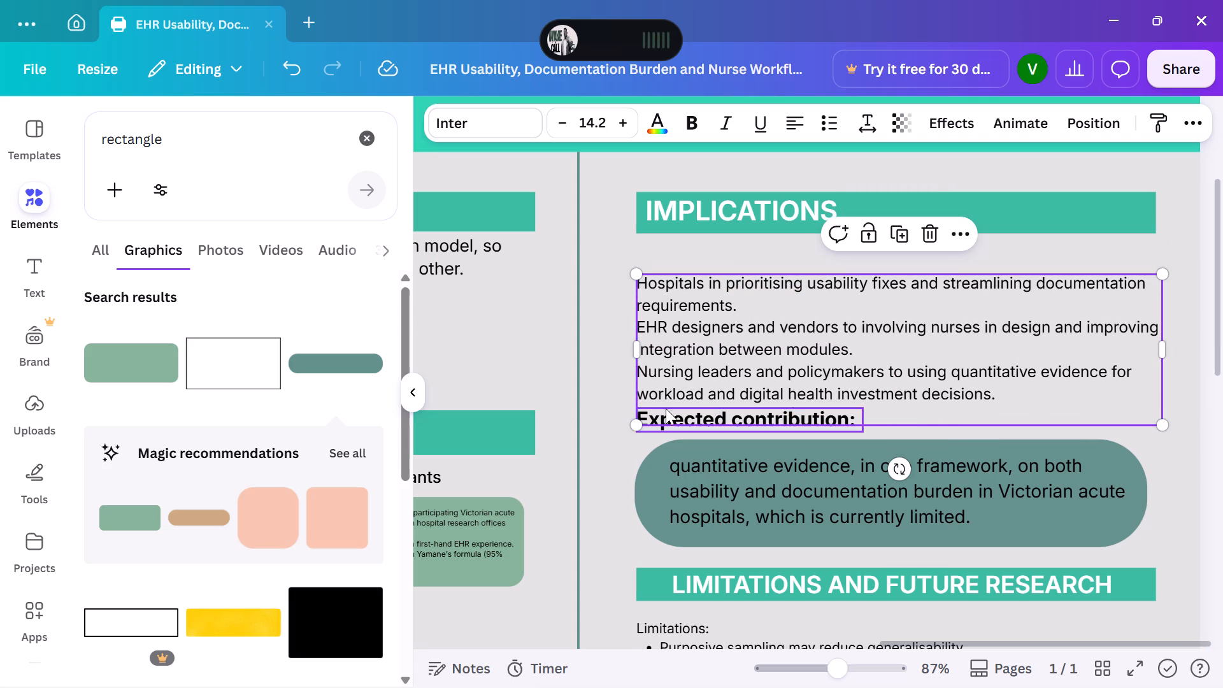
left_click(940, 408)
left_click(940, 411)
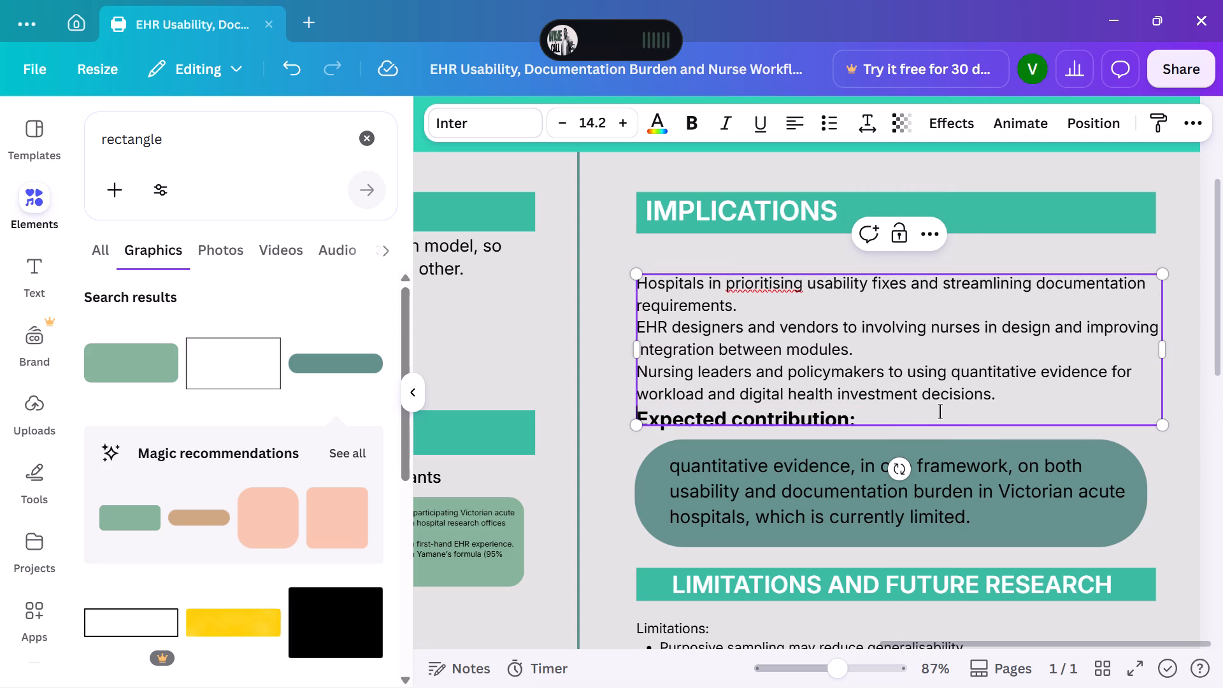
key("BackSpace")
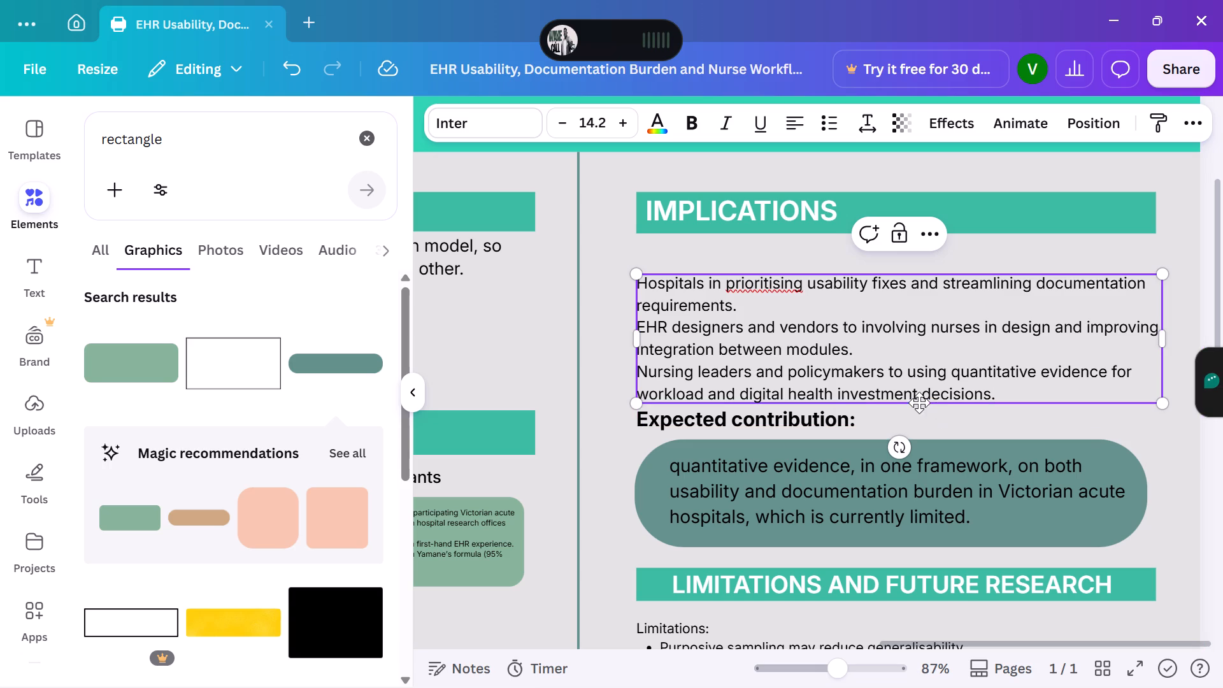
Duplicate the three-paragraph Implications text box and move the copy up beneath the IMPLICATIONS heading.
right_click(906, 336)
left_click(784, 259)
left_click(838, 307)
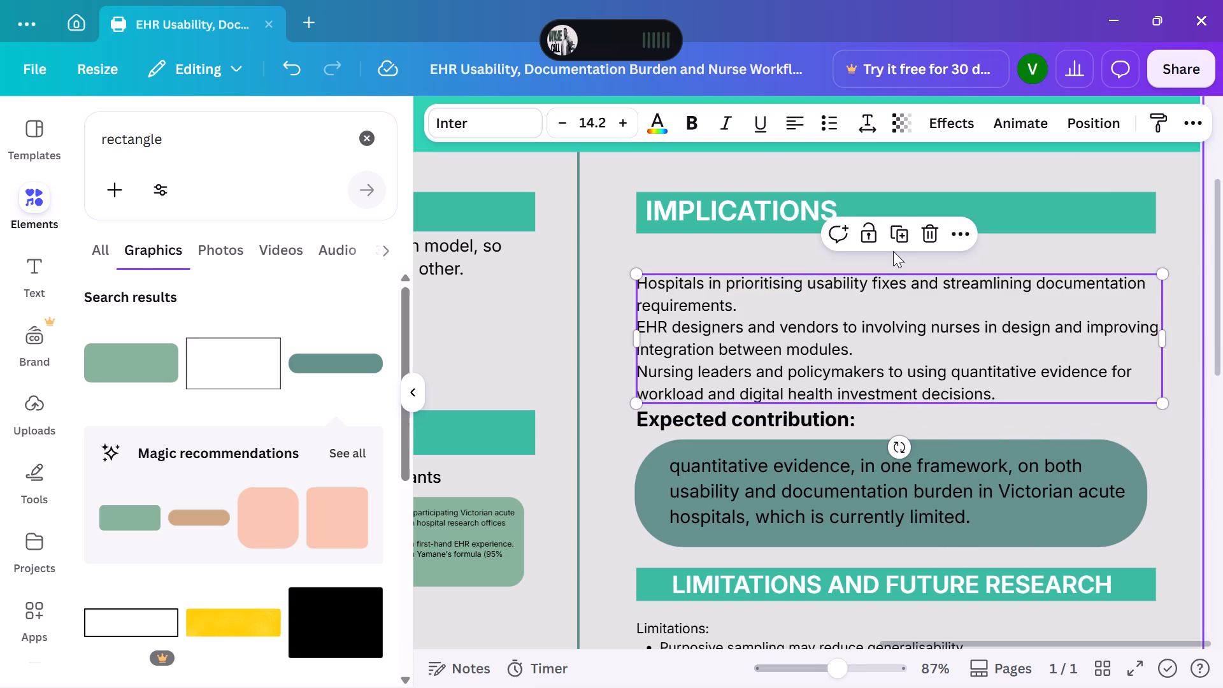
left_click(898, 241)
left_click_drag(854, 322, 831, 272)
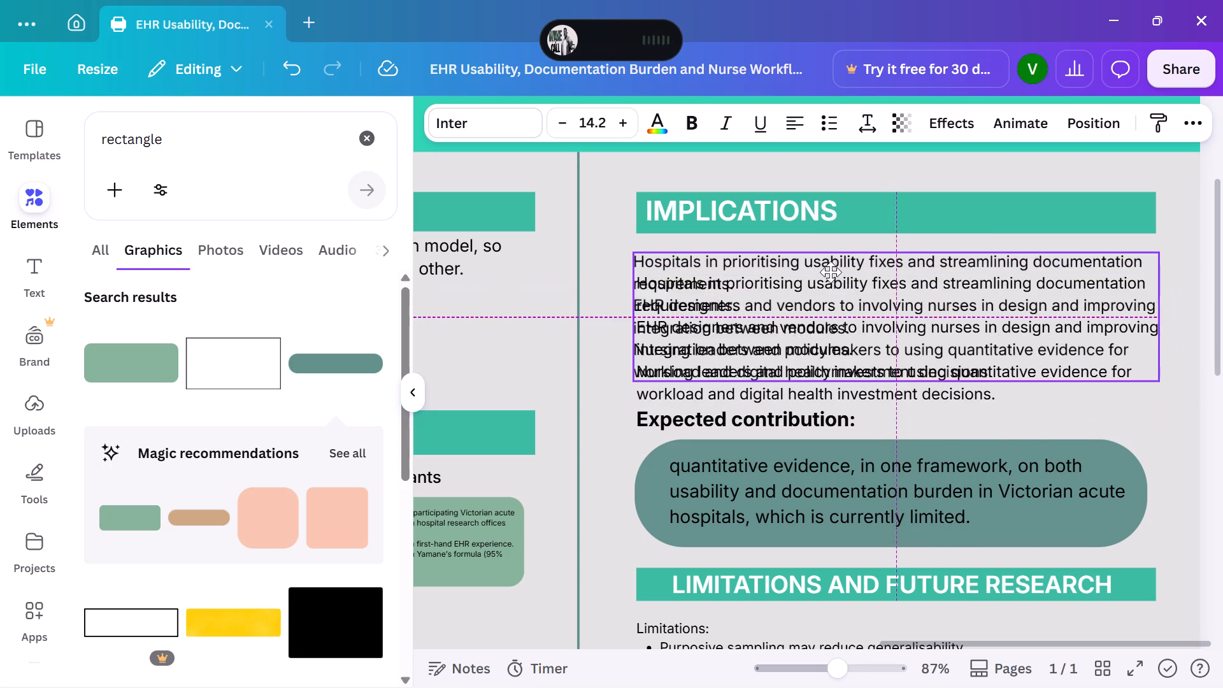
left_click_drag(831, 272, 832, 257)
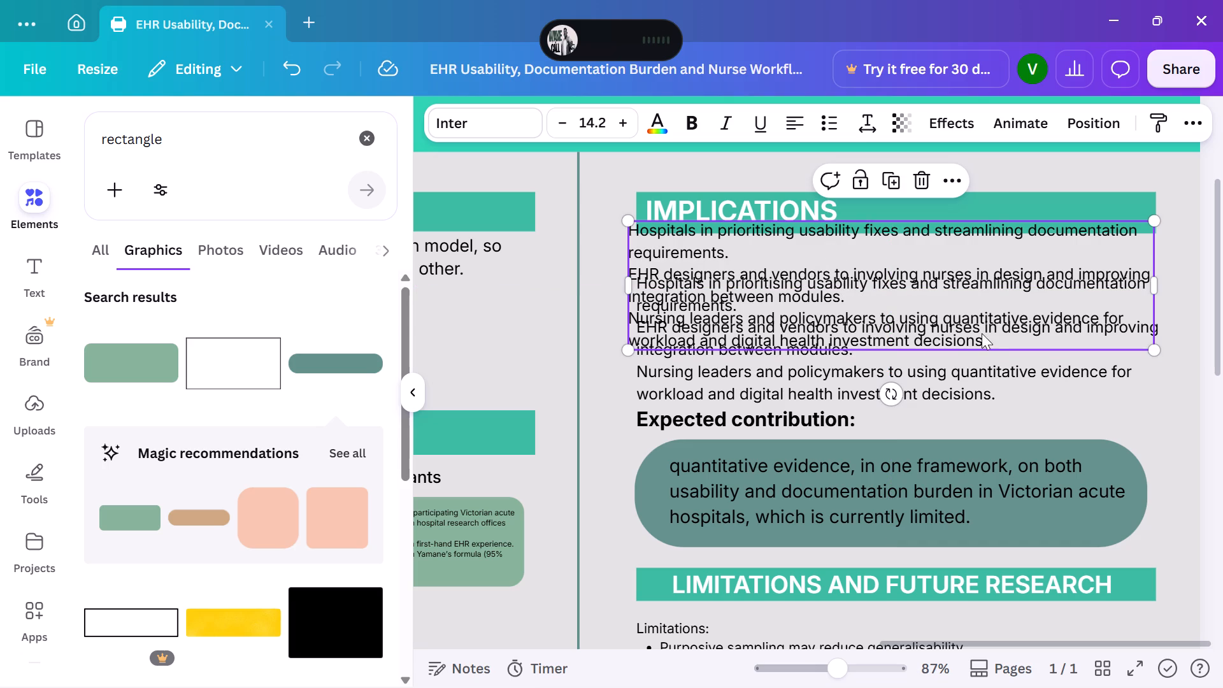
Replace the copy's text with the copied sentence "If the hypotheses are supported, the findings could guide:" and place it between the IMPLICATIONS bar and the paragraphs.
left_click(976, 329)
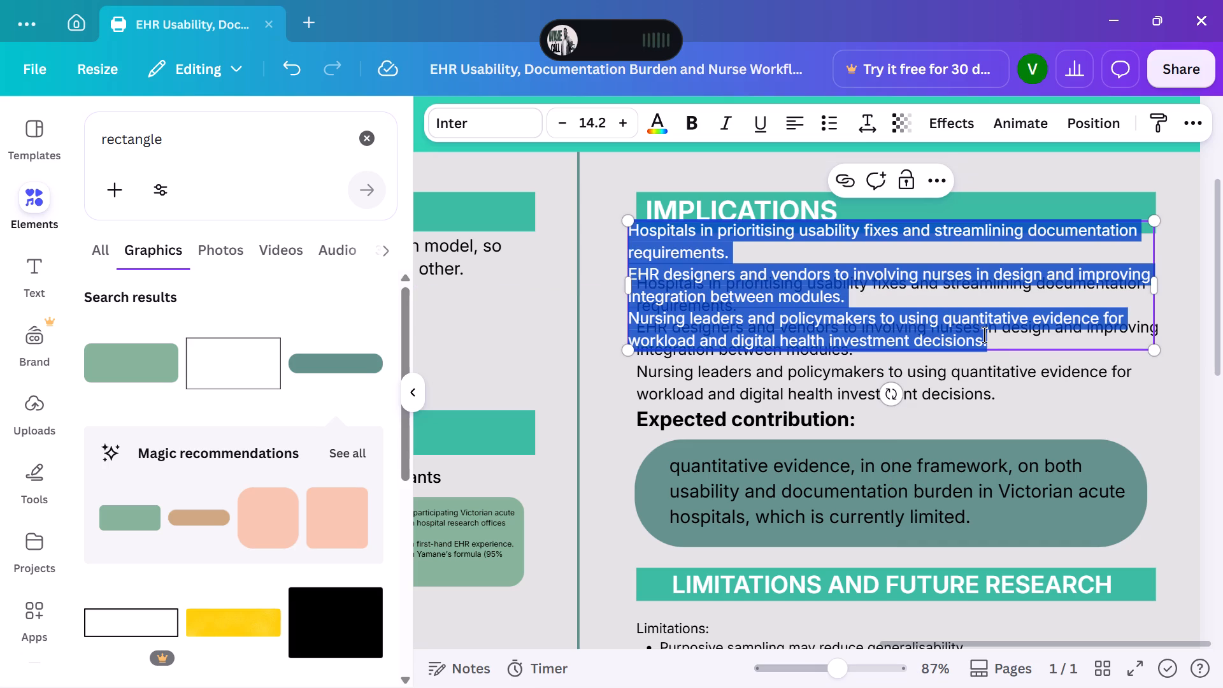
key("BackSpace")
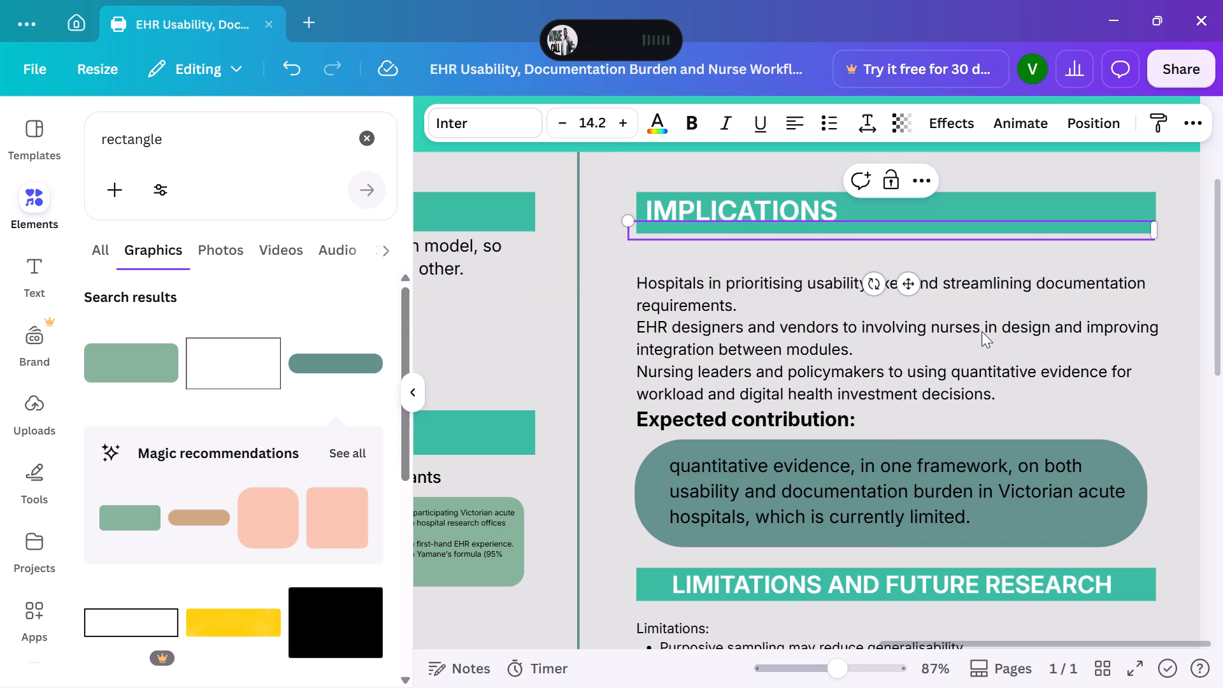
key("ctrl+v")
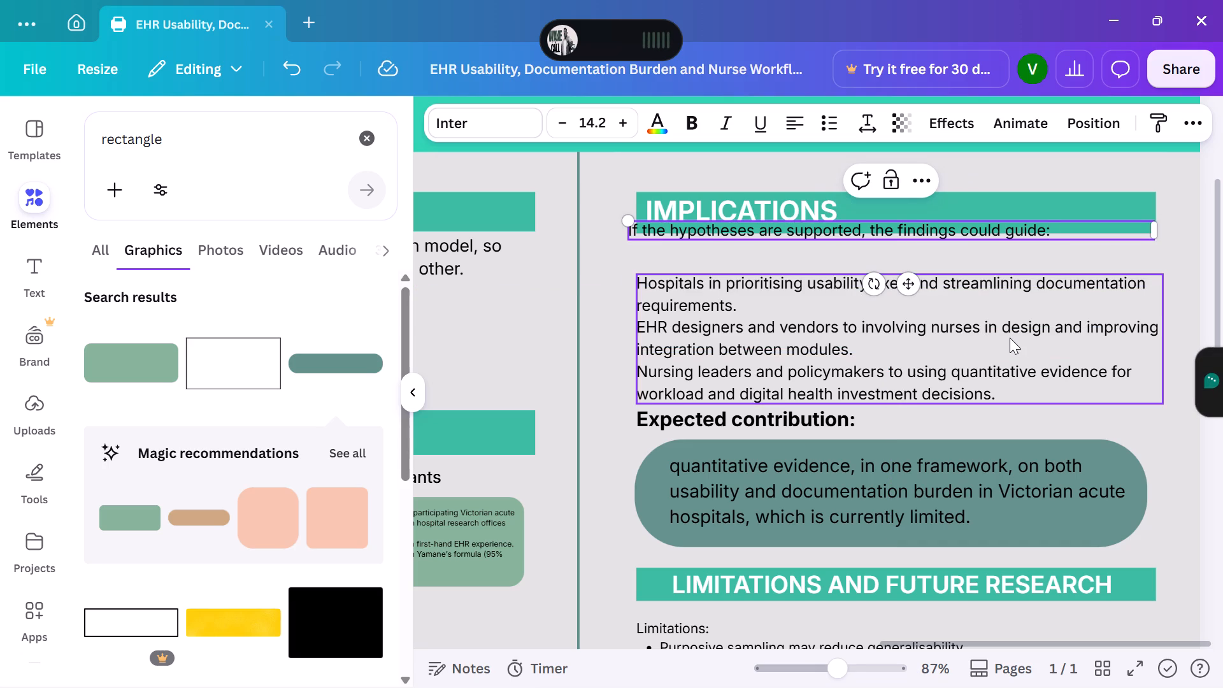
left_click_drag(806, 247, 807, 247)
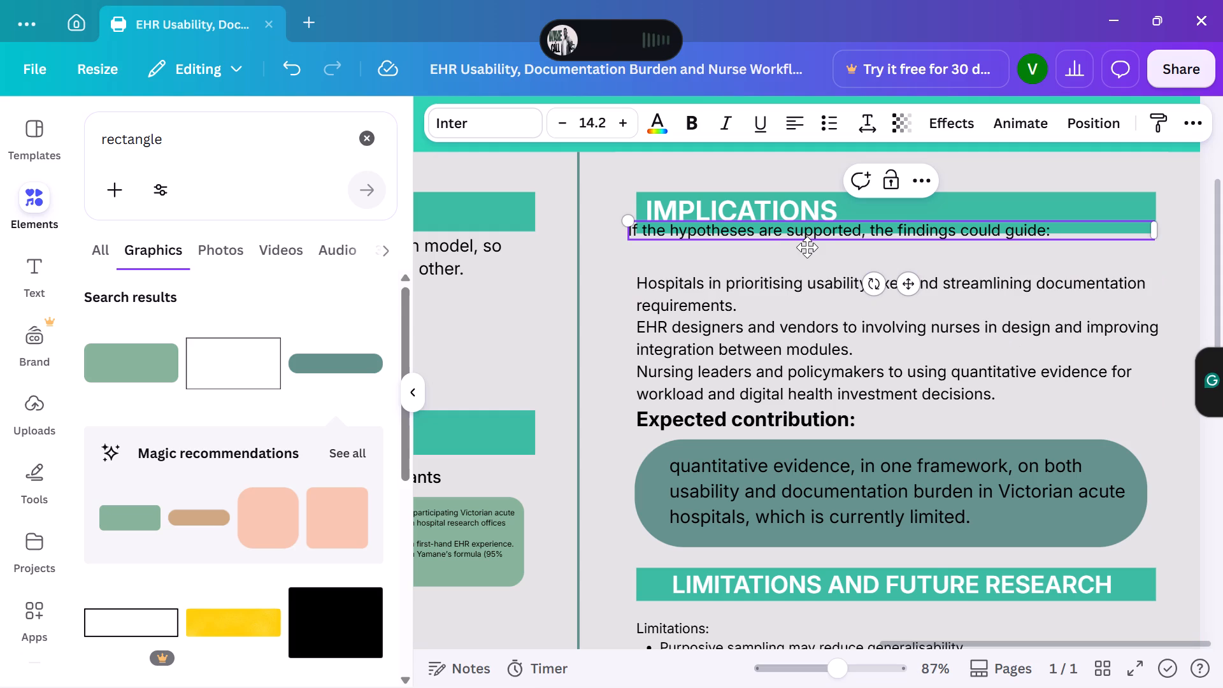
left_click_drag(807, 247, 814, 270)
Shift the three-paragraph Implications text box slightly right so it is indented under the introductory sentence.
left_click(794, 299)
left_click_drag(794, 296, 795, 296)
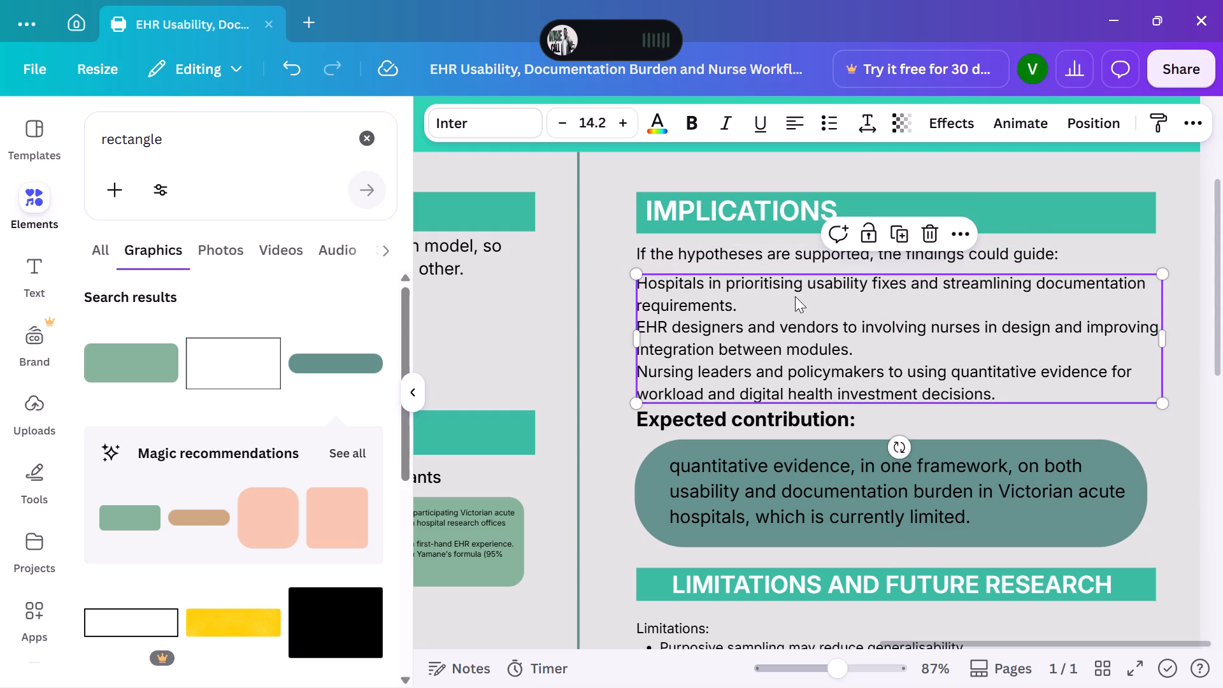
left_click_drag(795, 296, 808, 297)
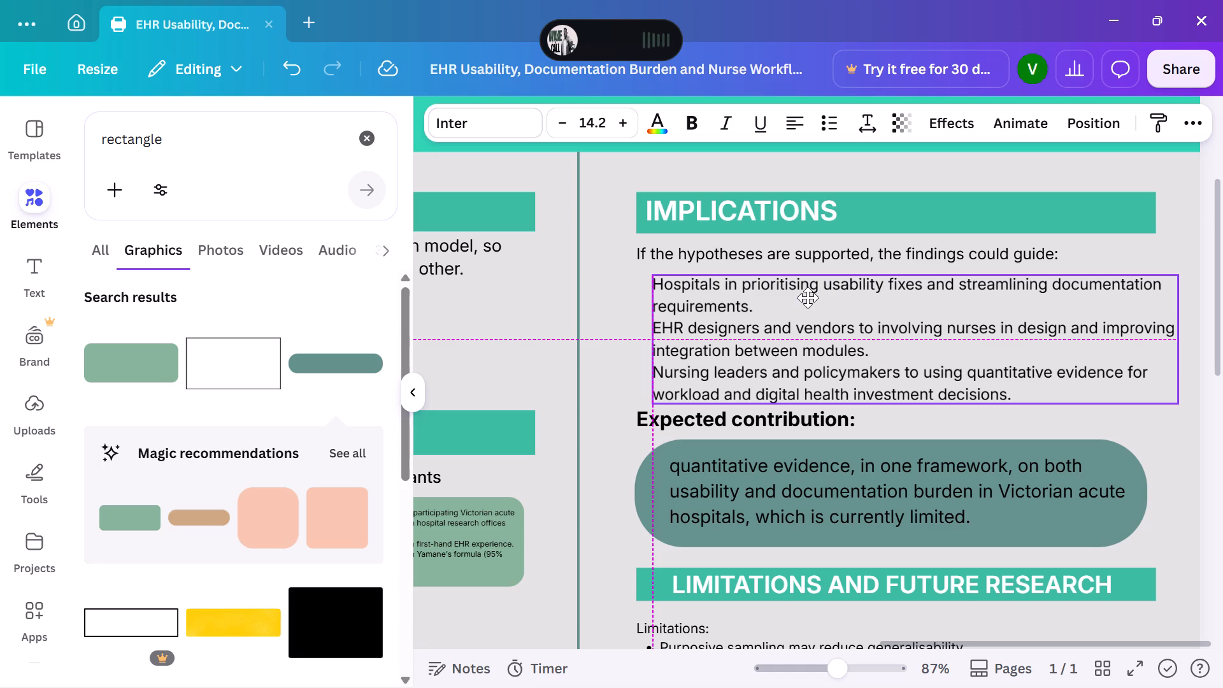
left_click_drag(808, 297, 808, 299)
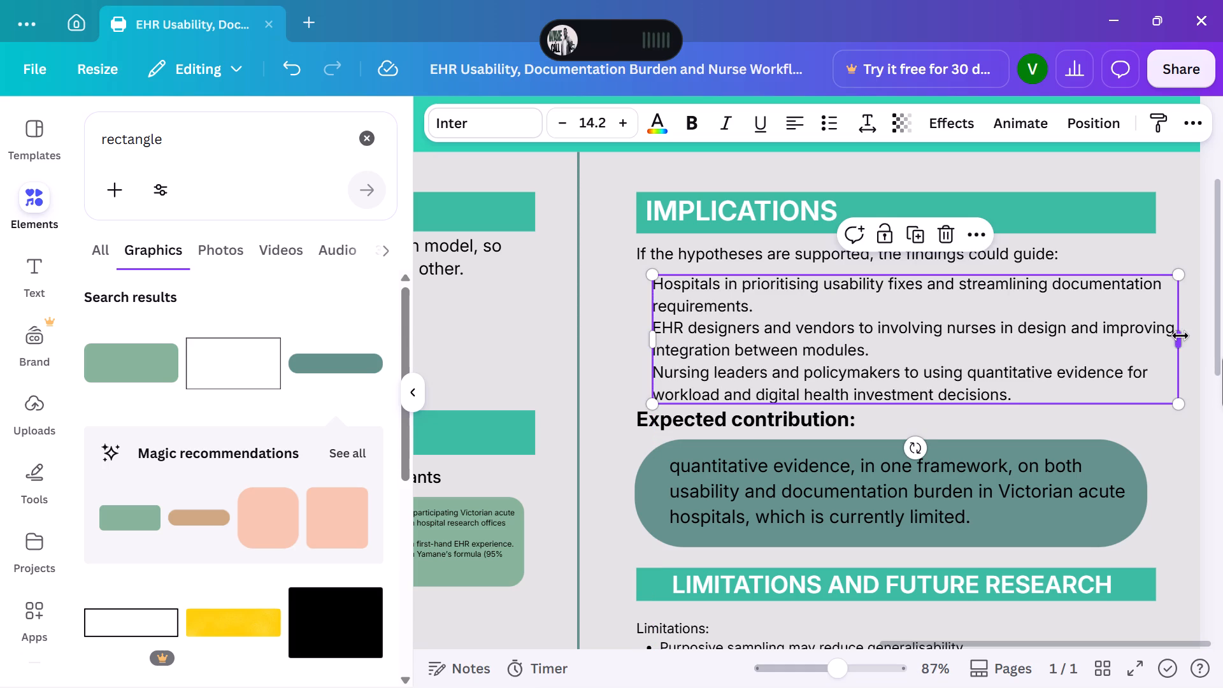
Narrow the three-paragraph Implications text box to a width of about 160.5, ending flush with the heading bar.
left_click(1180, 336)
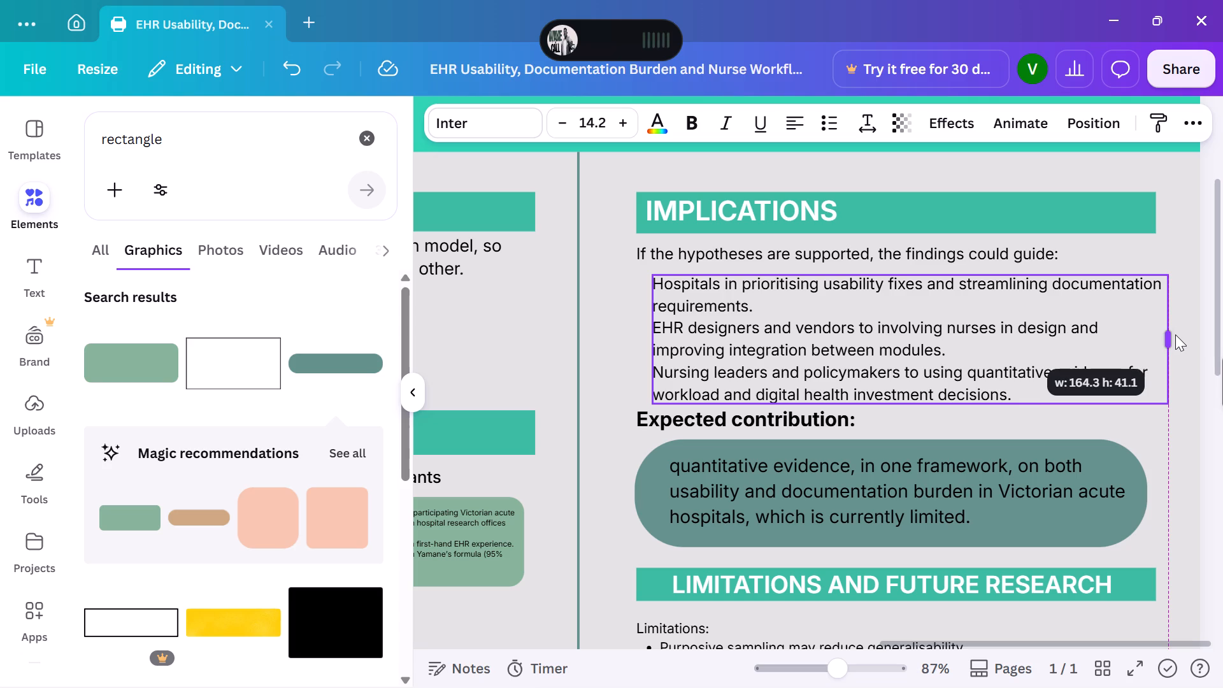
scroll(1133, 328, "down", 2)
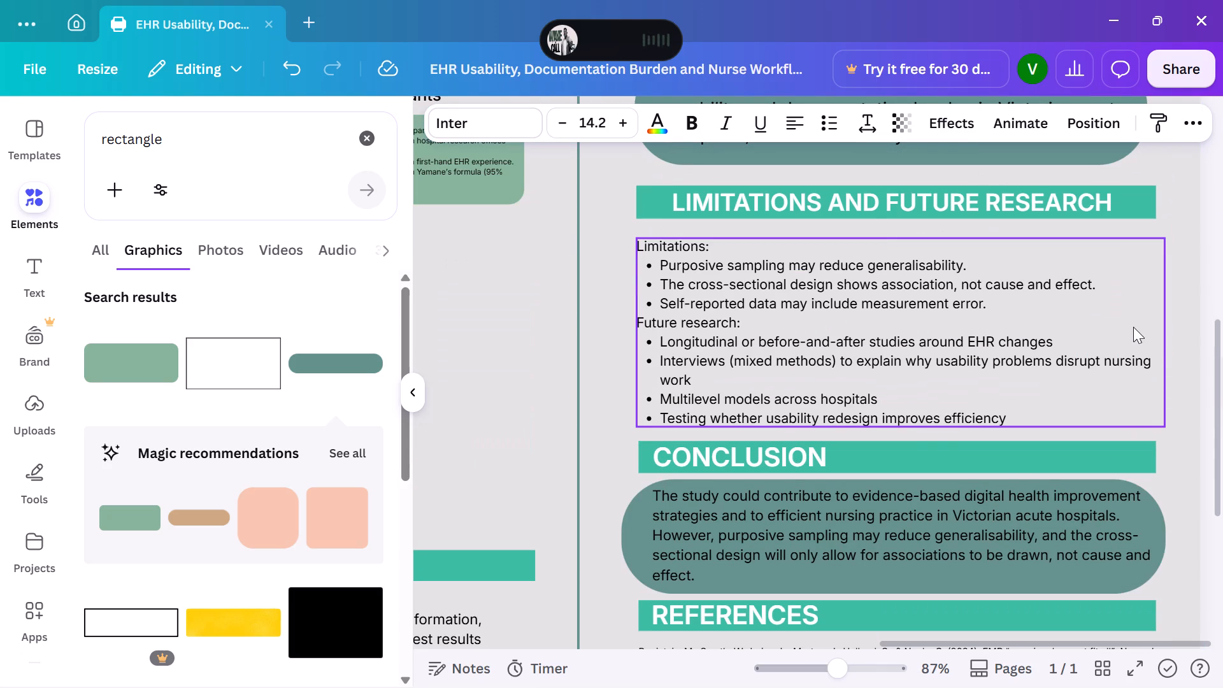
scroll(1133, 327, "down", 2)
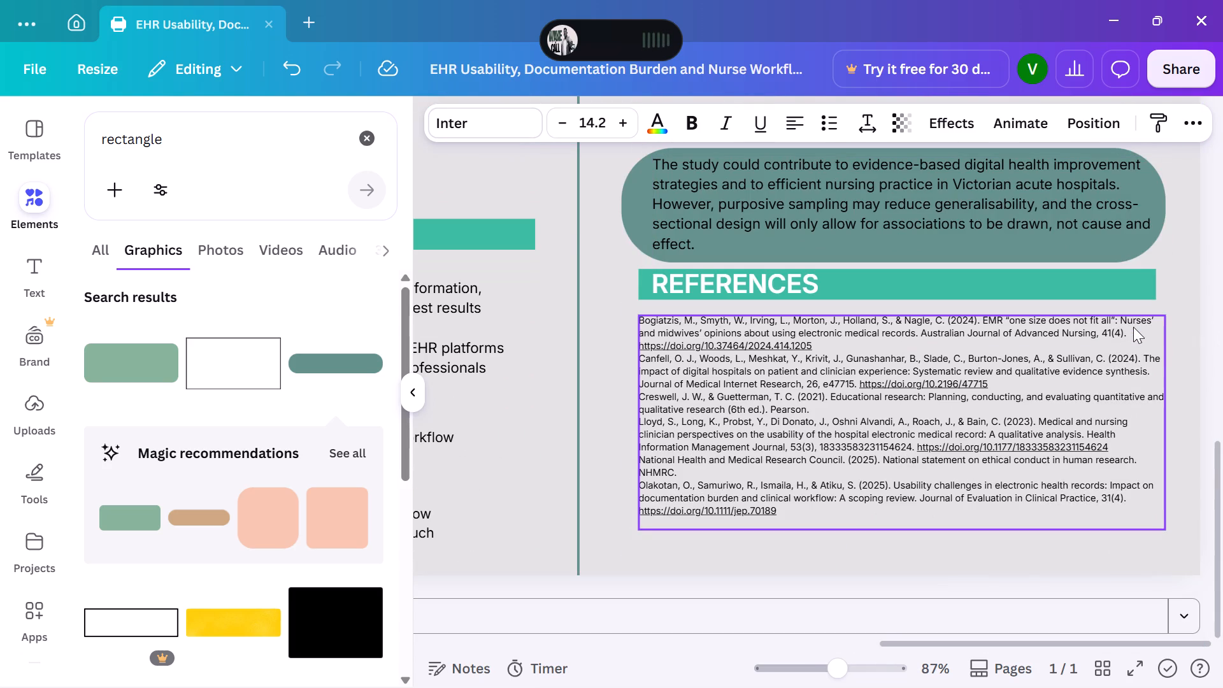
scroll(1133, 327, "up", 2)
scroll(1133, 327, "down", 1)
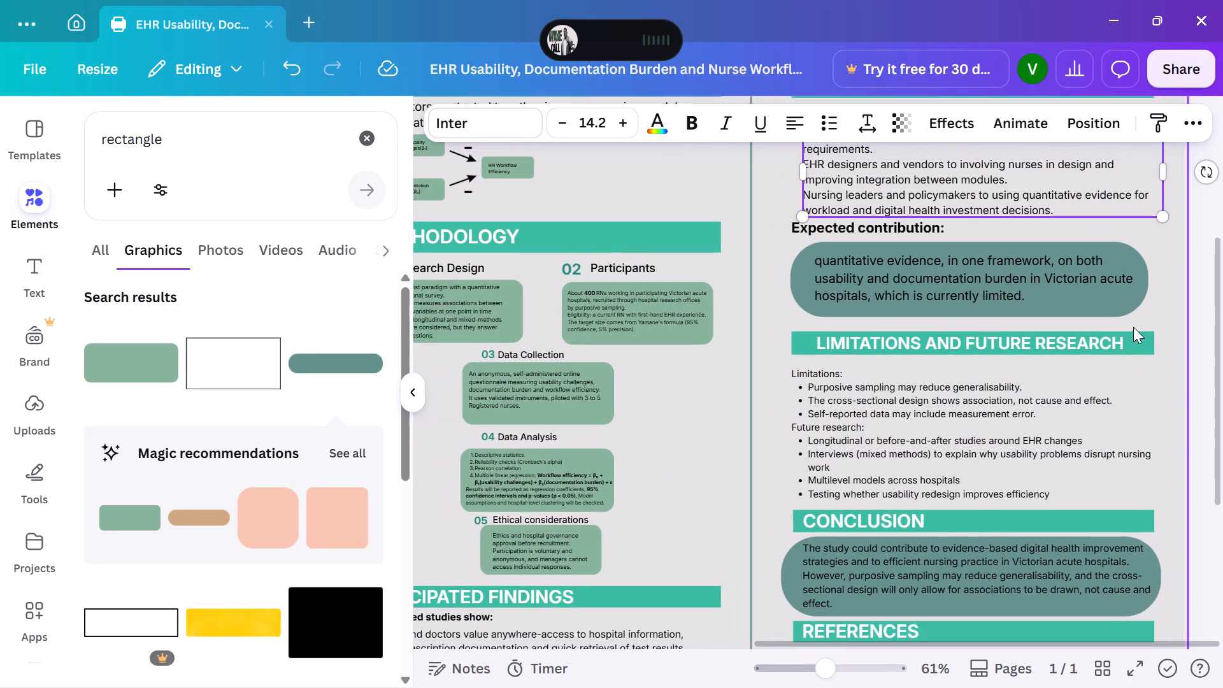
scroll(1133, 327, "down", 1)
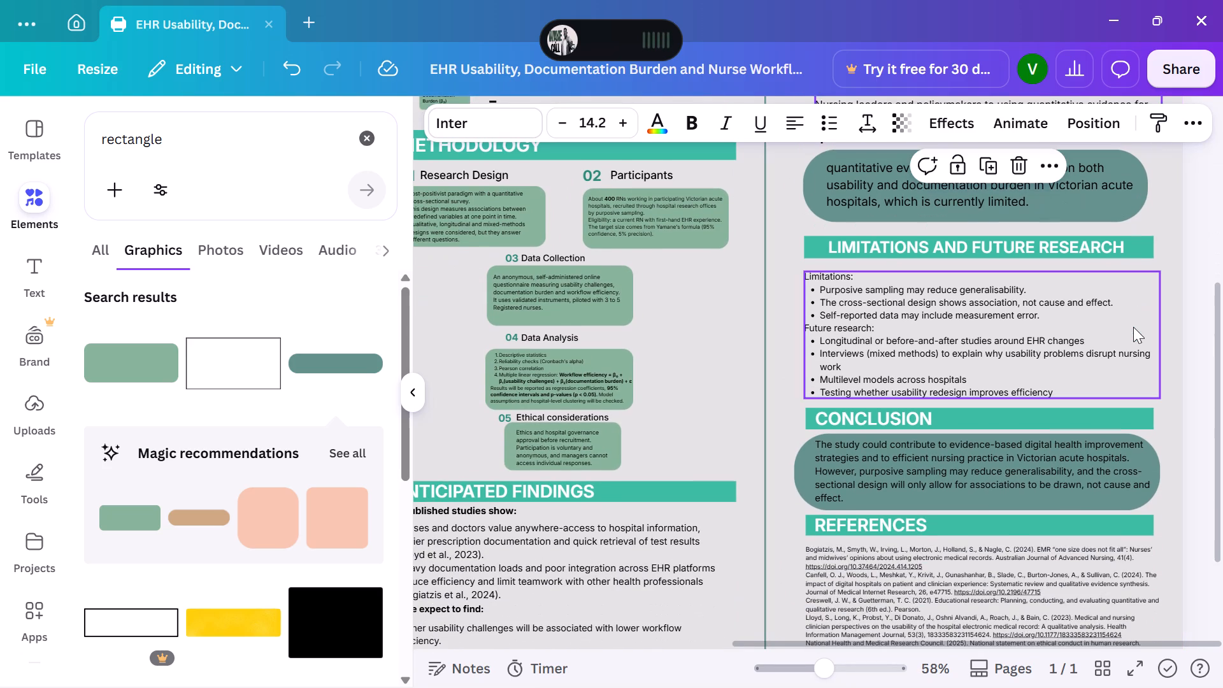
scroll(1133, 327, "up", 4)
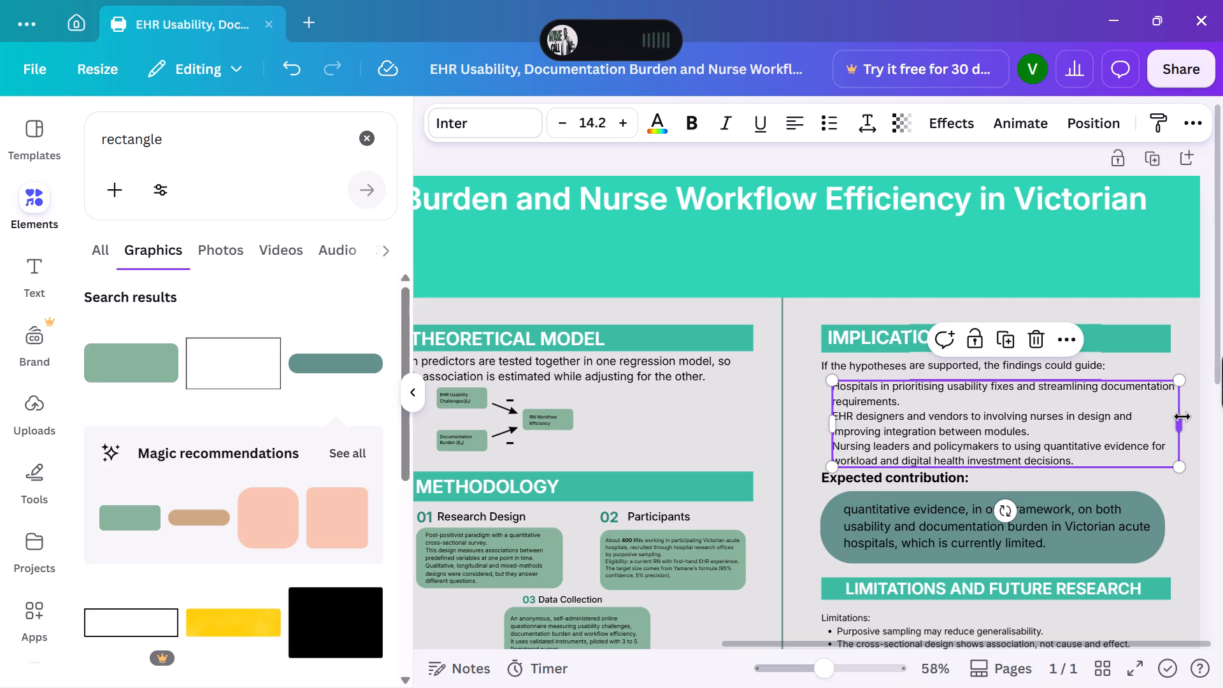
left_click_drag(1182, 417, 1169, 417)
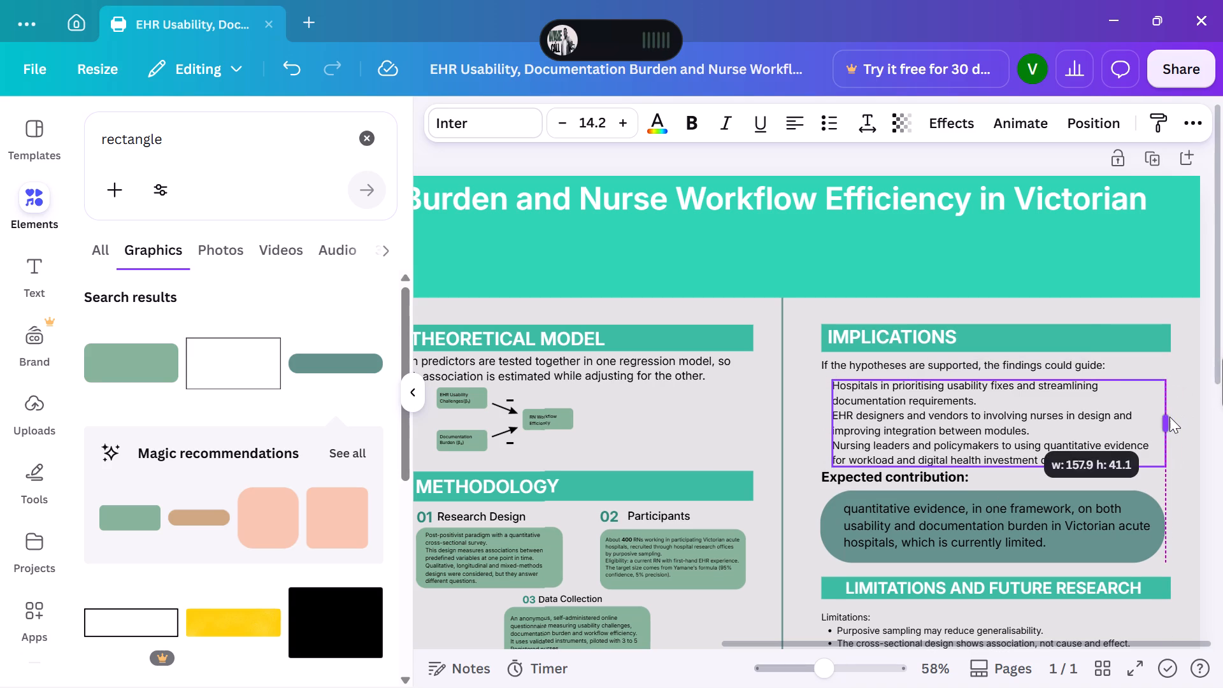
left_click_drag(1169, 417, 1173, 420)
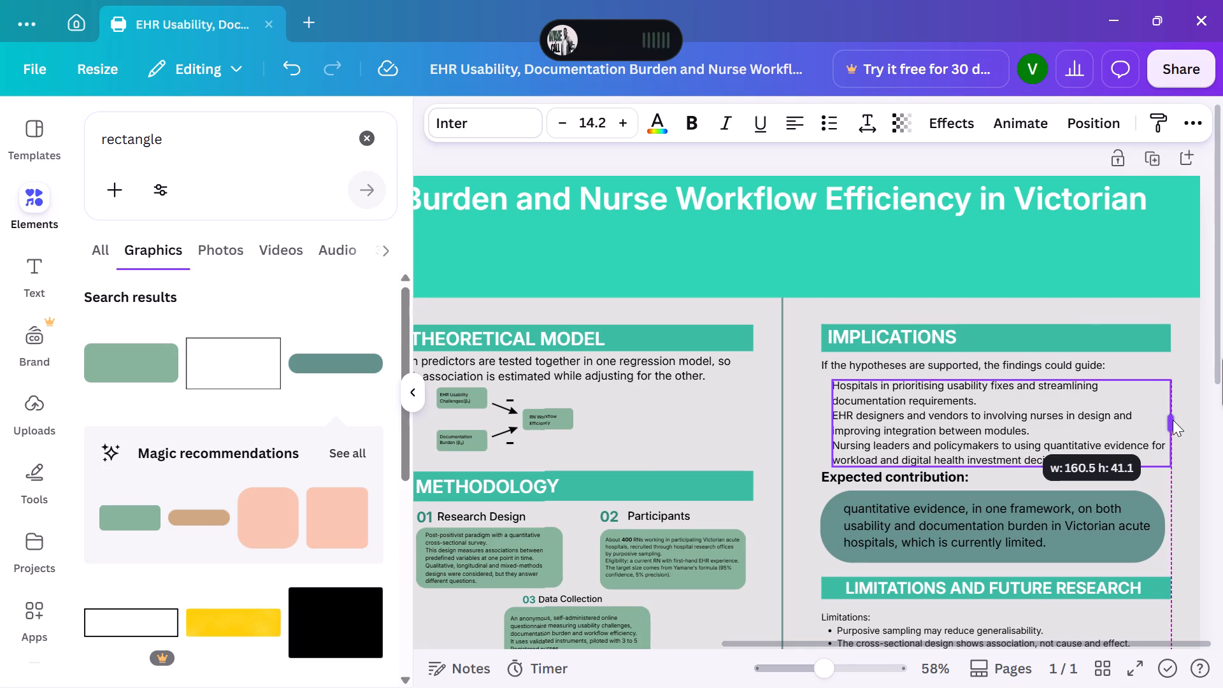
left_click_drag(1173, 420, 1173, 421)
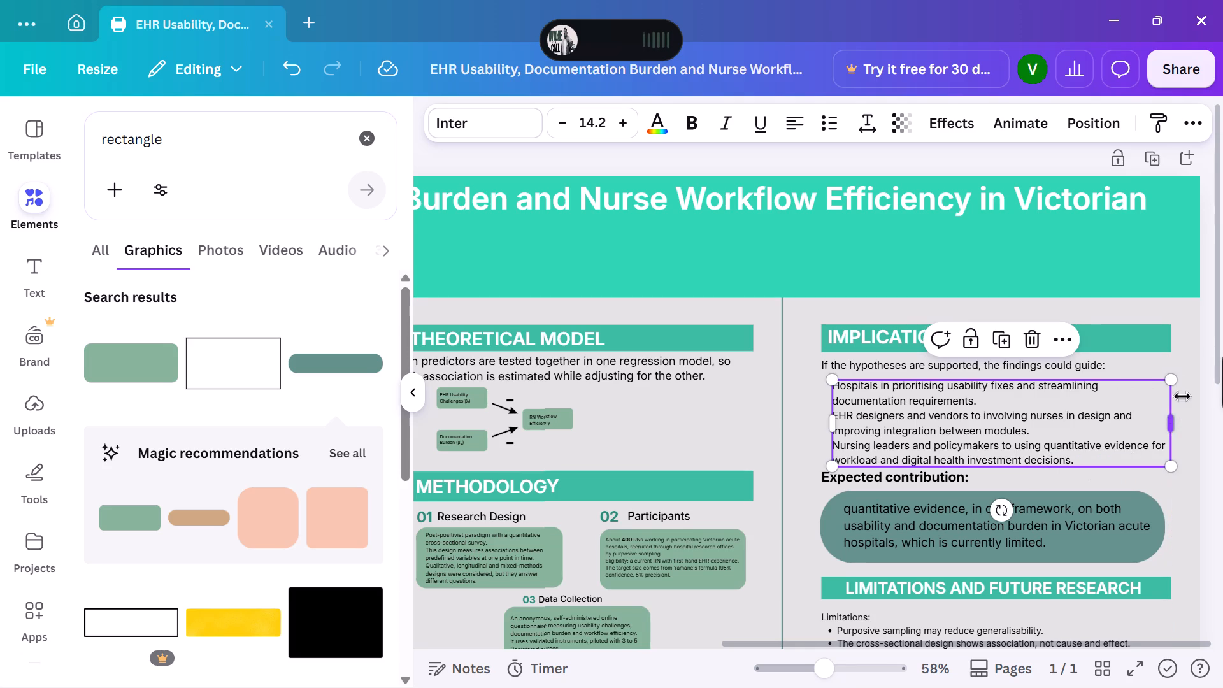
left_click(1159, 305)
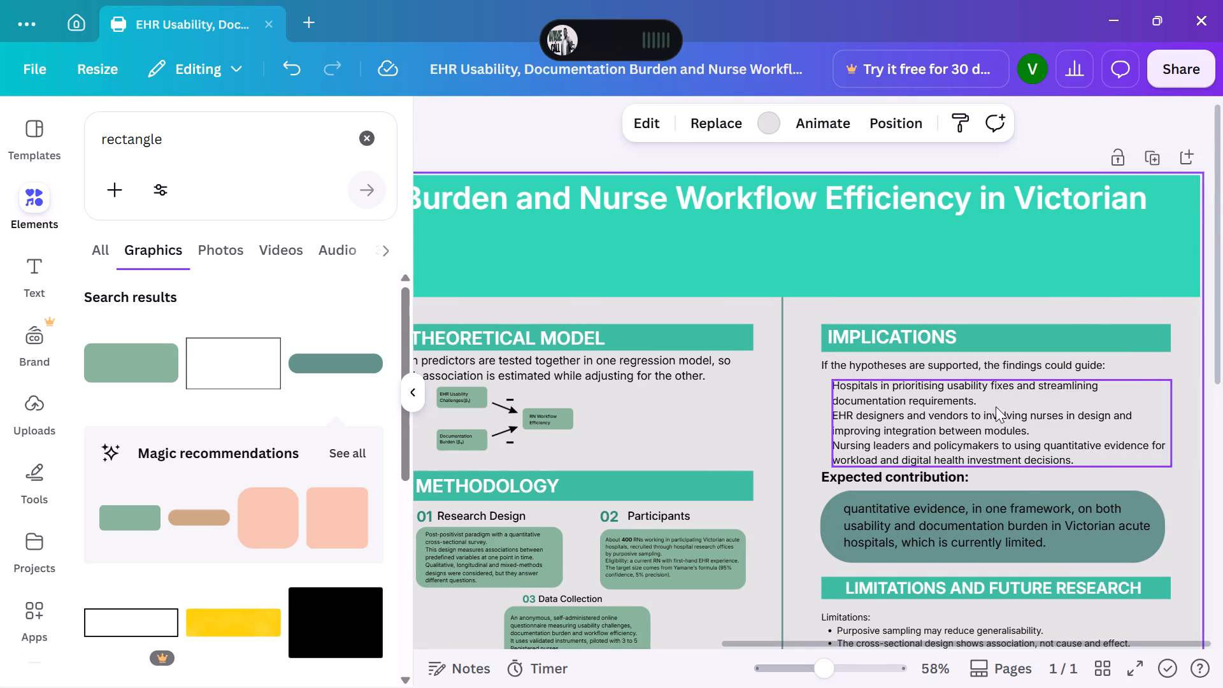
Make the introductory sentence "If the hypotheses are supported, the findings could guide:" bold.
scroll(996, 406, "down", 2)
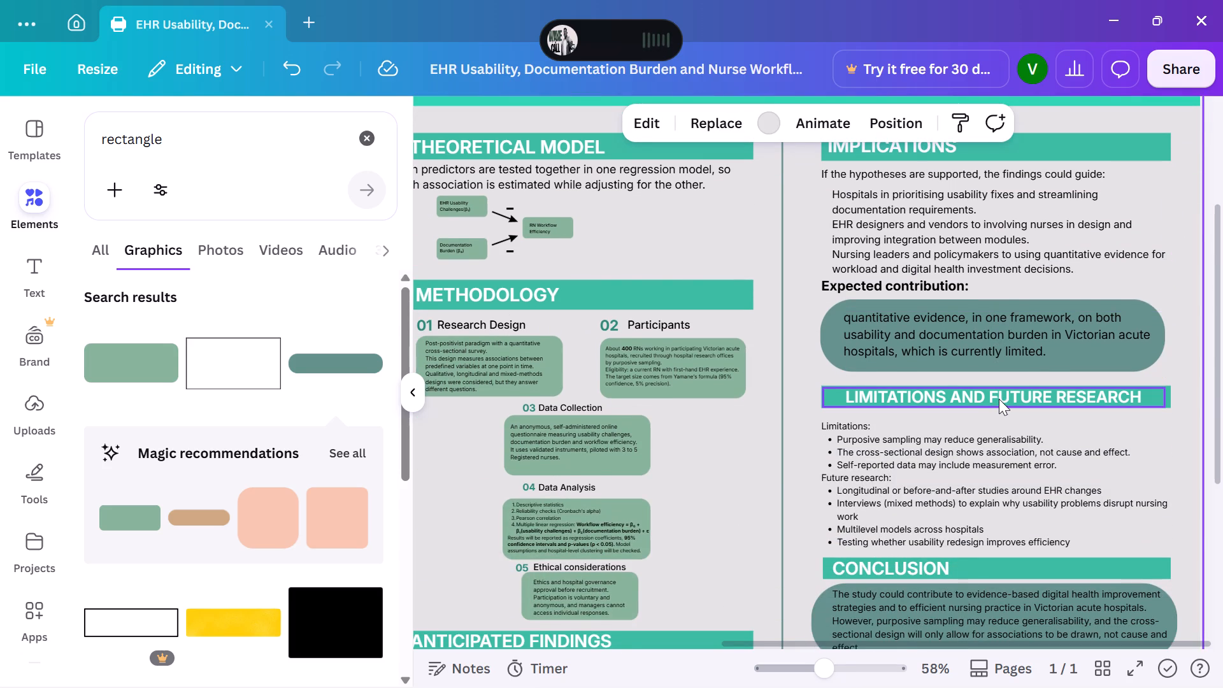
scroll(999, 399, "down", 2)
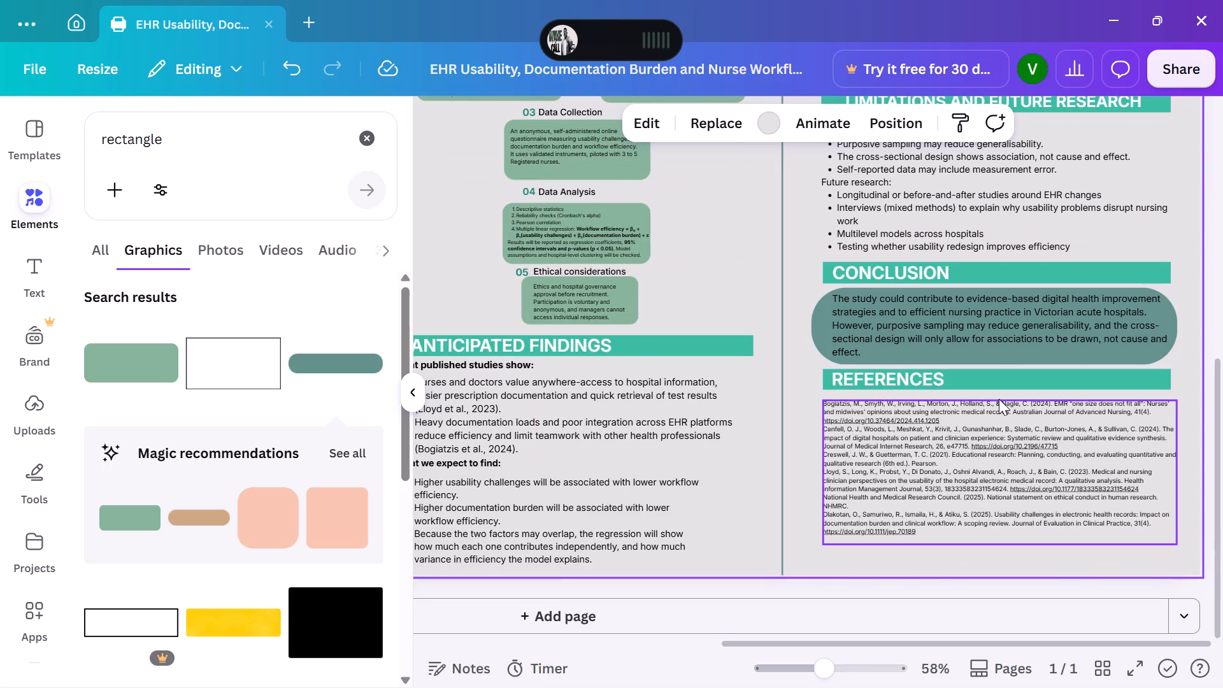
scroll(999, 399, "up", 4)
left_click(931, 398)
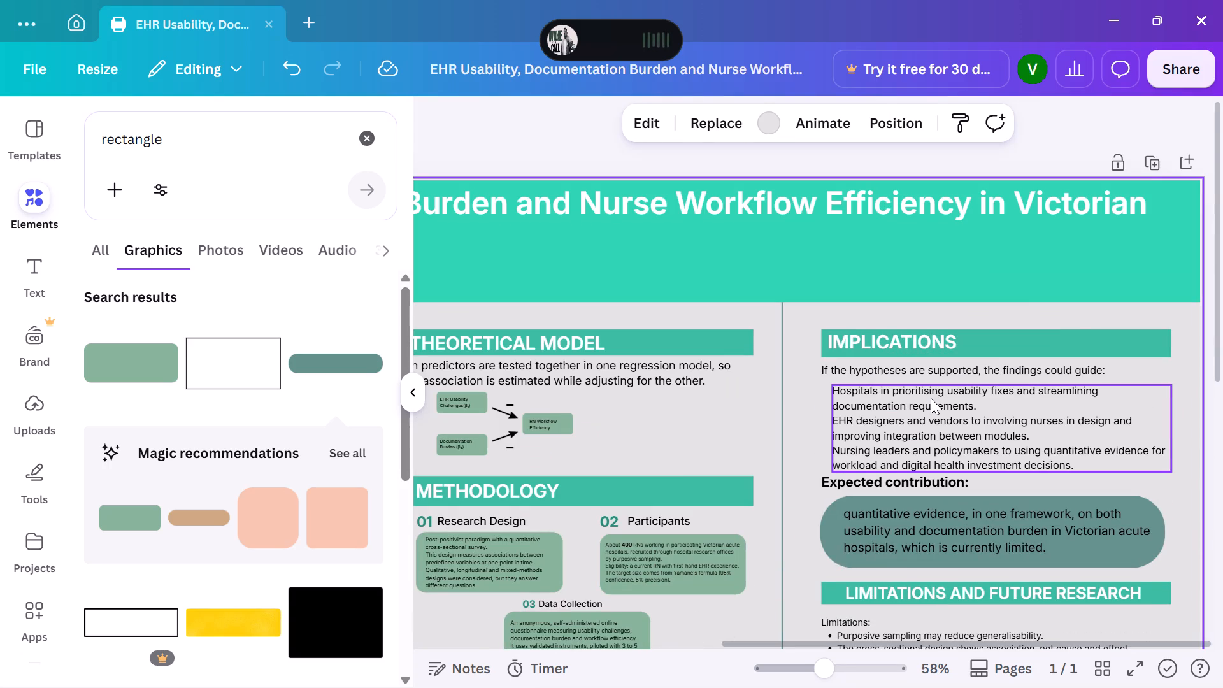
left_click(841, 367)
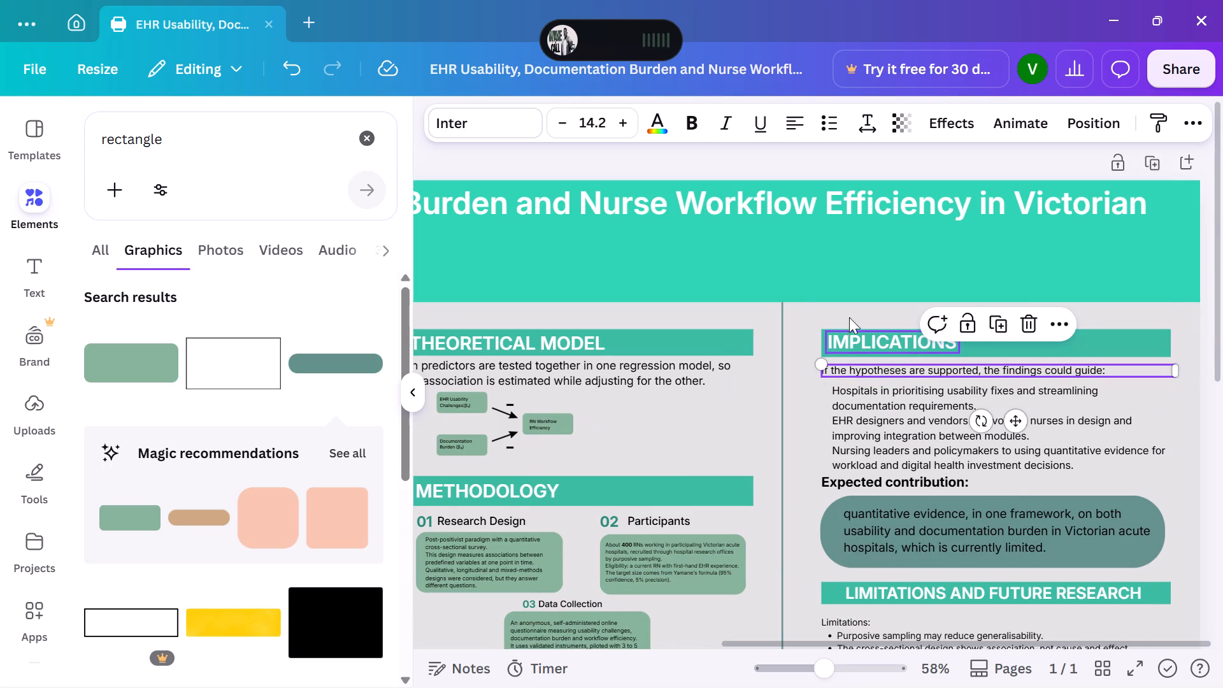
left_click(689, 124)
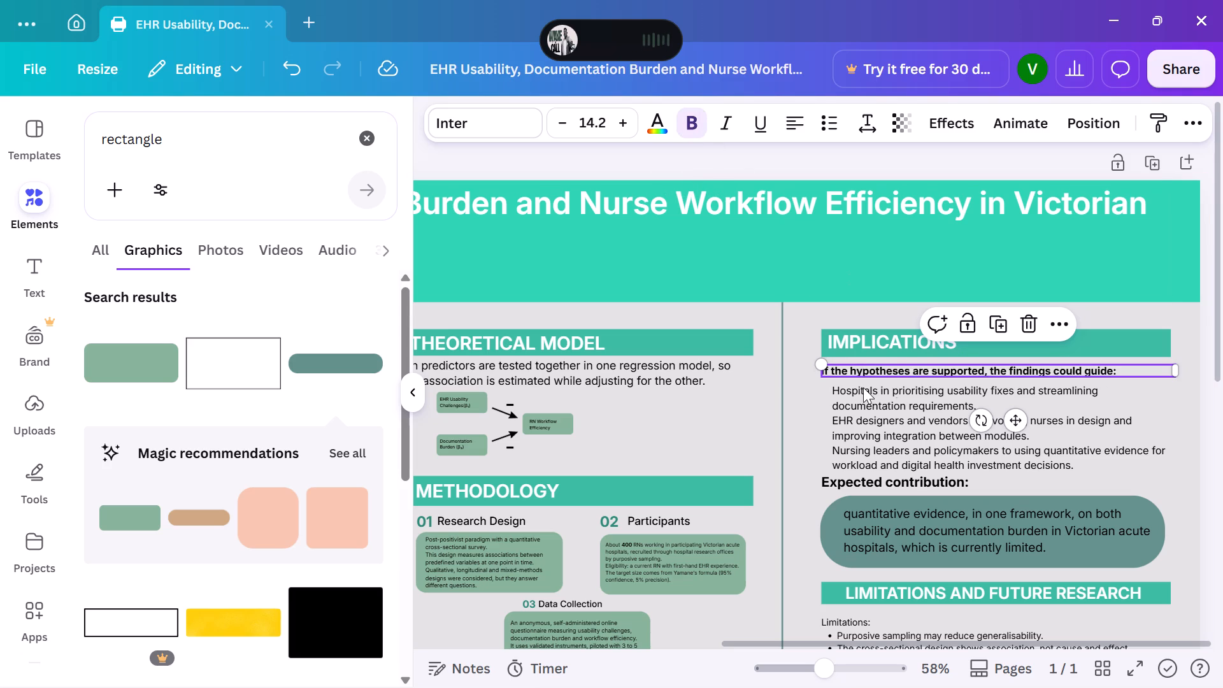
left_click(835, 389)
left_click(802, 378)
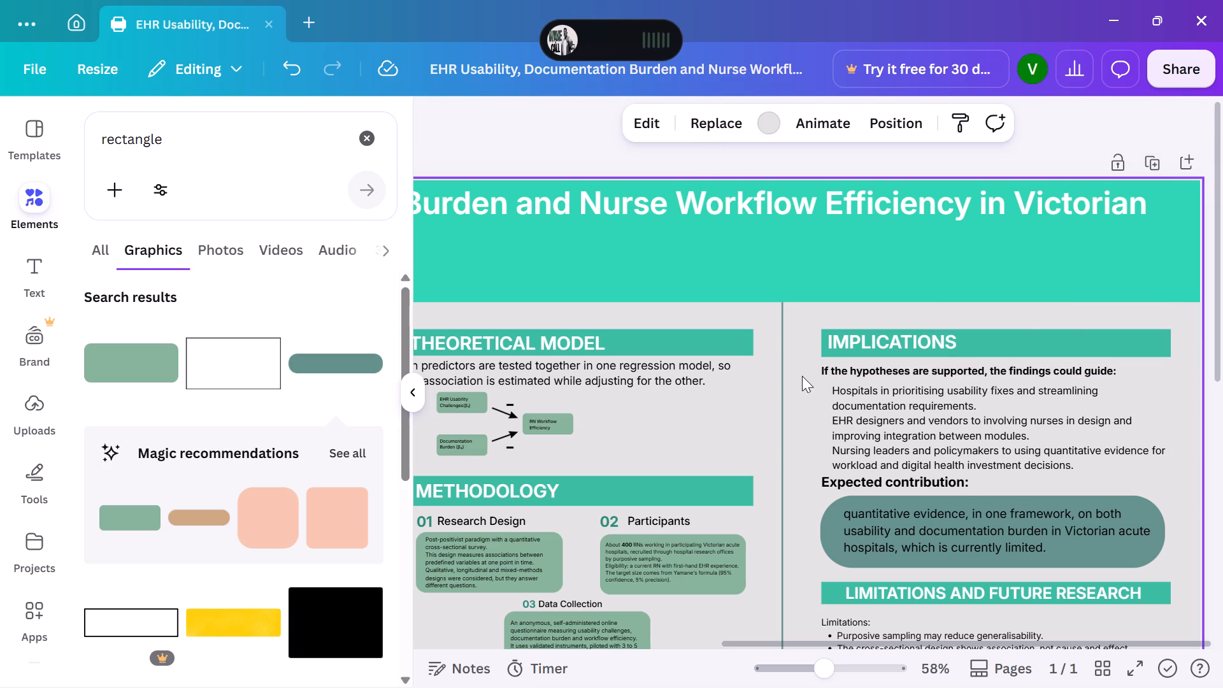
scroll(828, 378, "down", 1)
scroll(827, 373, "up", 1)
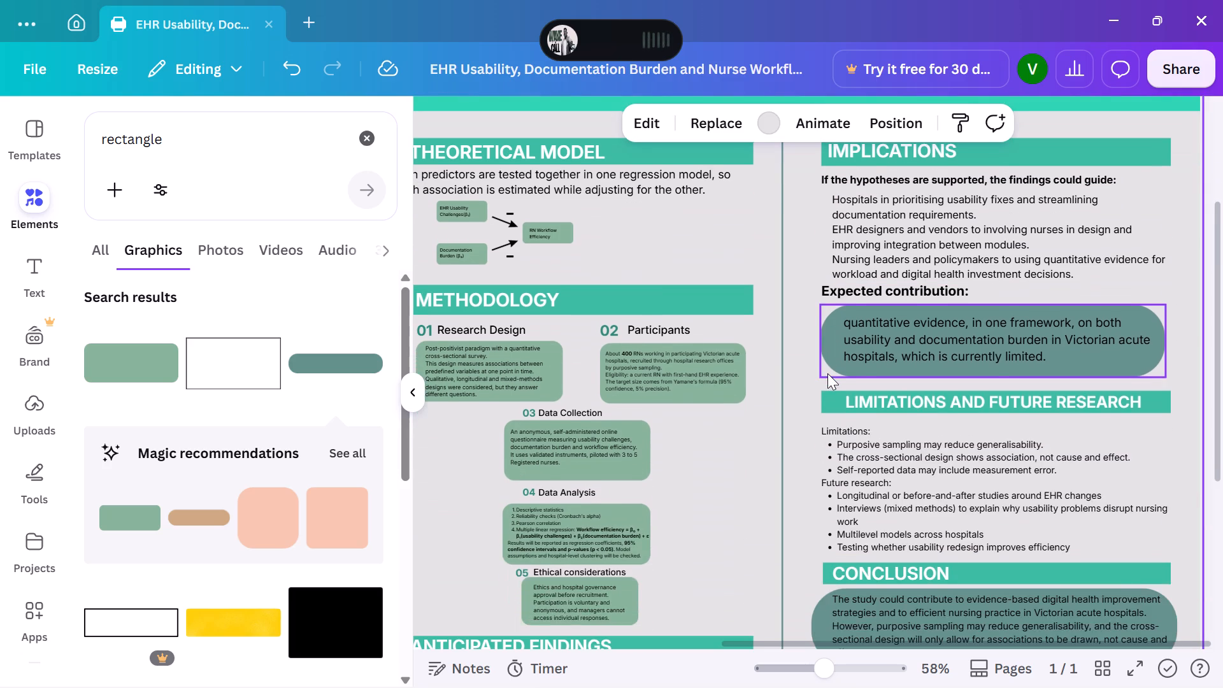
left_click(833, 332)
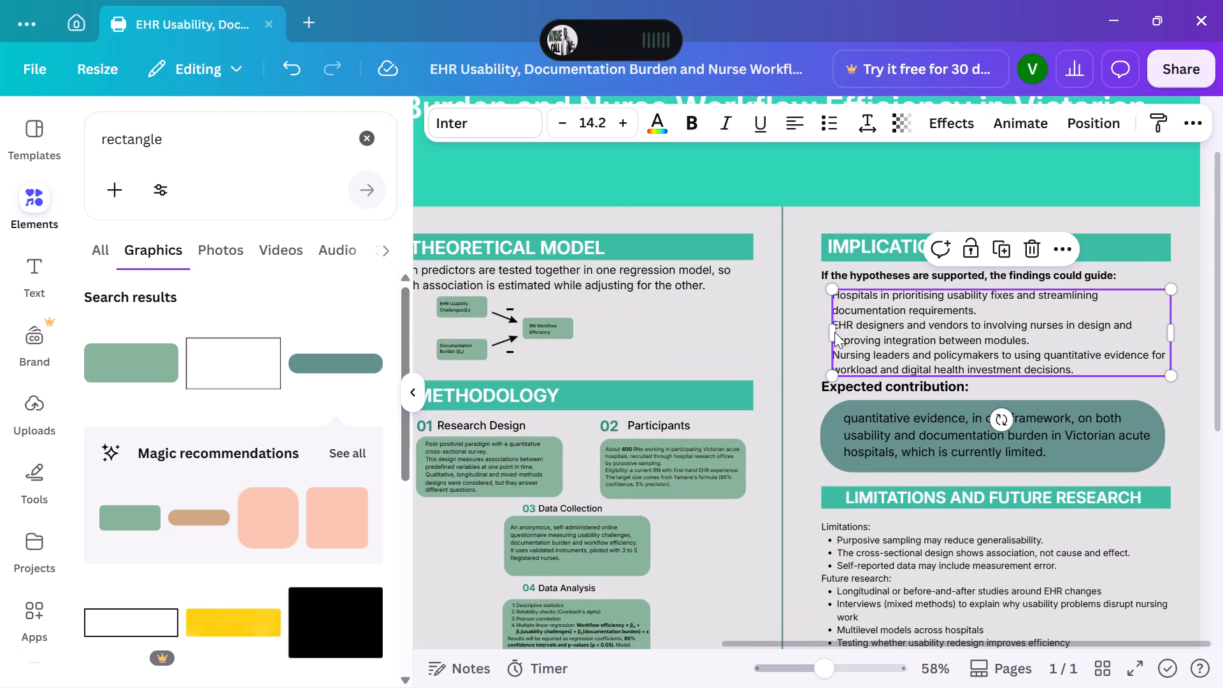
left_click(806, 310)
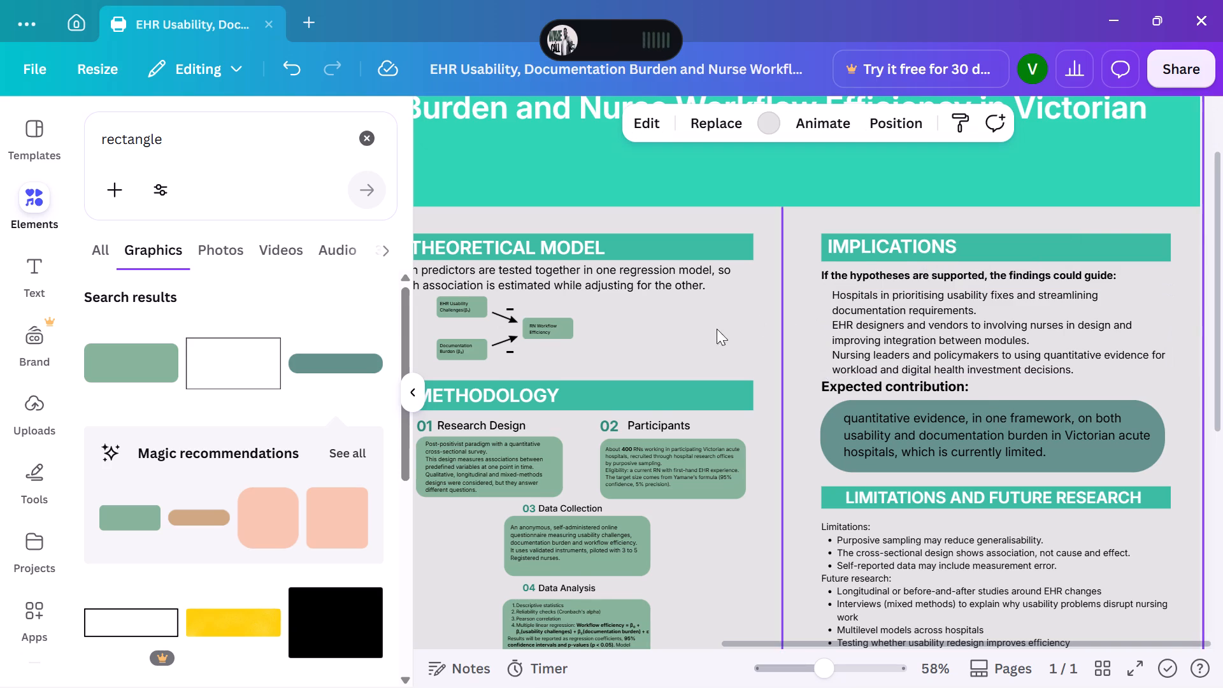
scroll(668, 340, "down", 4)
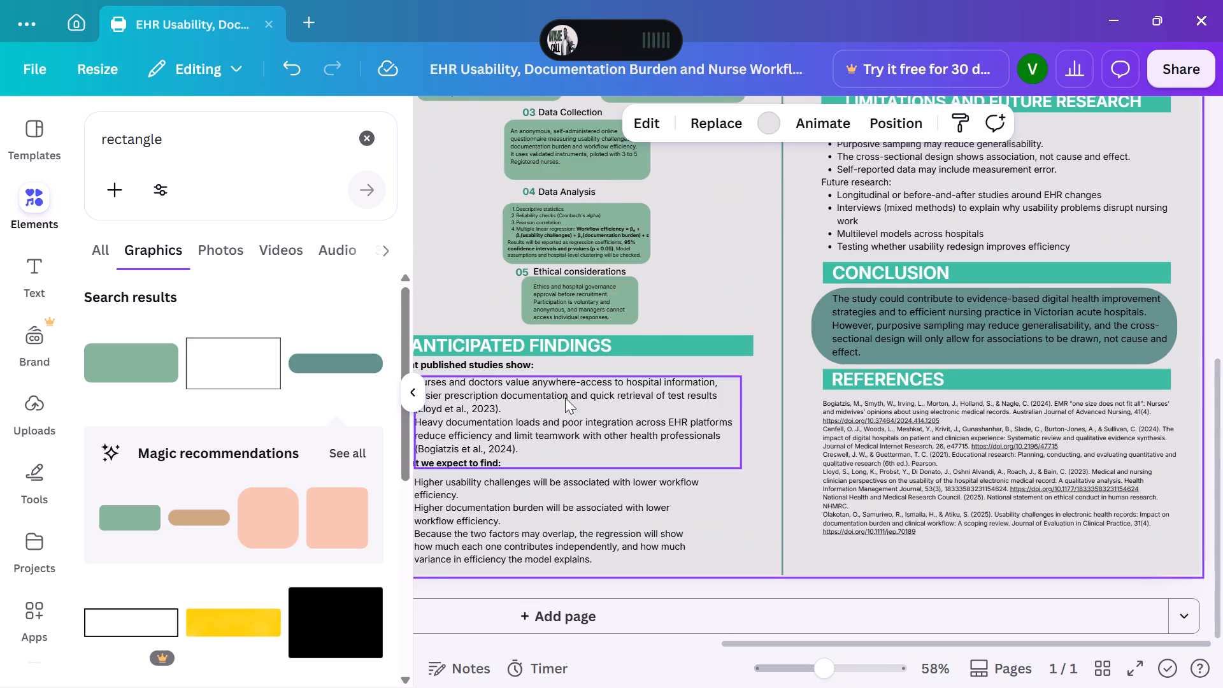
Search the graphics elements for "tick".
double_click(168, 139)
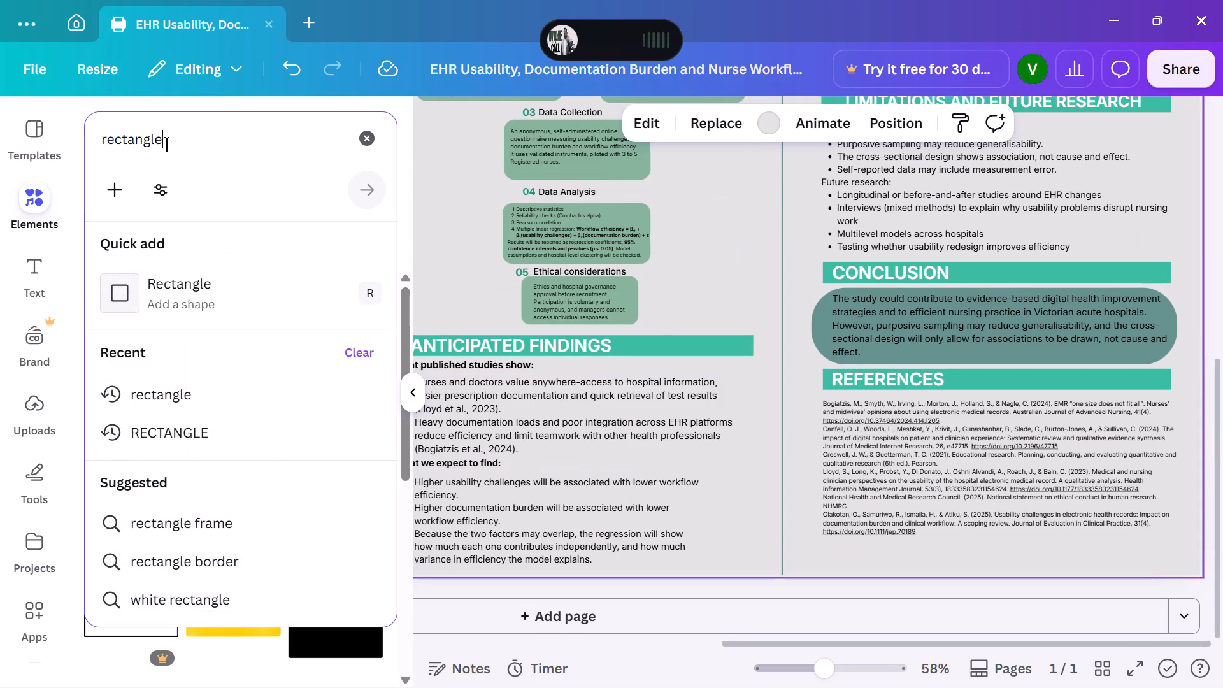
double_click(165, 144)
key("BackSpace")
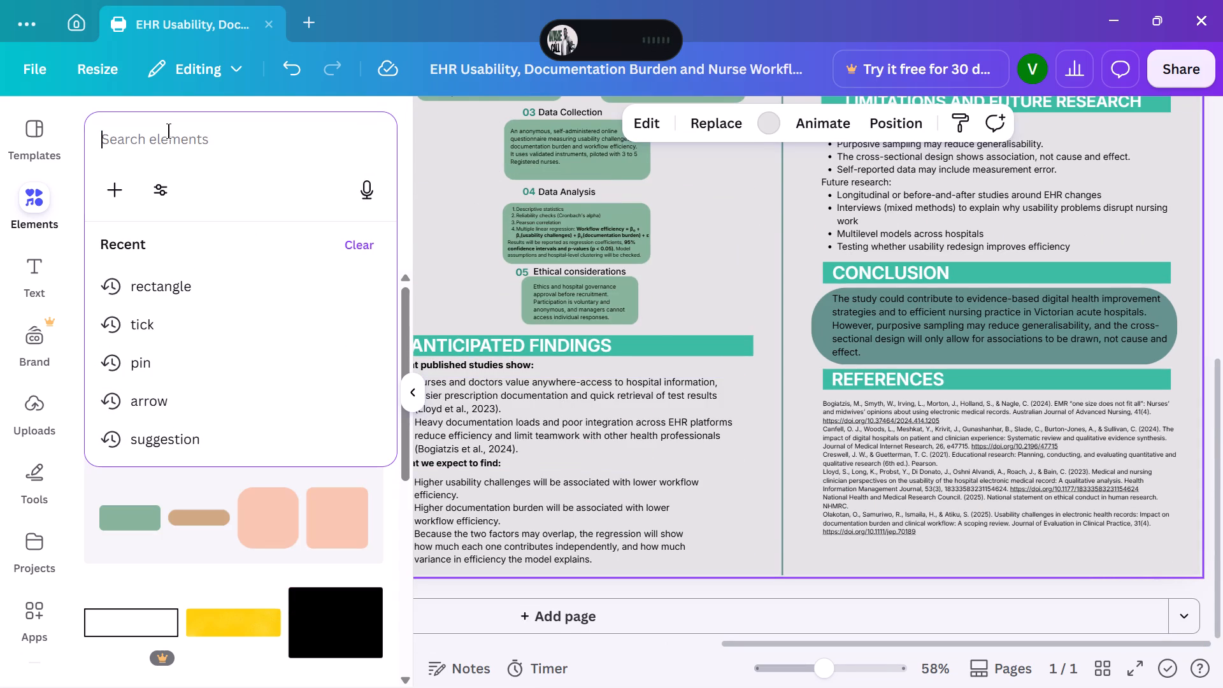
type("ti")
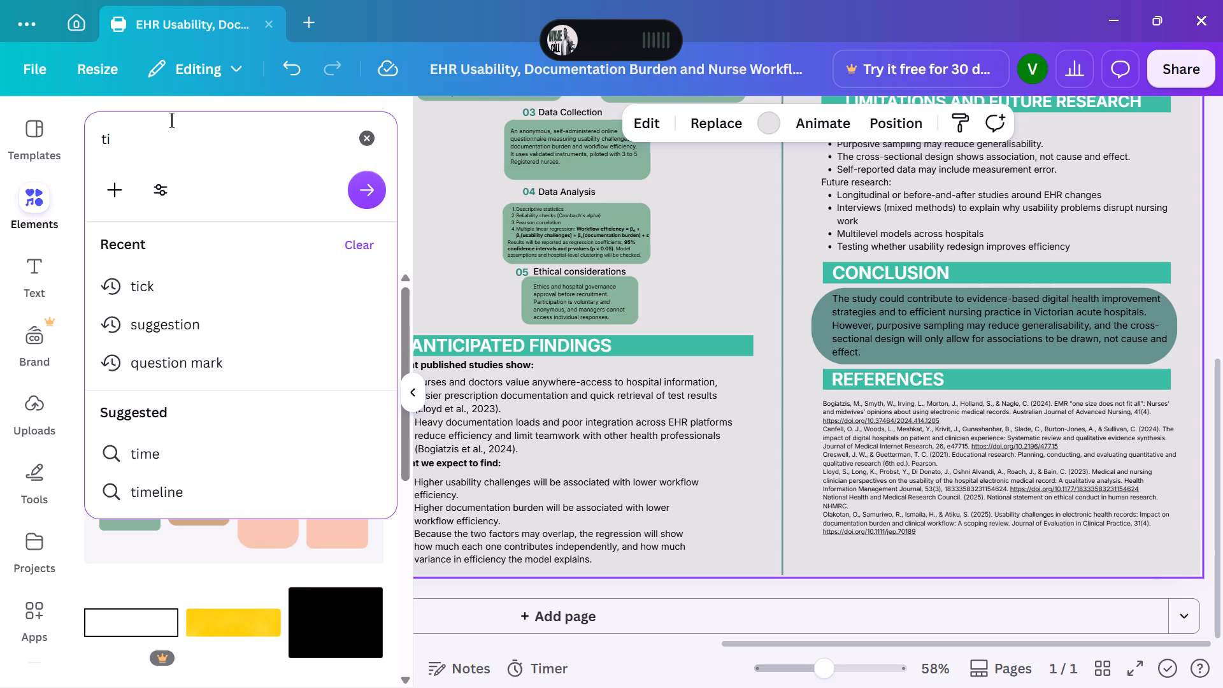
type("ck")
key("Return")
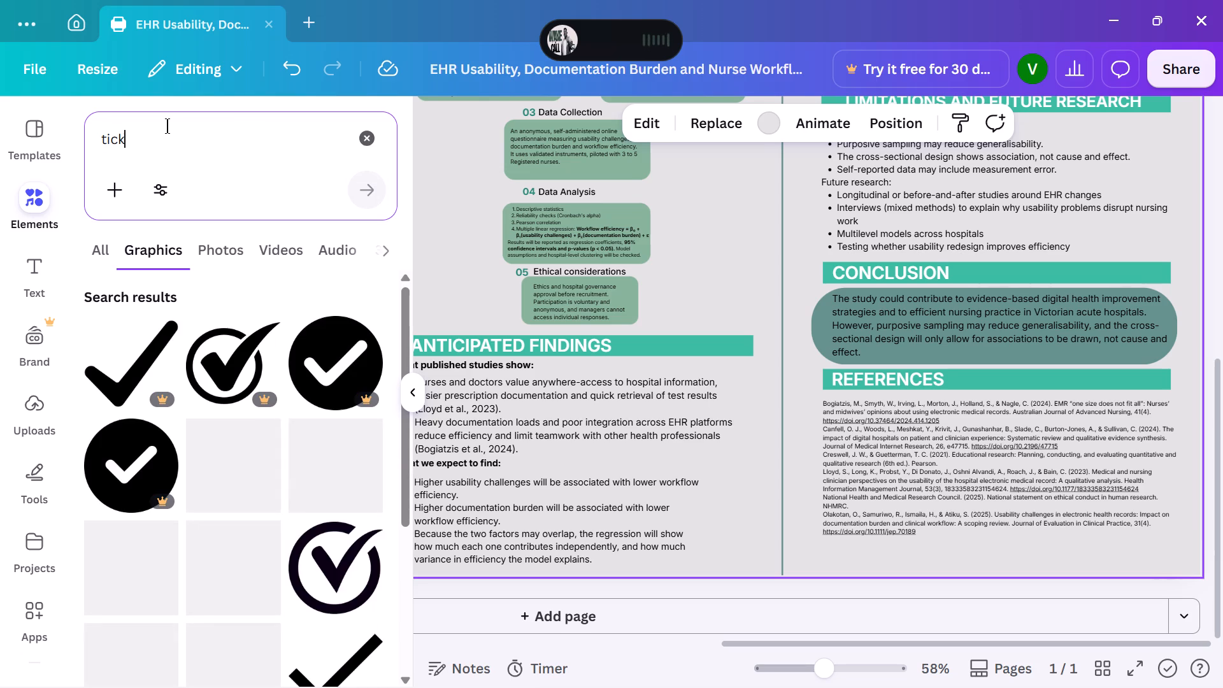